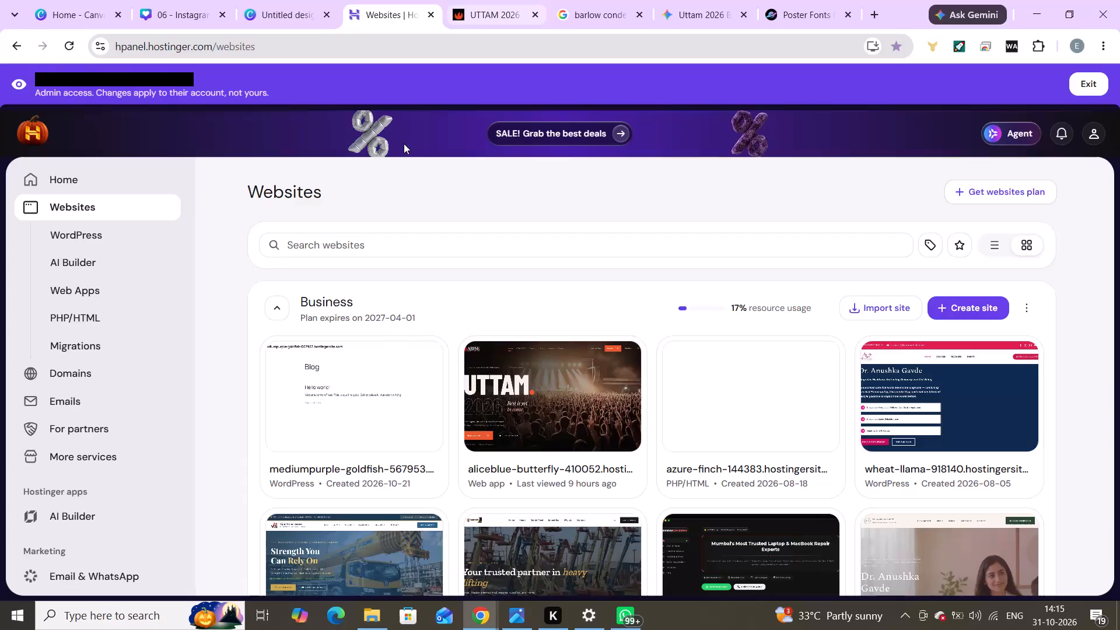
# Switch to Canva and open the blank 3175 x 2780 px Untitled Design from the recent designs.
pyautogui.click(186, 1)
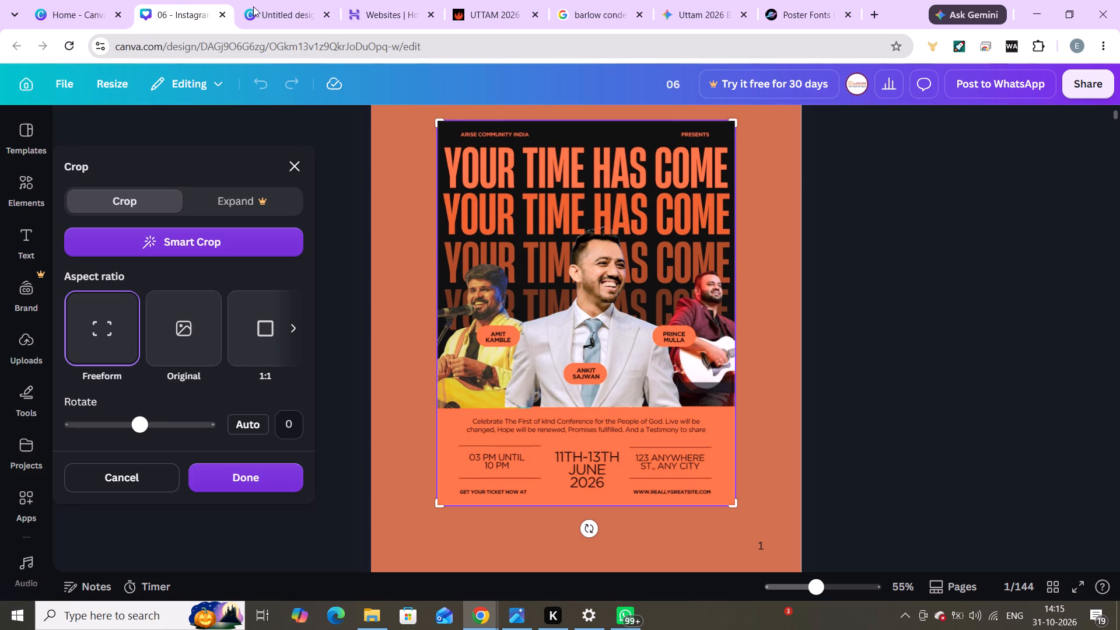
pyautogui.click(62, 0)
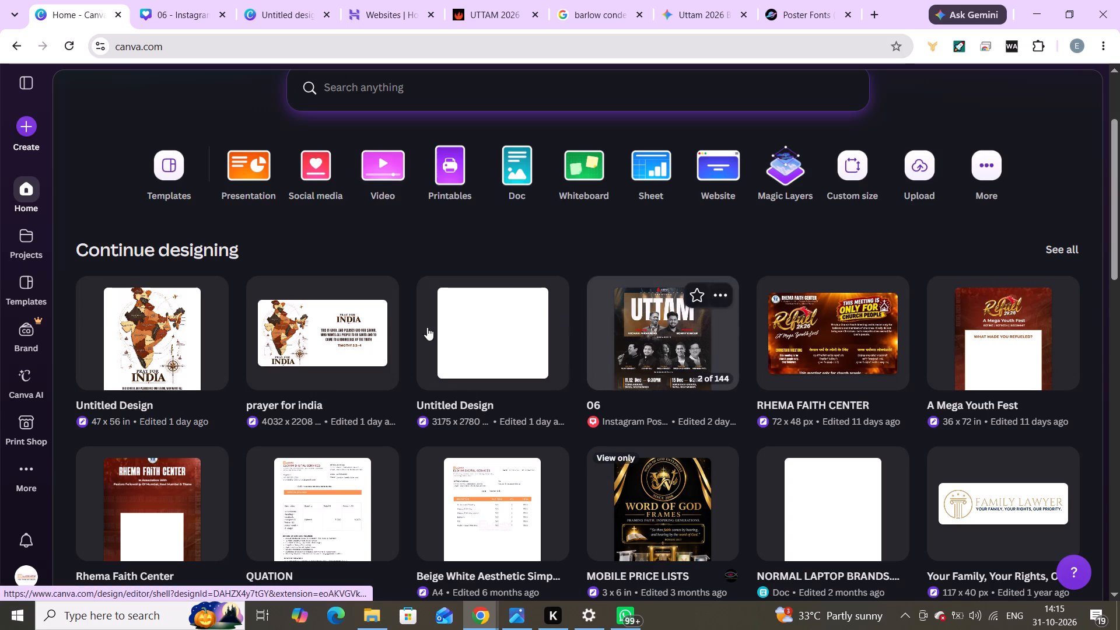
pyautogui.click(516, 344)
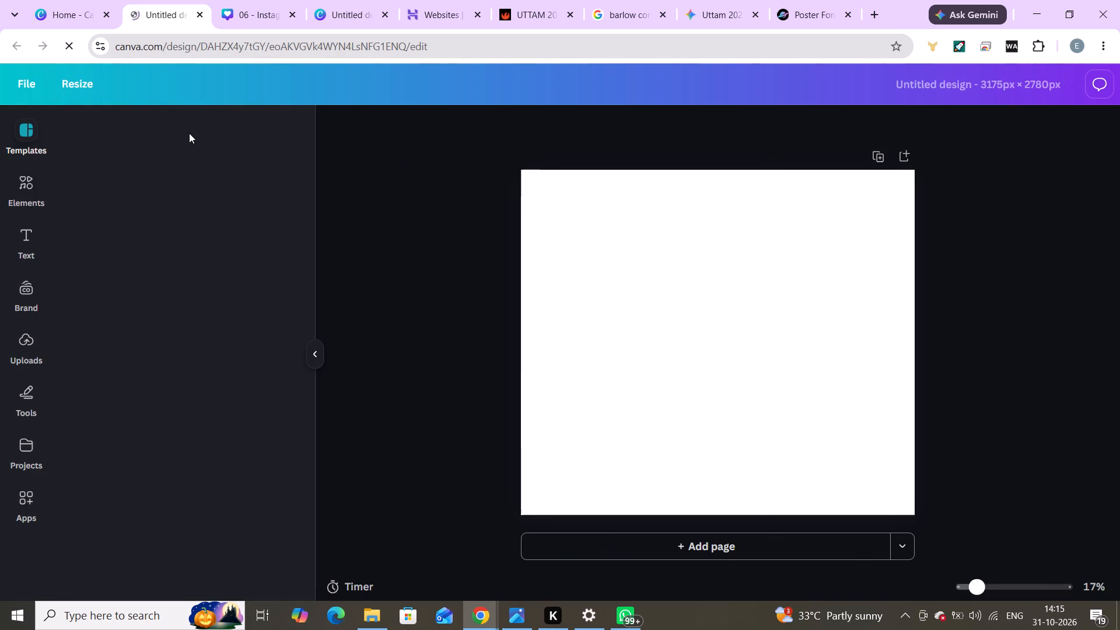
# Return to the Canva home page and reload it to refresh the recent designs.
pyautogui.click(67, 0)
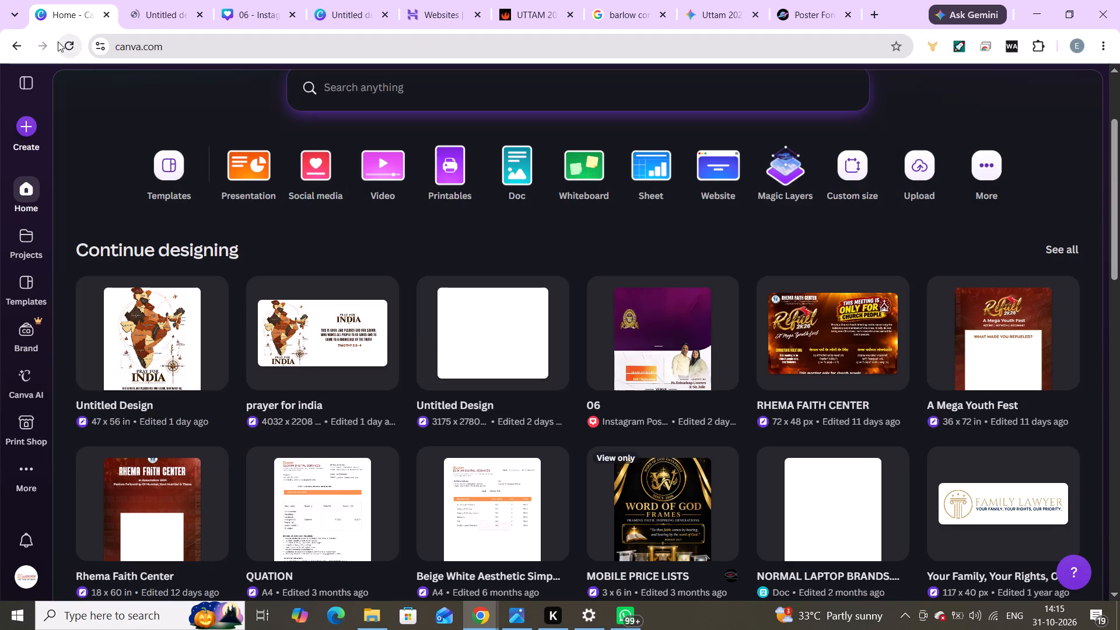
pyautogui.click(58, 41)
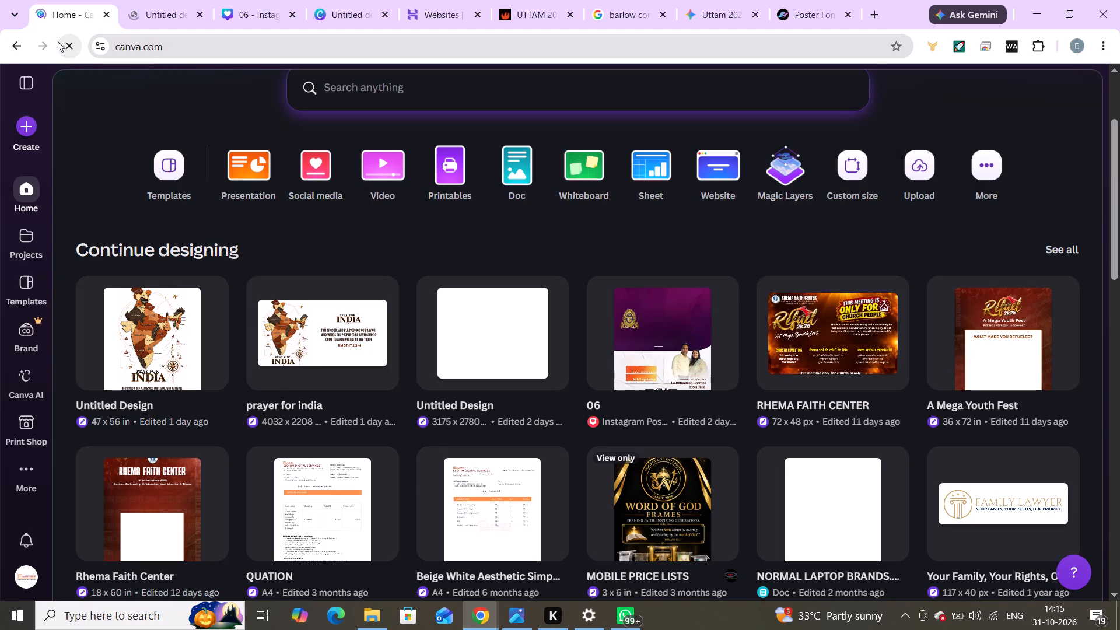
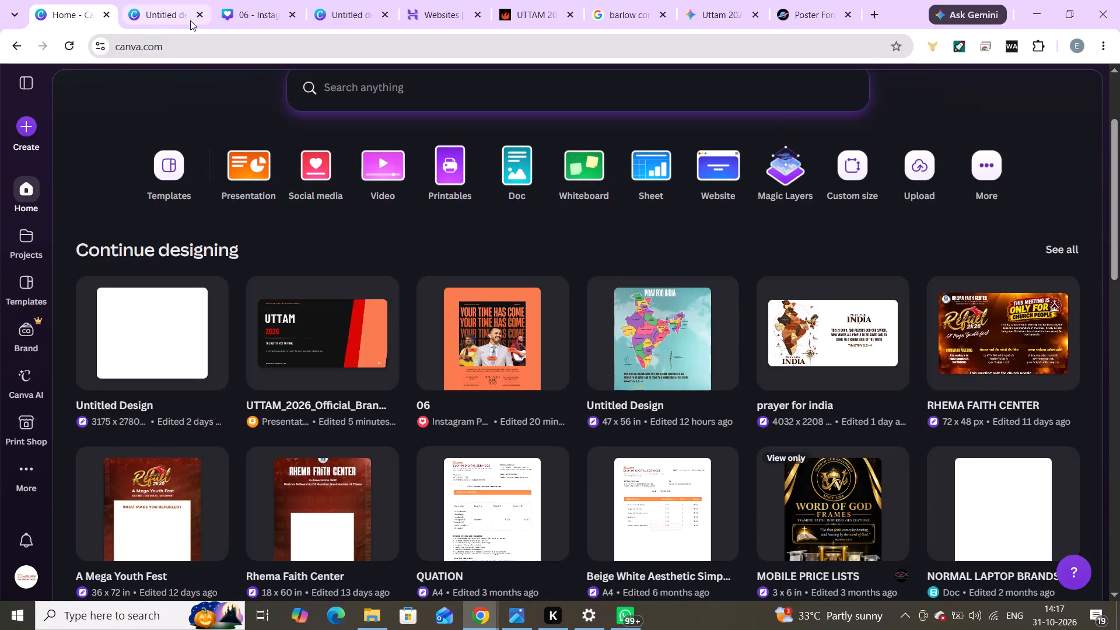
# Close the browser tab holding the blank 3175 x 2780 px untitled design.
pyautogui.click(155, 11)
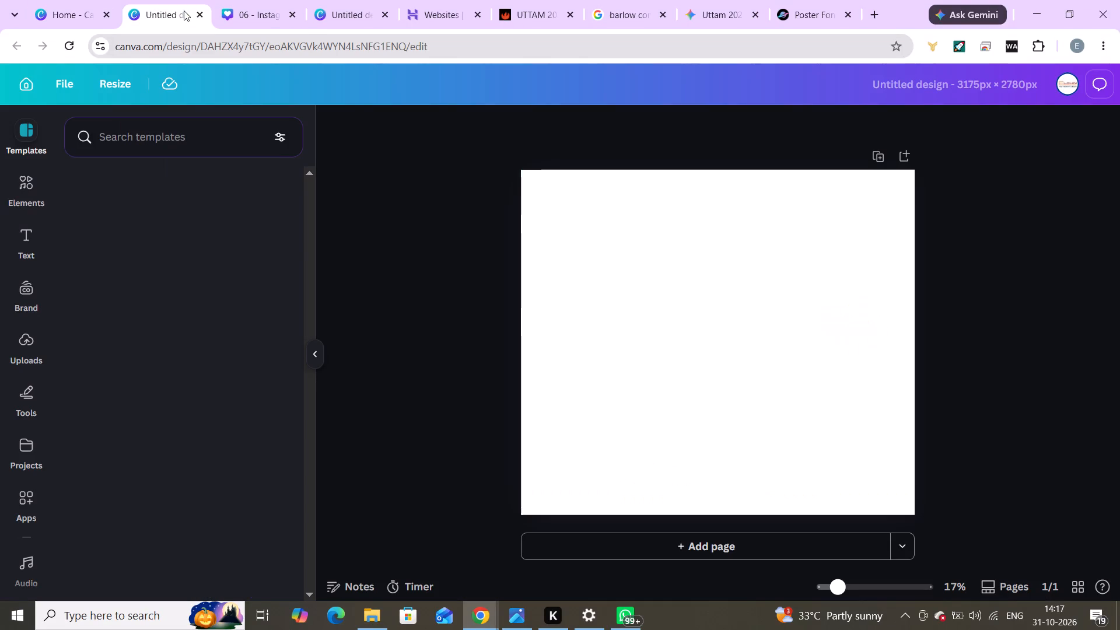
pyautogui.click(198, 17)
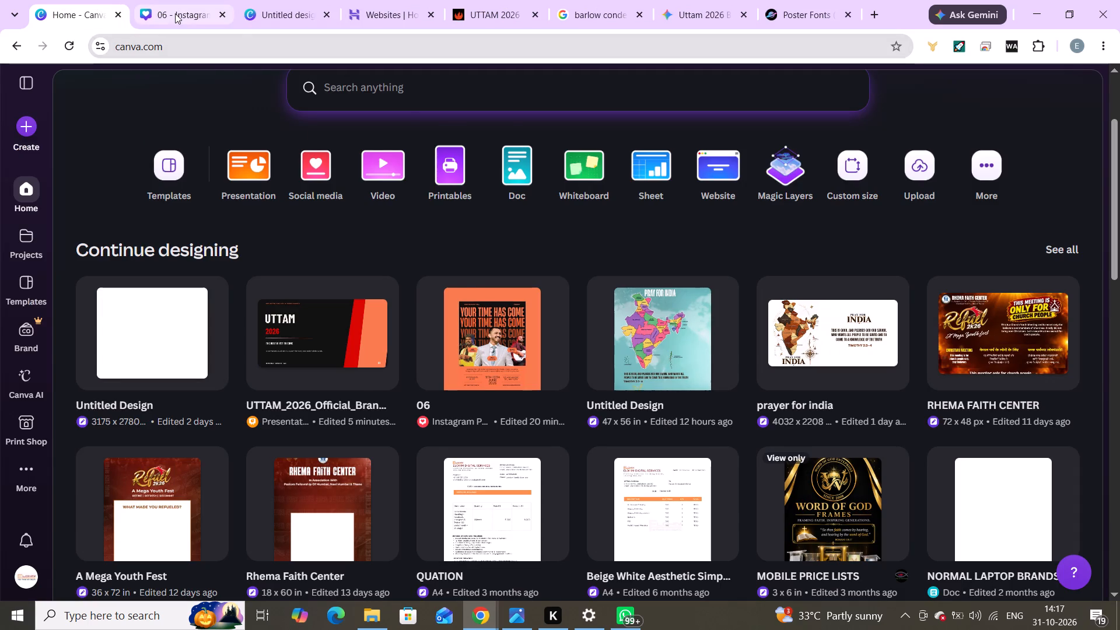
# Switch to the 06 Instagram post design and close its browser tab.
pyautogui.click(175, 13)
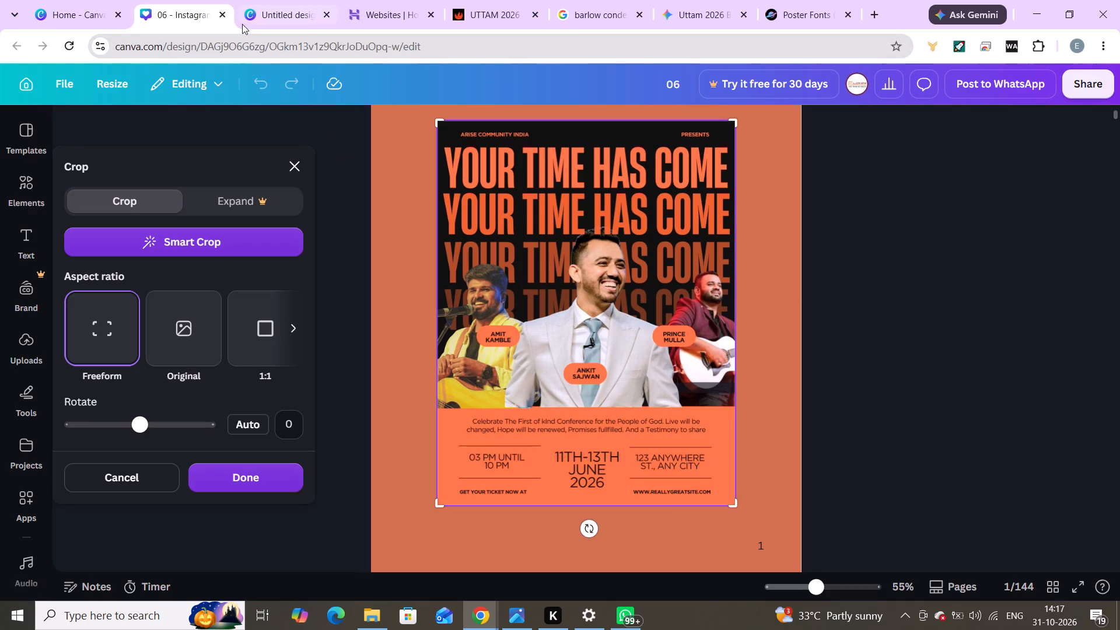
pyautogui.click(218, 15)
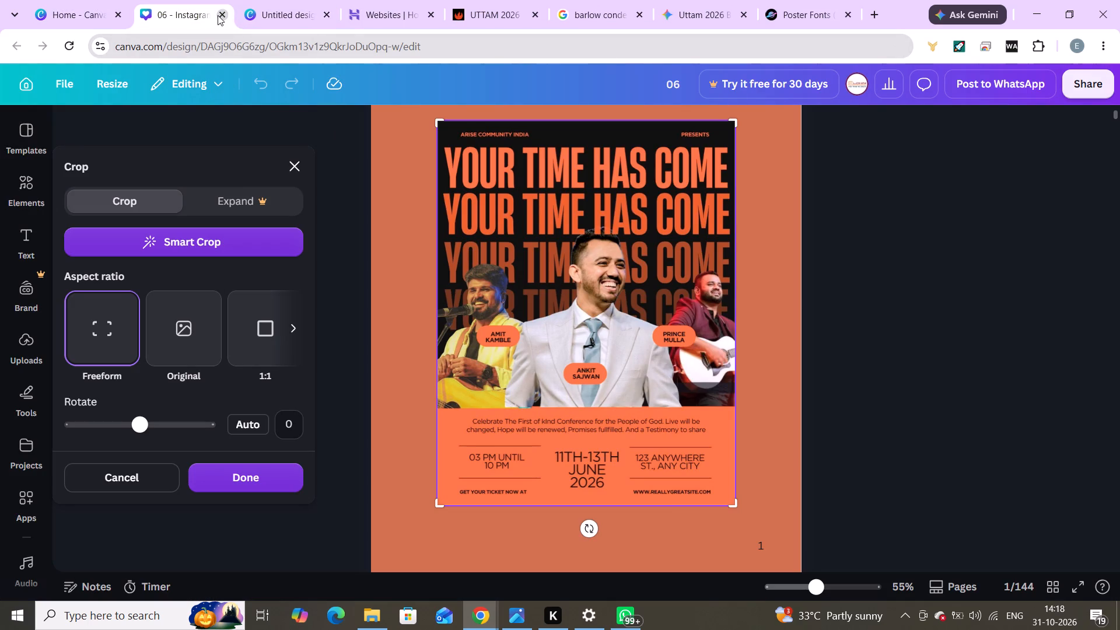
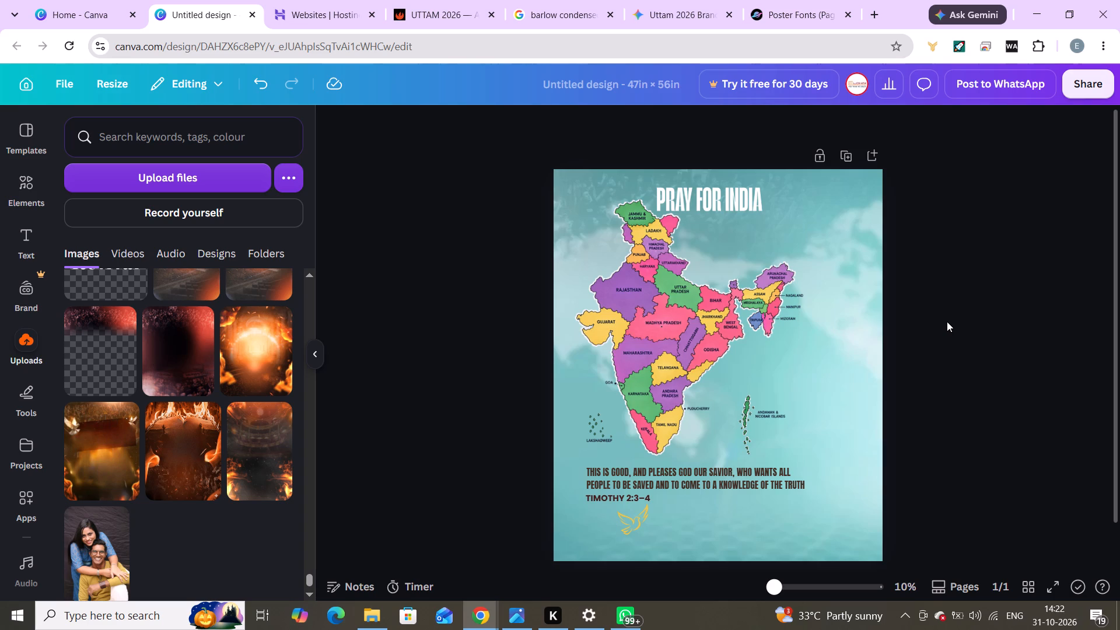
# Delete the yellow dove graphic below the Timothy 2:3–4 reference.
pyautogui.click(630, 518)
pyautogui.press('Delete')
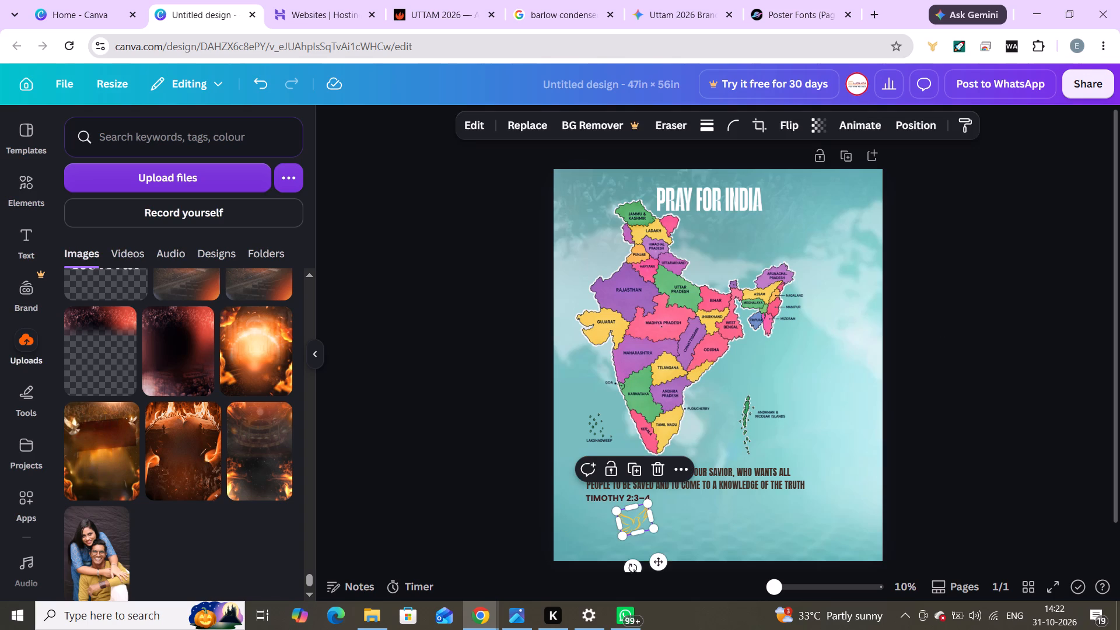
pyautogui.click(1042, 453)
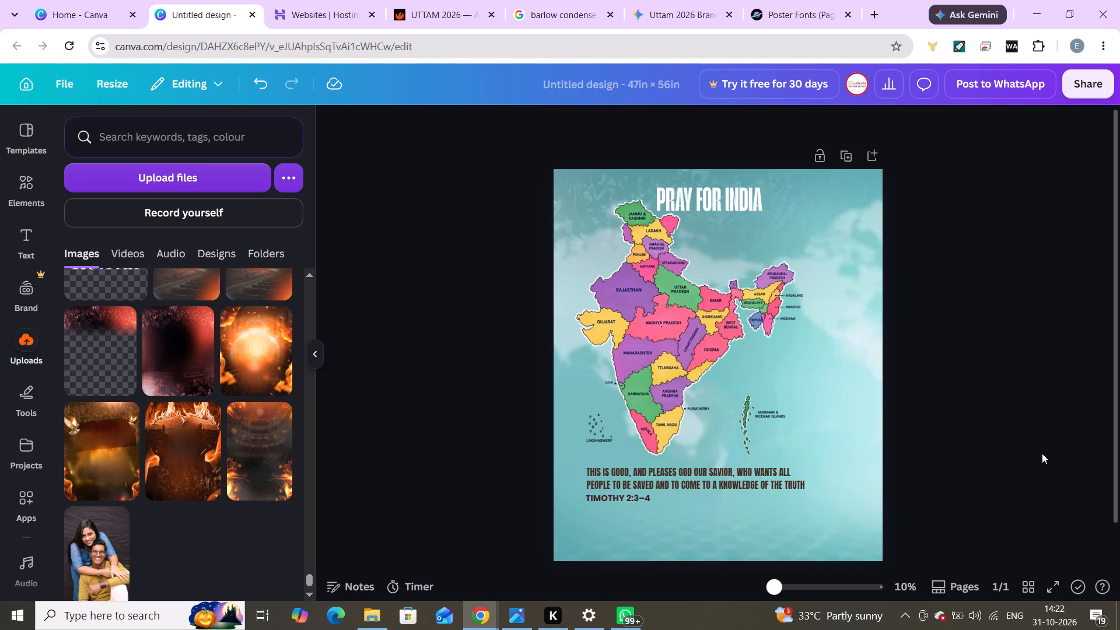
# Crop the empty space from both sides of the PRAY FOR INDIA title image, keeping the full lettering.
pyautogui.click(719, 200)
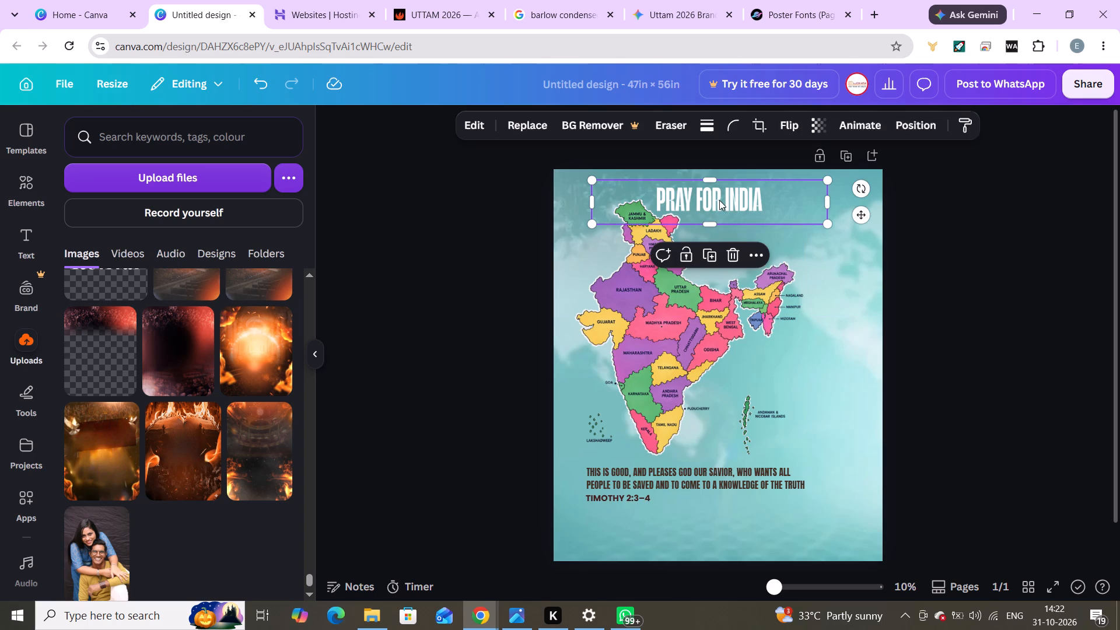
pyautogui.moveTo(593, 201); pyautogui.dragTo(623, 202)
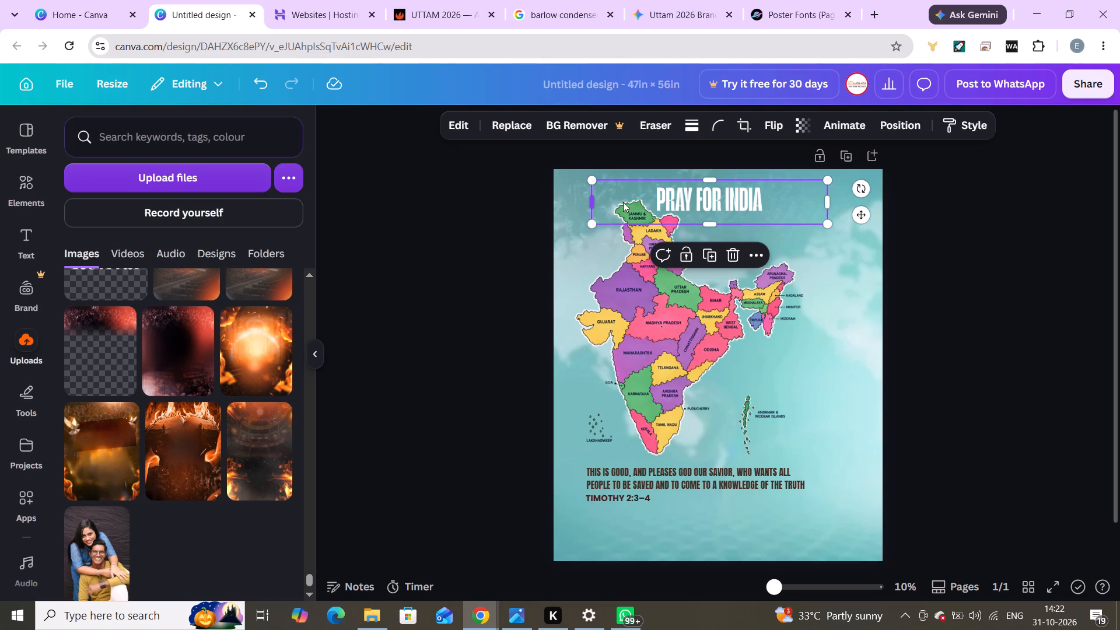
pyautogui.moveTo(623, 202); pyautogui.dragTo(650, 201)
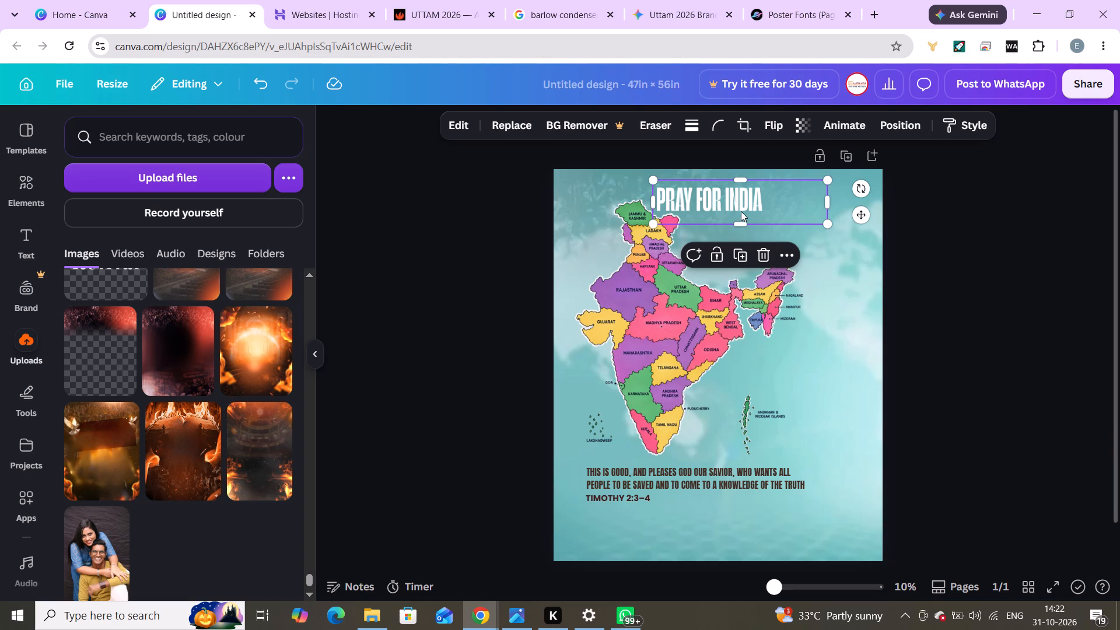
pyautogui.moveTo(828, 197); pyautogui.dragTo(743, 202)
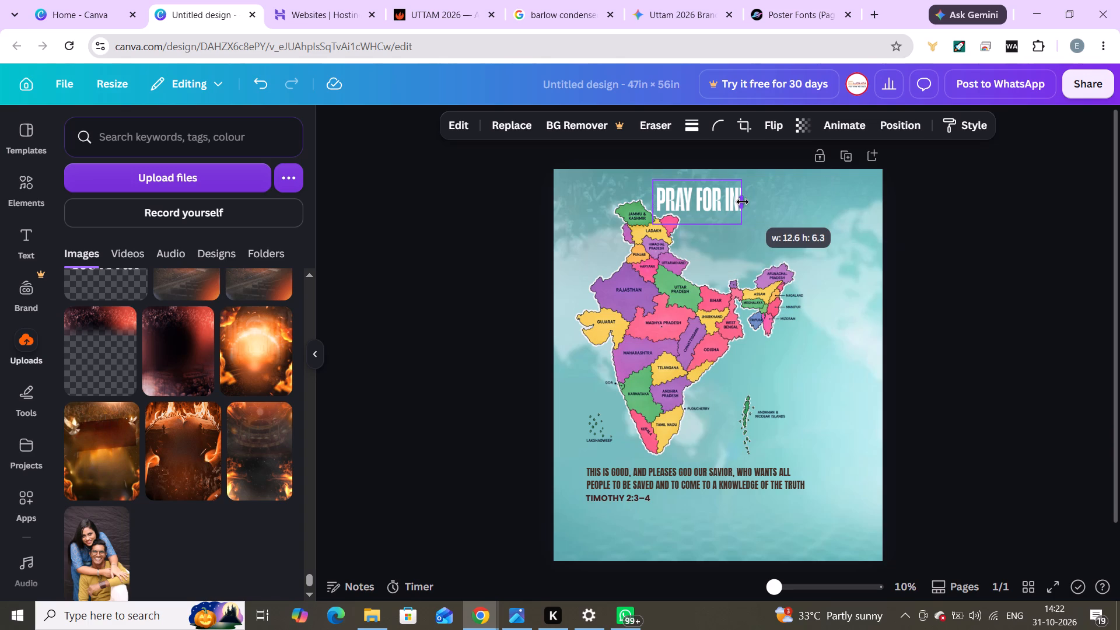
pyautogui.moveTo(743, 202); pyautogui.dragTo(772, 202)
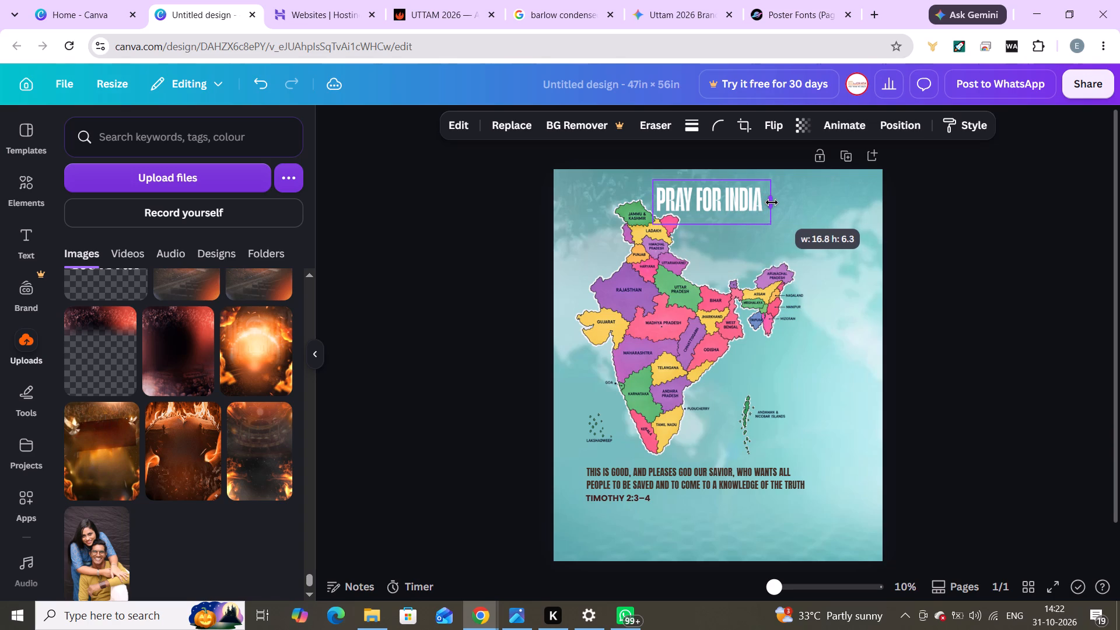
pyautogui.moveTo(772, 202); pyautogui.dragTo(768, 202)
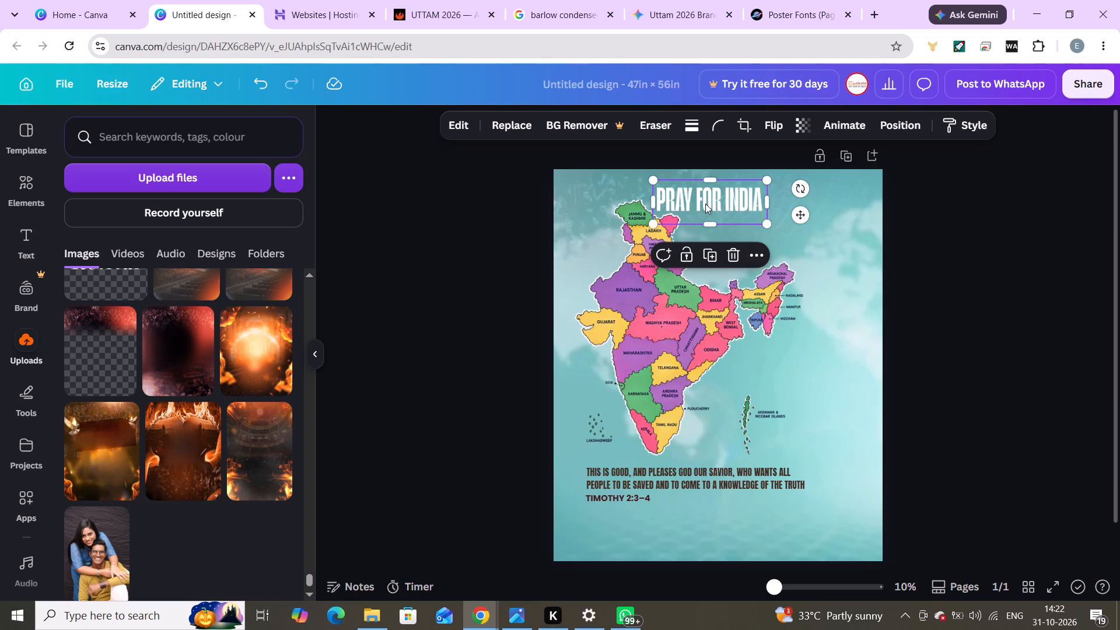
# Scale the PRAY FOR INDIA title down to about 13 in wide and centre it horizontally near the poster's top edge.
pyautogui.moveTo(766, 222); pyautogui.dragTo(744, 217)
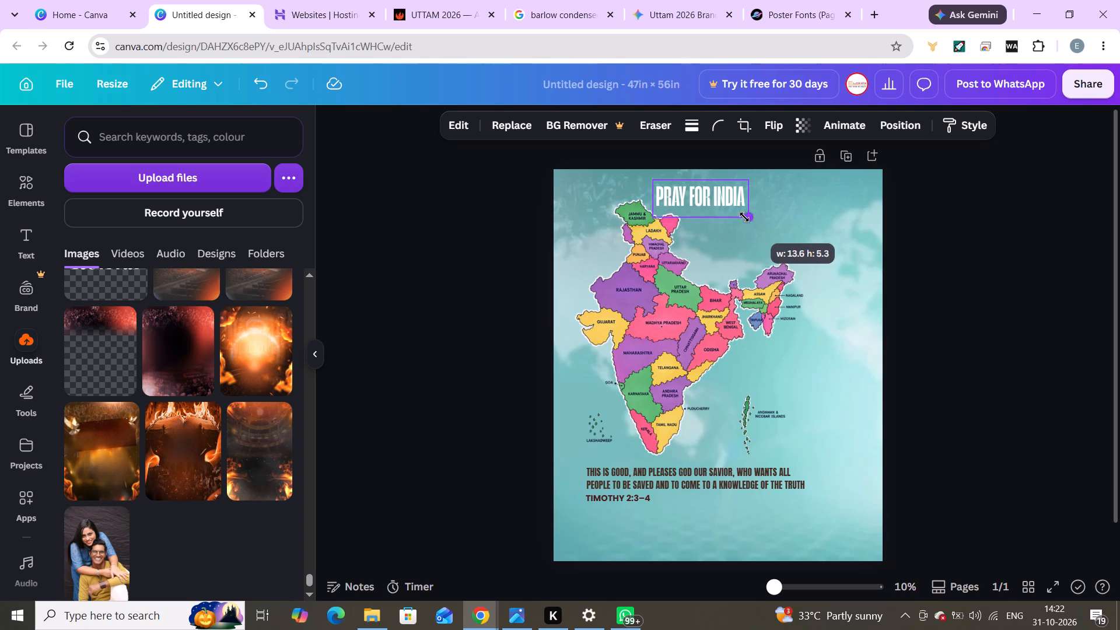
pyautogui.moveTo(744, 217); pyautogui.dragTo(742, 217)
pyautogui.moveTo(699, 195); pyautogui.dragTo(710, 197)
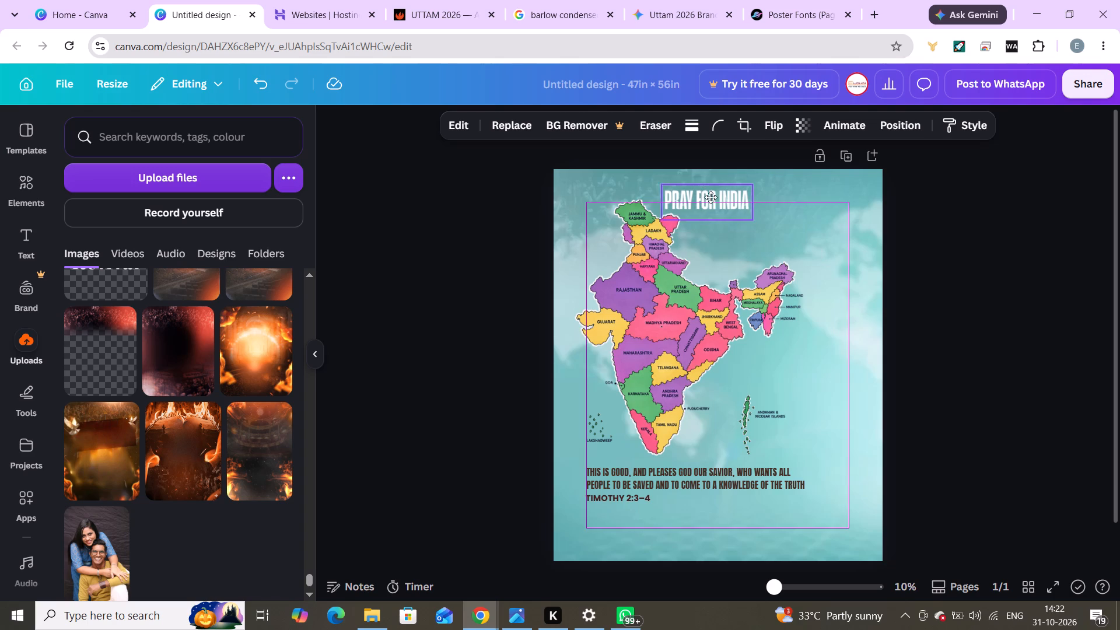
pyautogui.moveTo(710, 197); pyautogui.dragTo(715, 196)
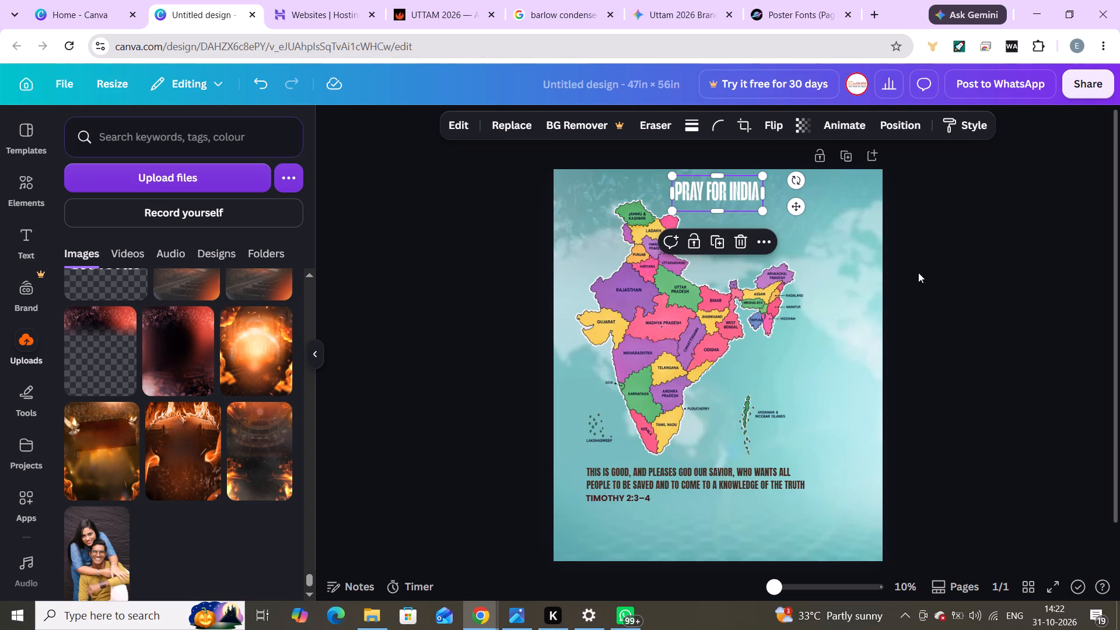
pyautogui.click(918, 270)
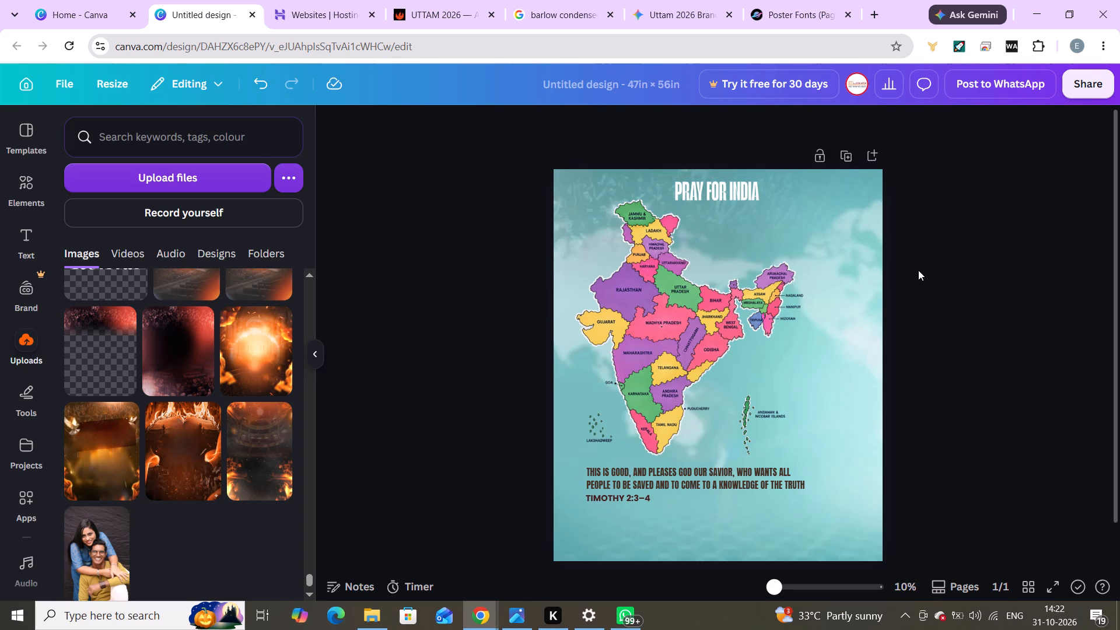
# Shrink the India map slightly and reposition it toward the poster's left side, between the title and the verse.
pyautogui.click(755, 345)
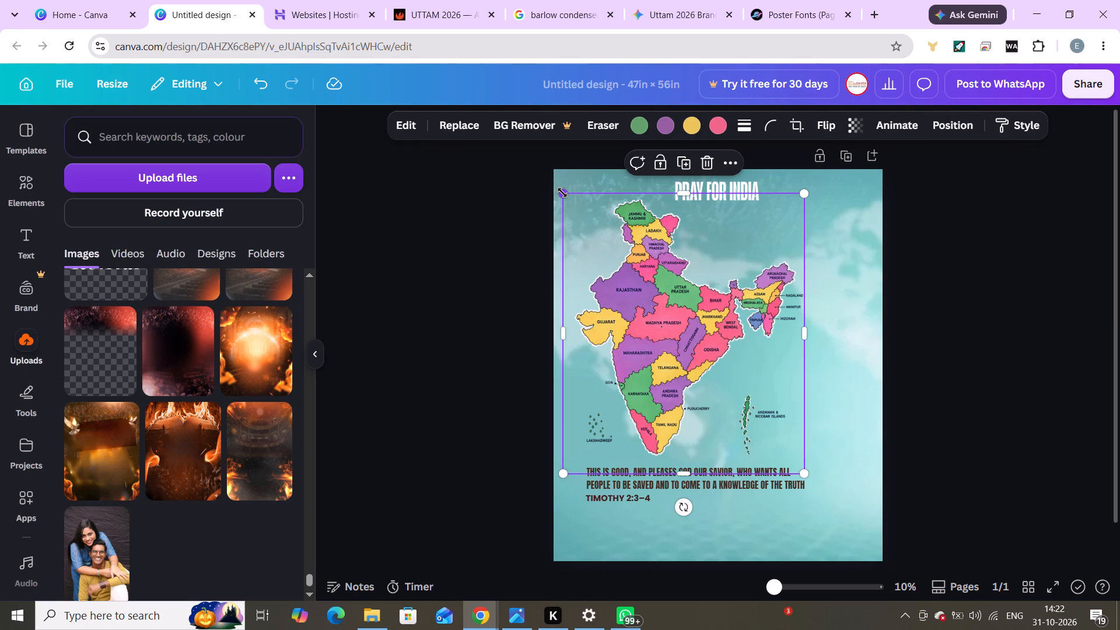
pyautogui.moveTo(562, 192); pyautogui.dragTo(572, 211)
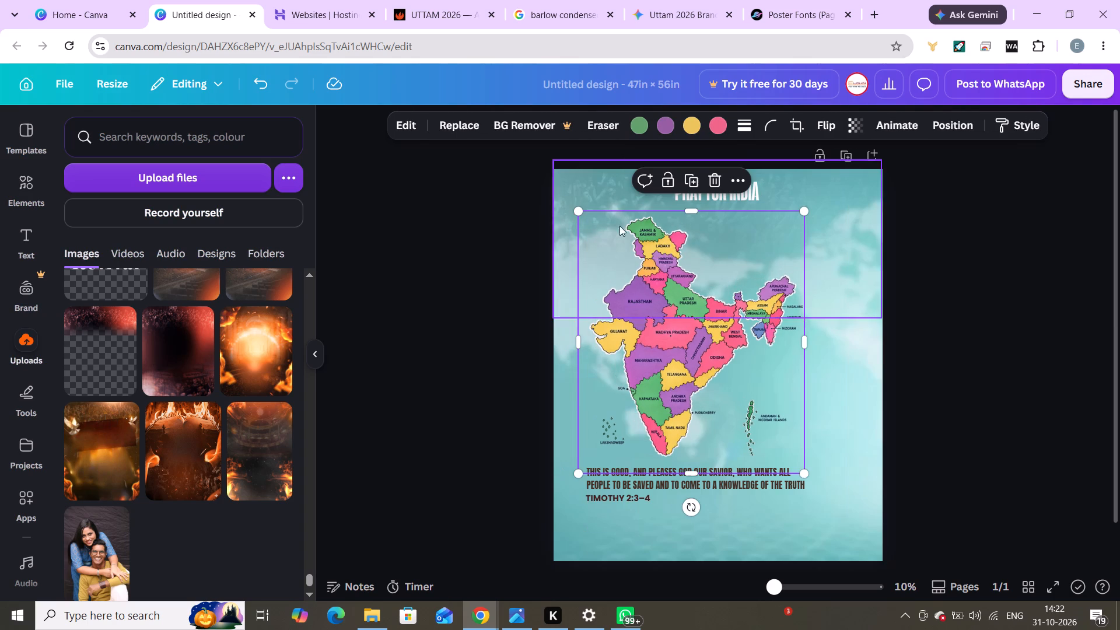
pyautogui.click(890, 304)
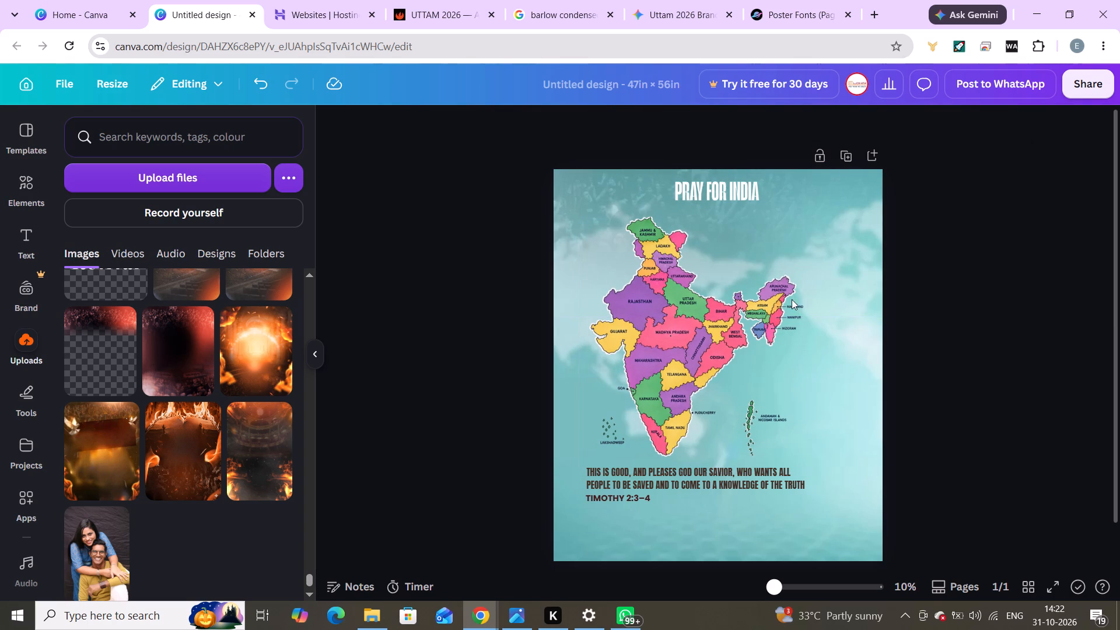
pyautogui.moveTo(683, 303); pyautogui.dragTo(666, 306)
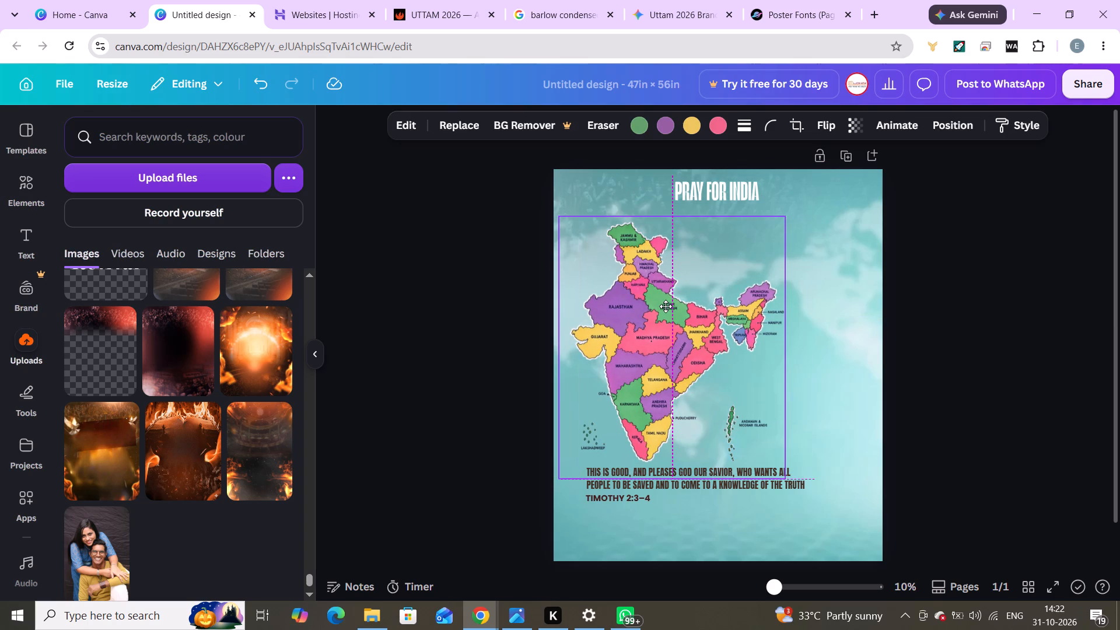
pyautogui.moveTo(666, 306); pyautogui.dragTo(669, 306)
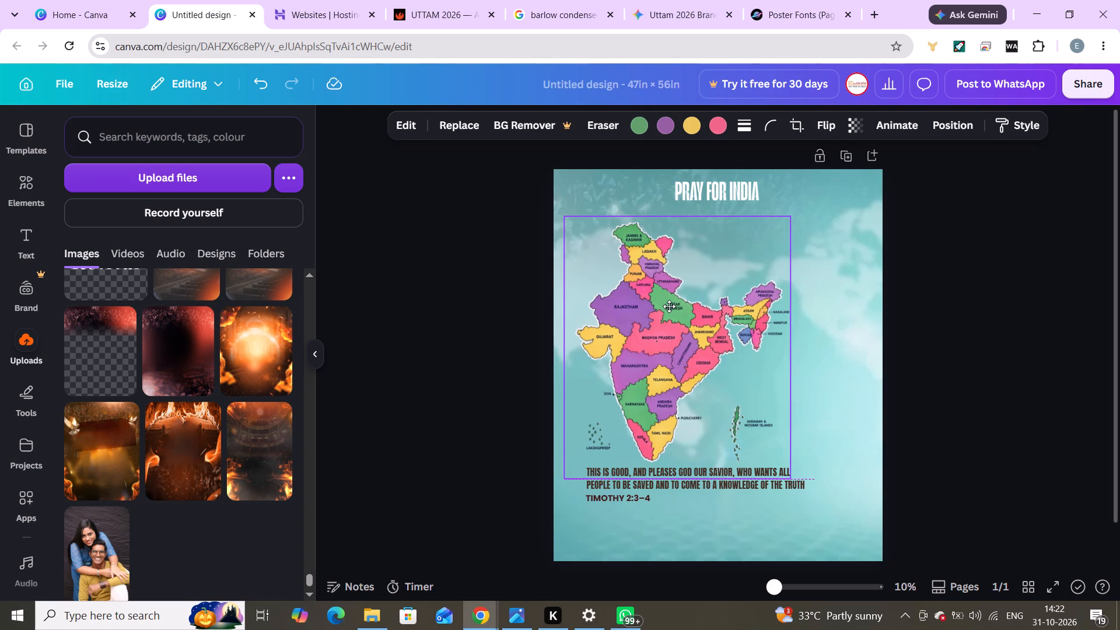
pyautogui.moveTo(669, 306); pyautogui.dragTo(670, 306)
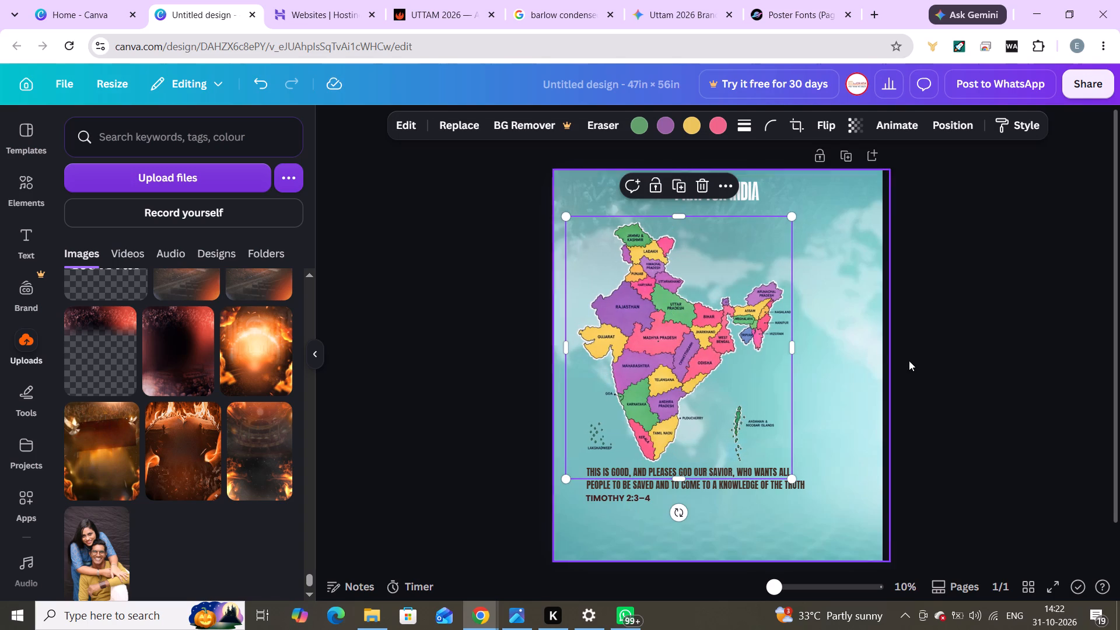
pyautogui.click(944, 367)
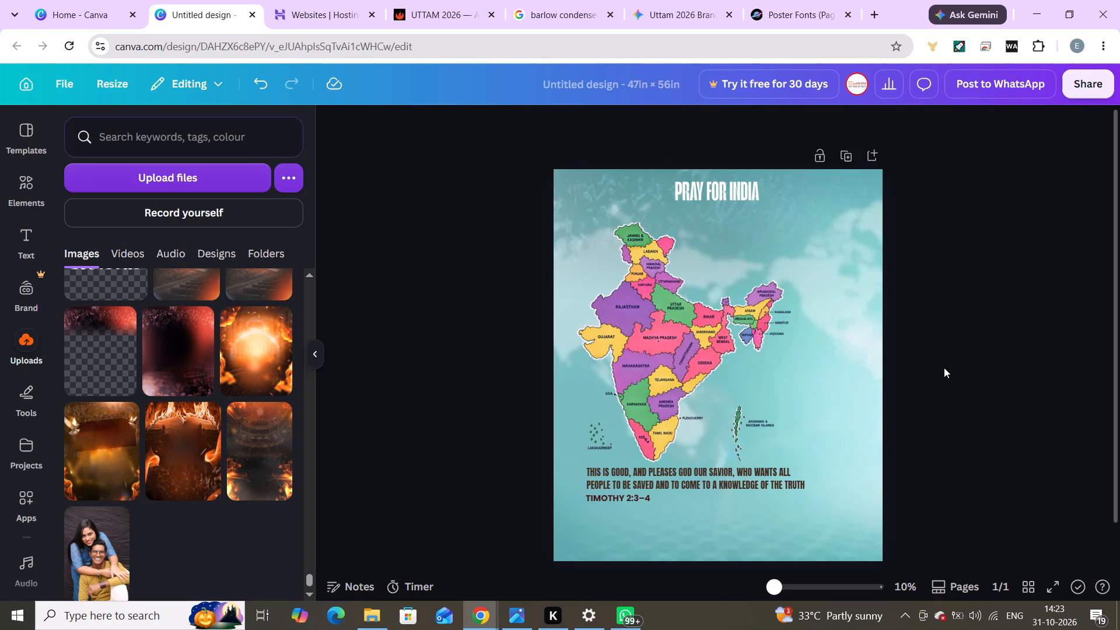
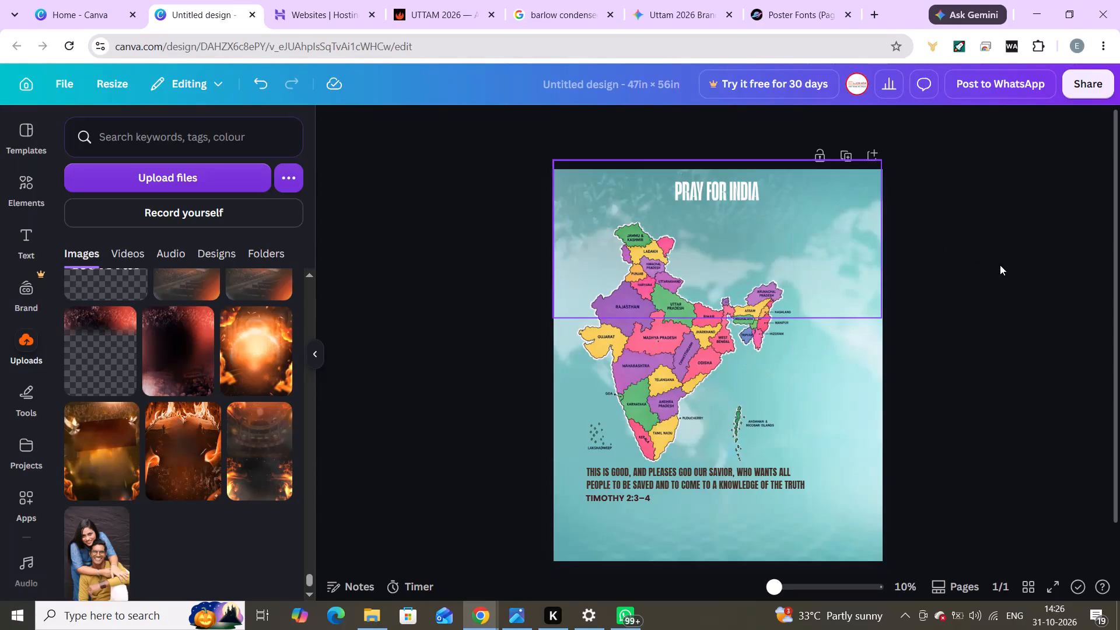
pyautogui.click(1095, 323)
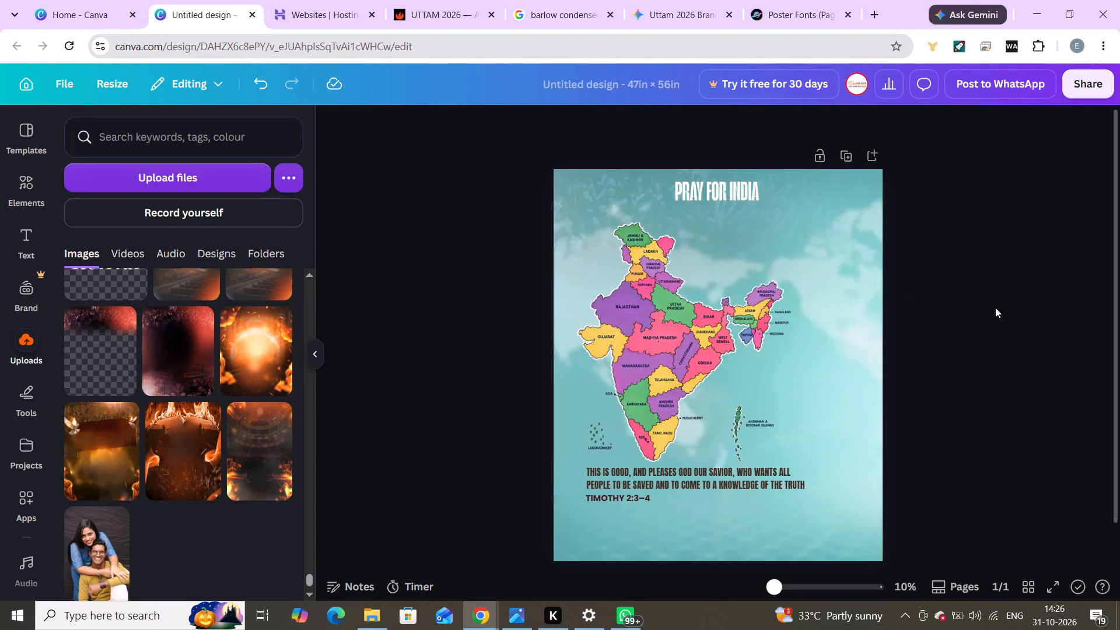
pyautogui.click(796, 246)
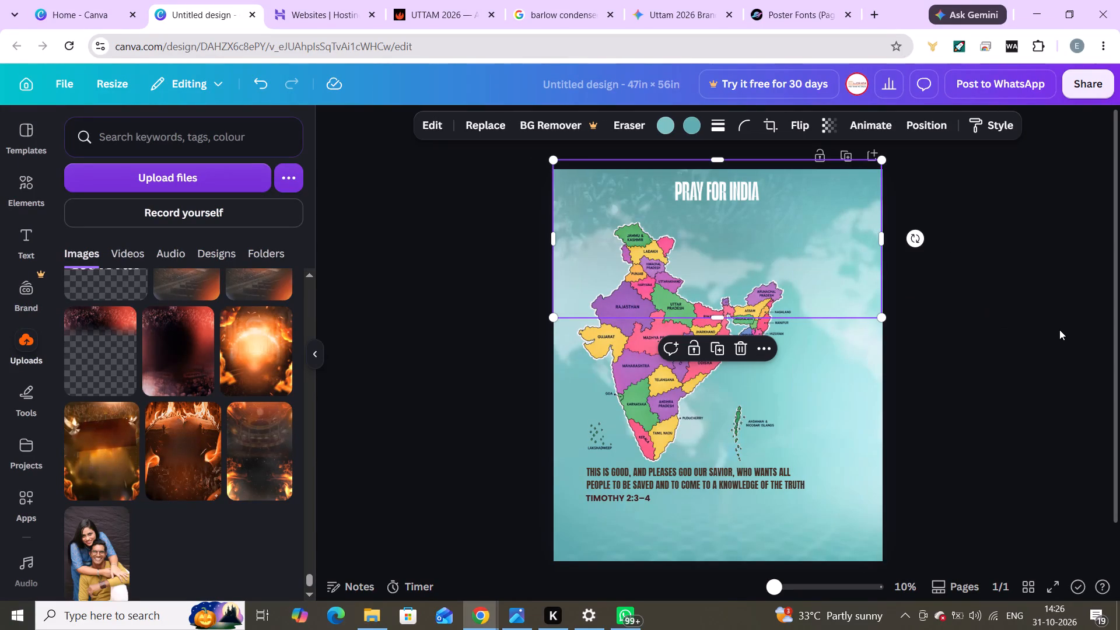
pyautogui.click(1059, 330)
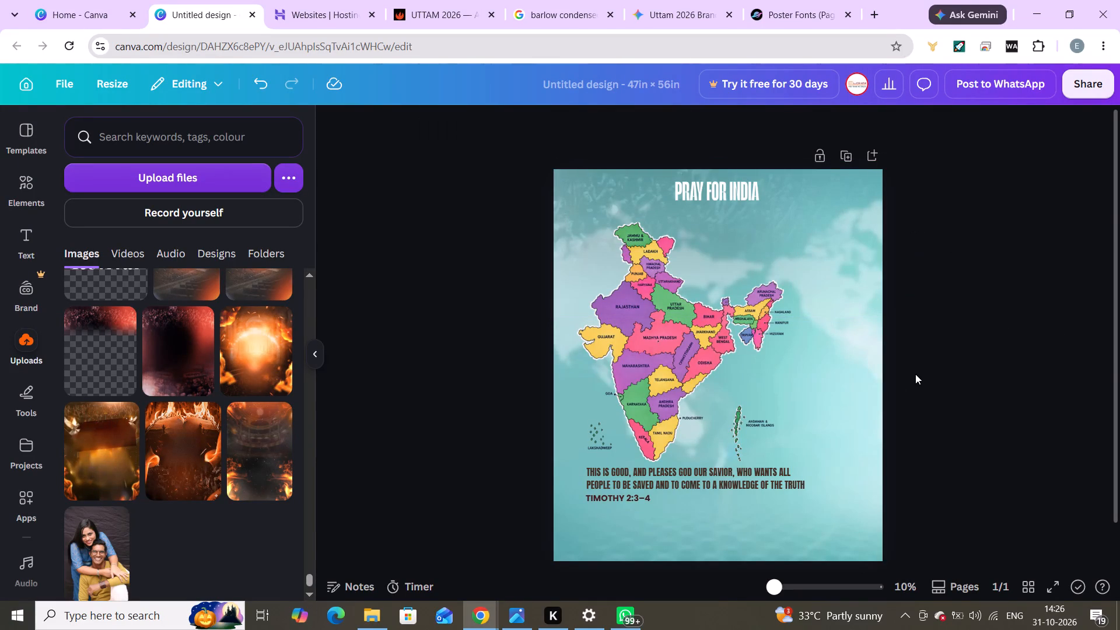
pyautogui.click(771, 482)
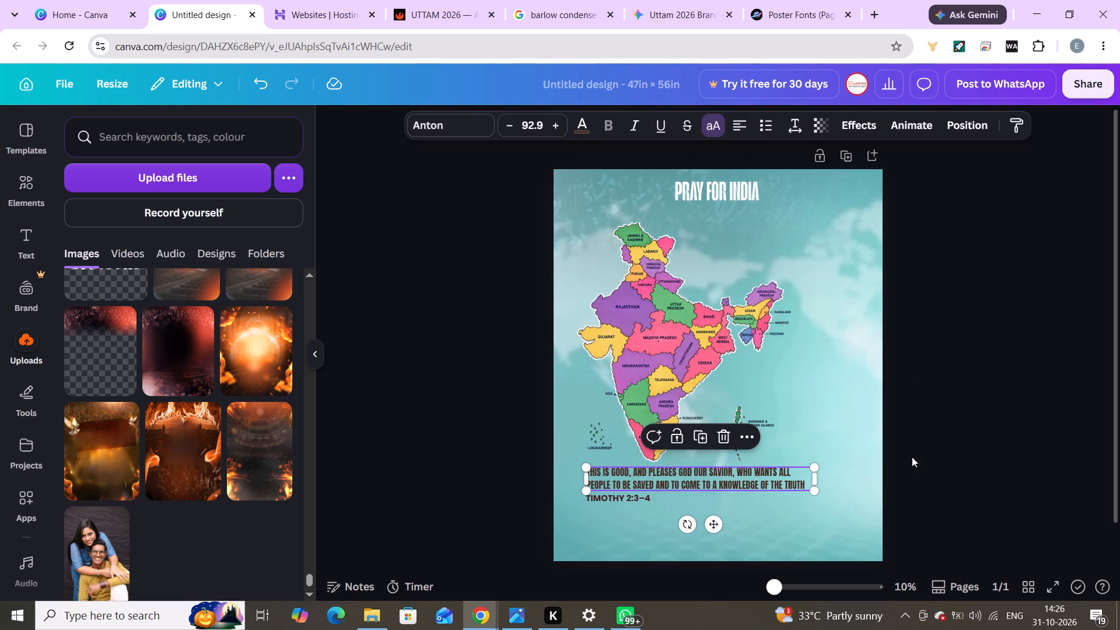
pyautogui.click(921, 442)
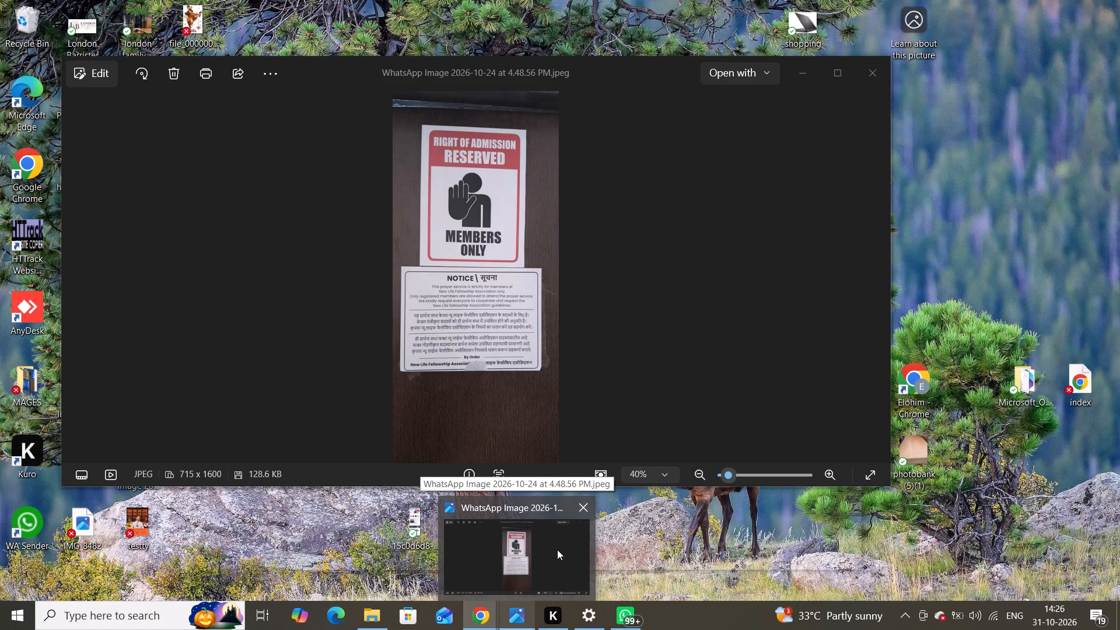
# Close the open WhatsApp image in Photos and the Settings window, returning to the poster design in Canva.
pyautogui.click(557, 549)
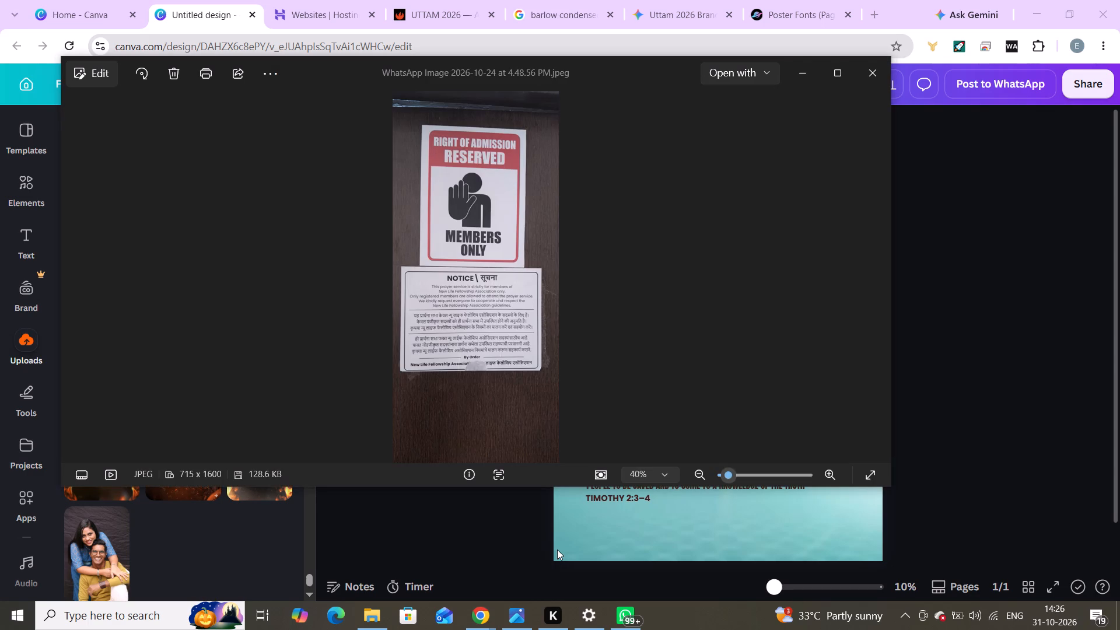
pyautogui.press('Right')
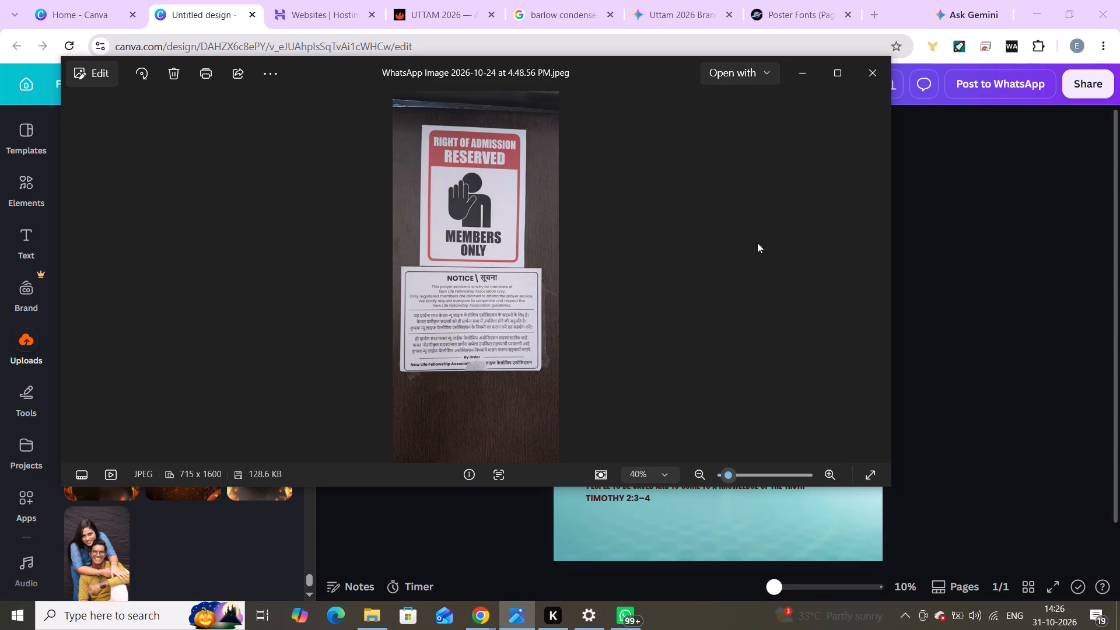
pyautogui.click(870, 68)
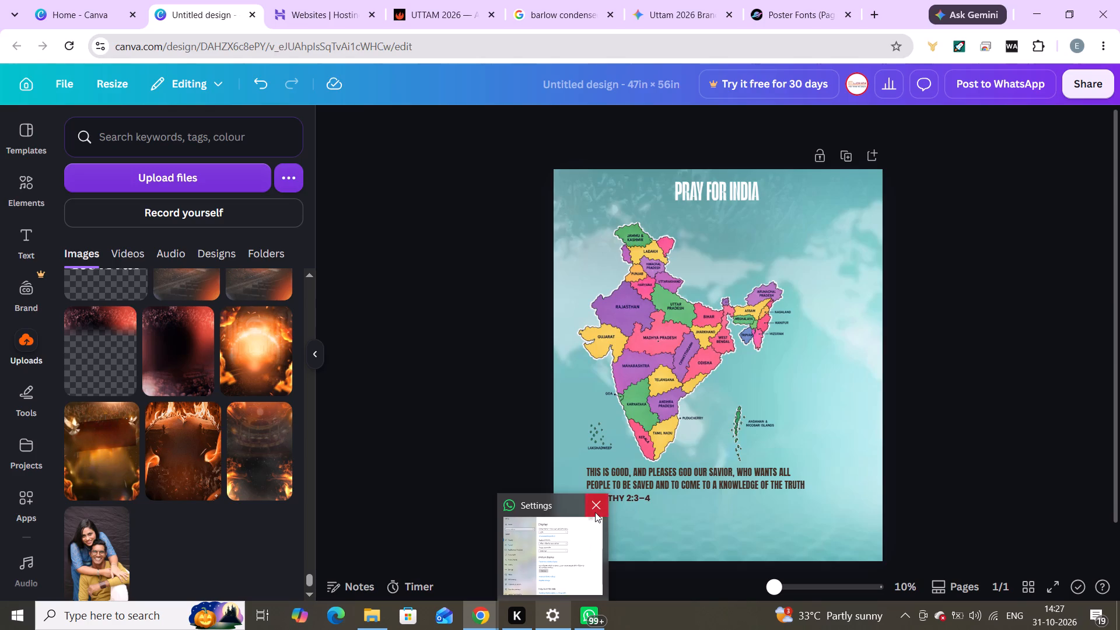
pyautogui.click(595, 511)
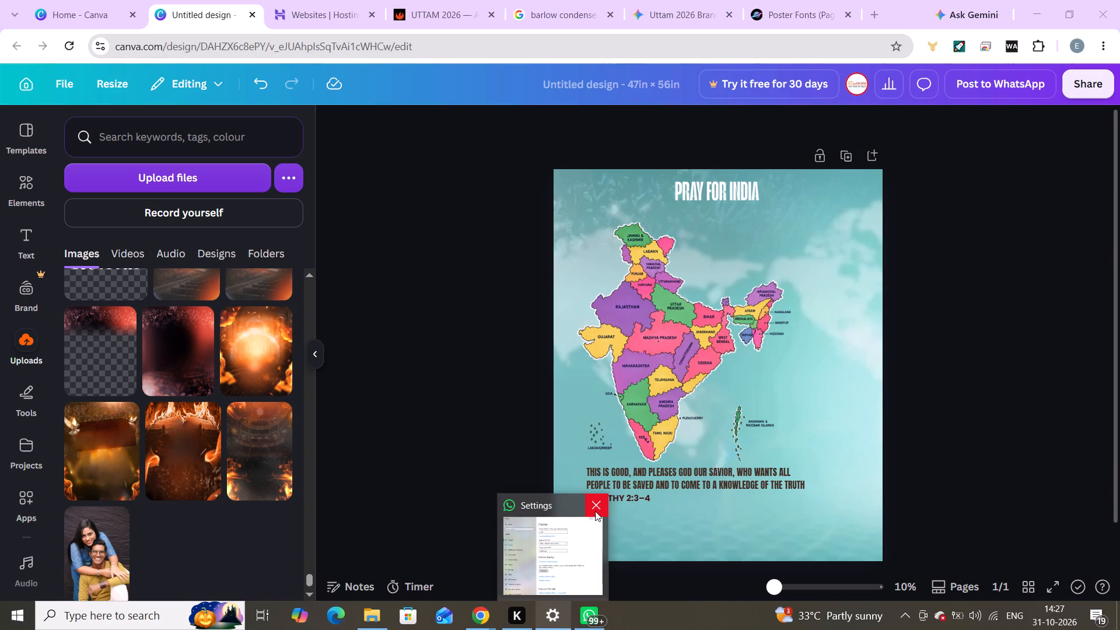
pyautogui.click(452, 444)
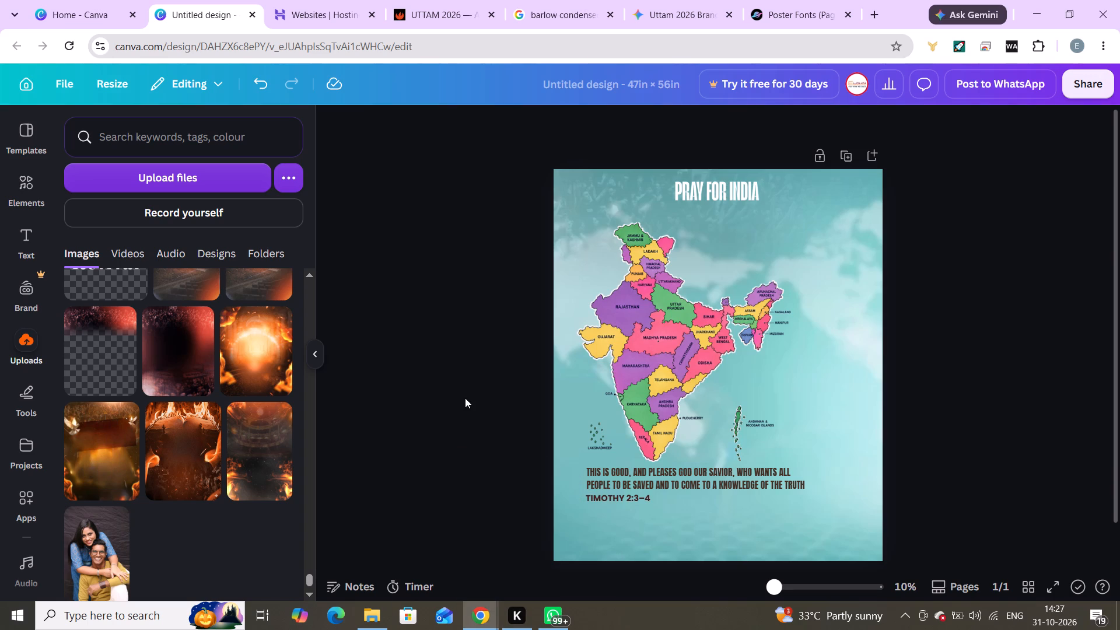
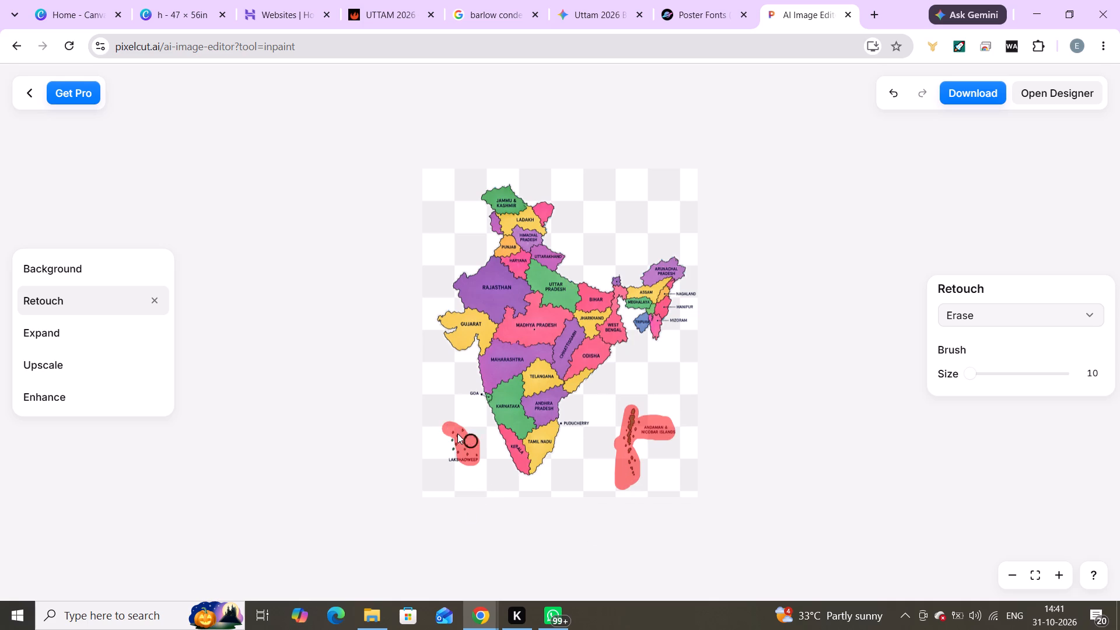
pyautogui.moveTo(457, 433); pyautogui.dragTo(445, 459)
pyautogui.moveTo(445, 459); pyautogui.dragTo(444, 459)
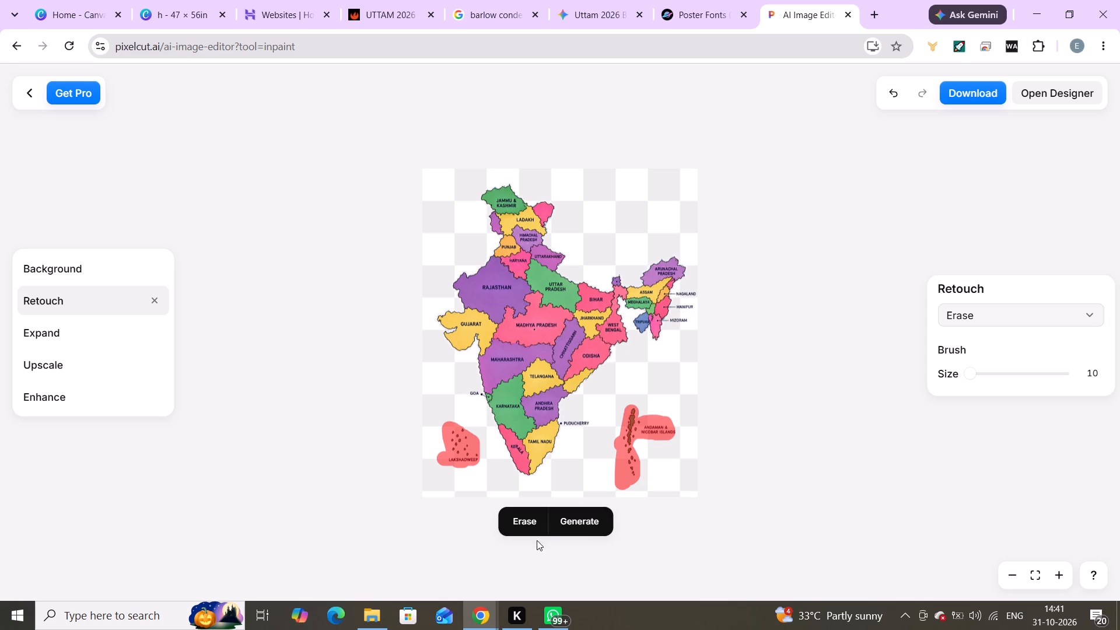
pyautogui.click(513, 527)
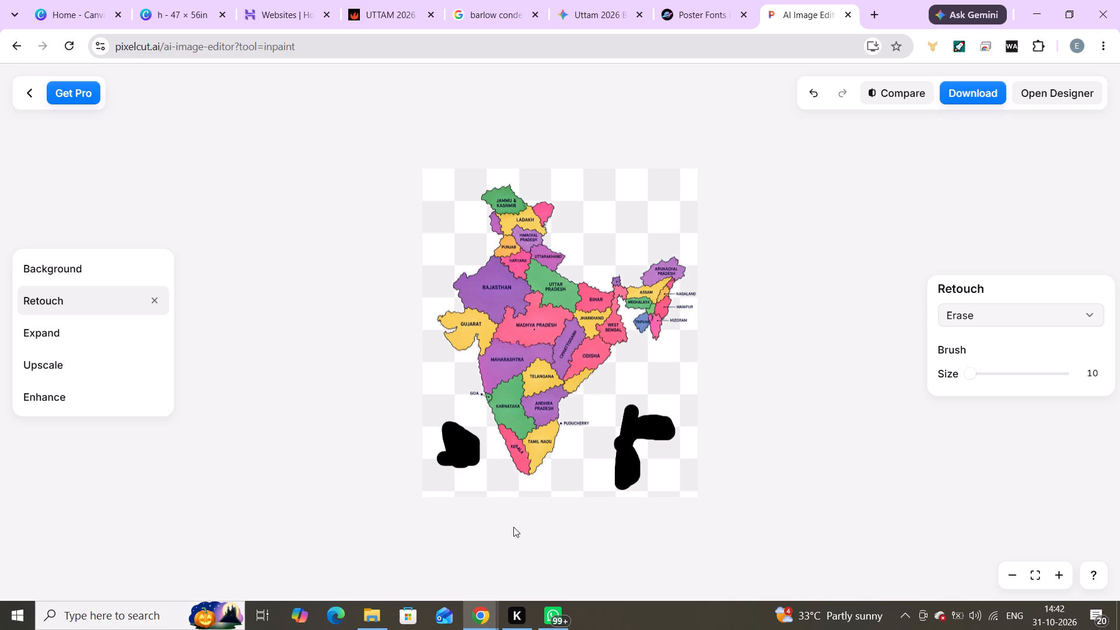
# Download the retouched map at preview resolution and open the downloaded image to check it.
pyautogui.click(961, 90)
pyautogui.click(876, 139)
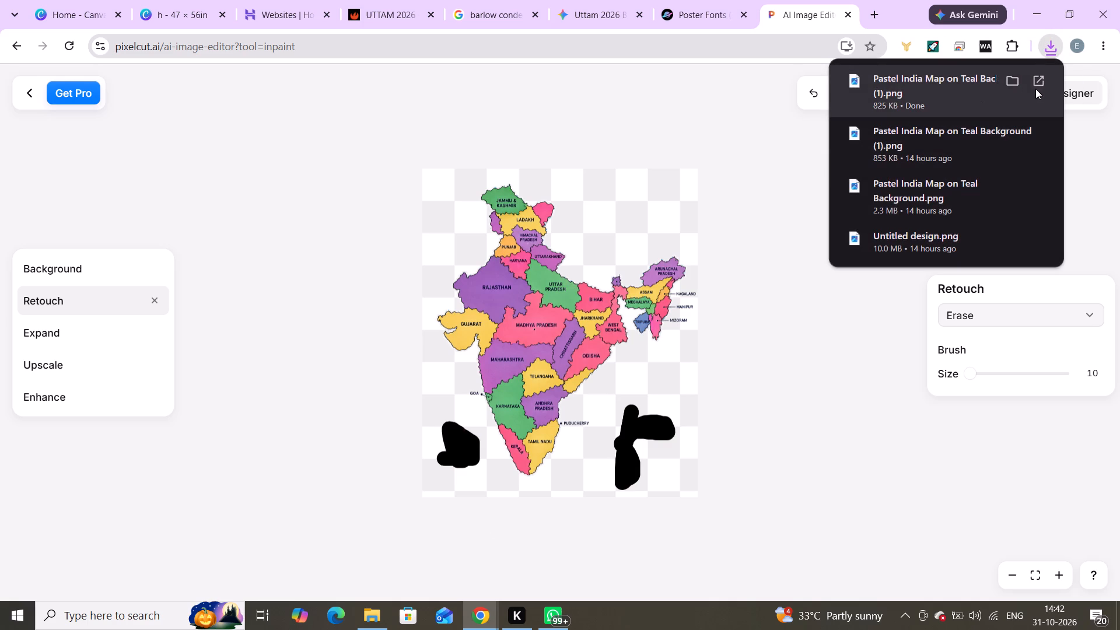
pyautogui.click(1037, 85)
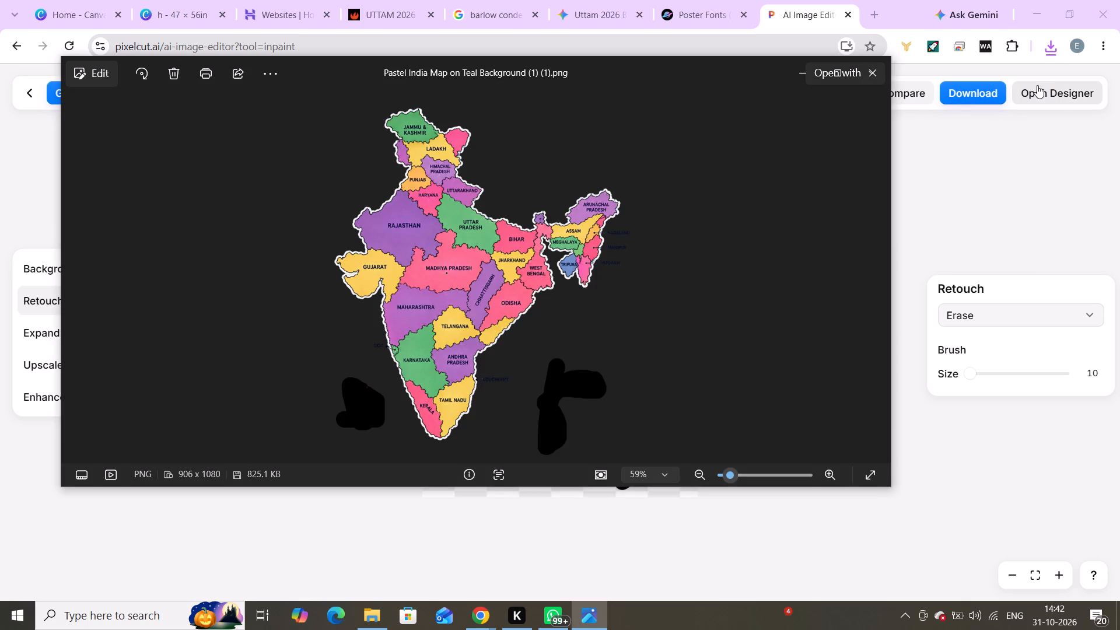
pyautogui.click(868, 89)
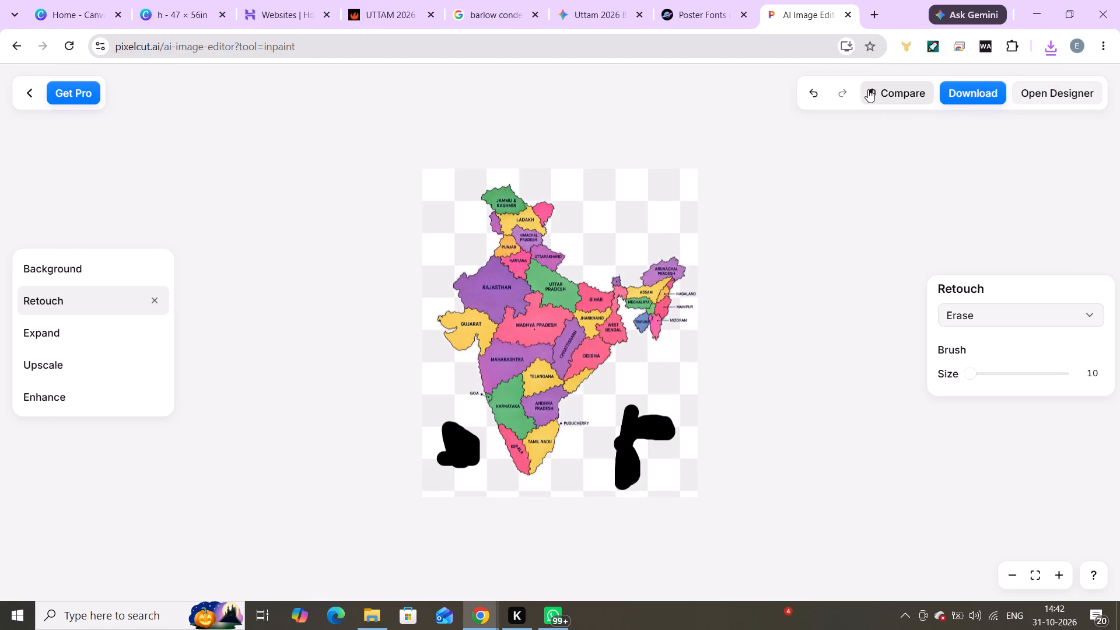
# Search the web for "bg remove pixa" and open Pixelcut's background remover.
pyautogui.click(476, 51)
pyautogui.write('bf')
pyautogui.press('BackSpace')
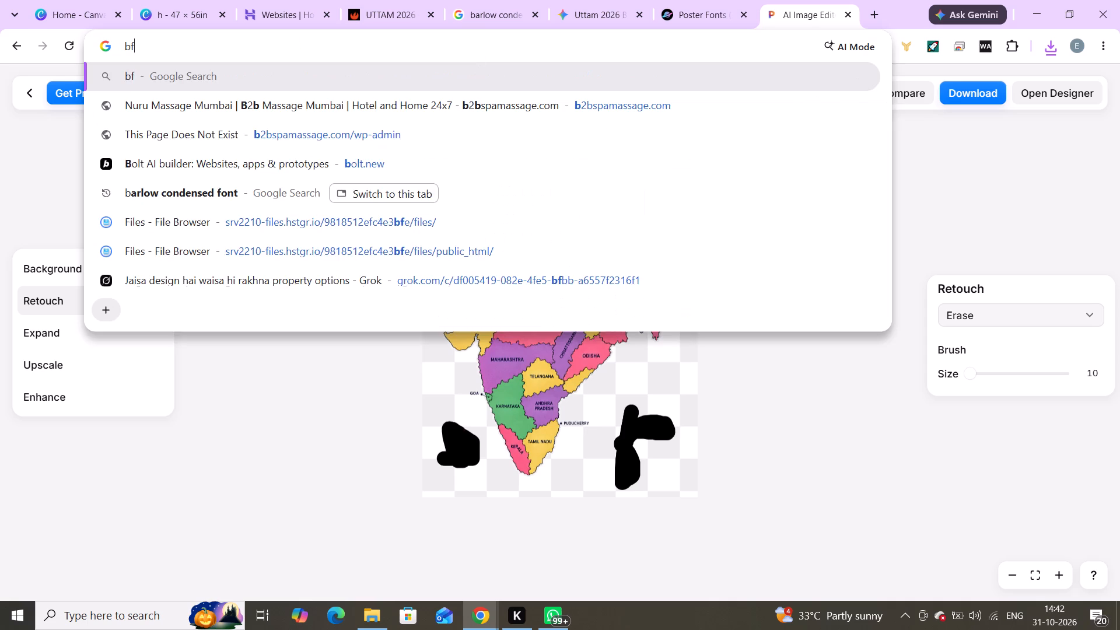
pyautogui.press('BackSpace')
pyautogui.write('bg')
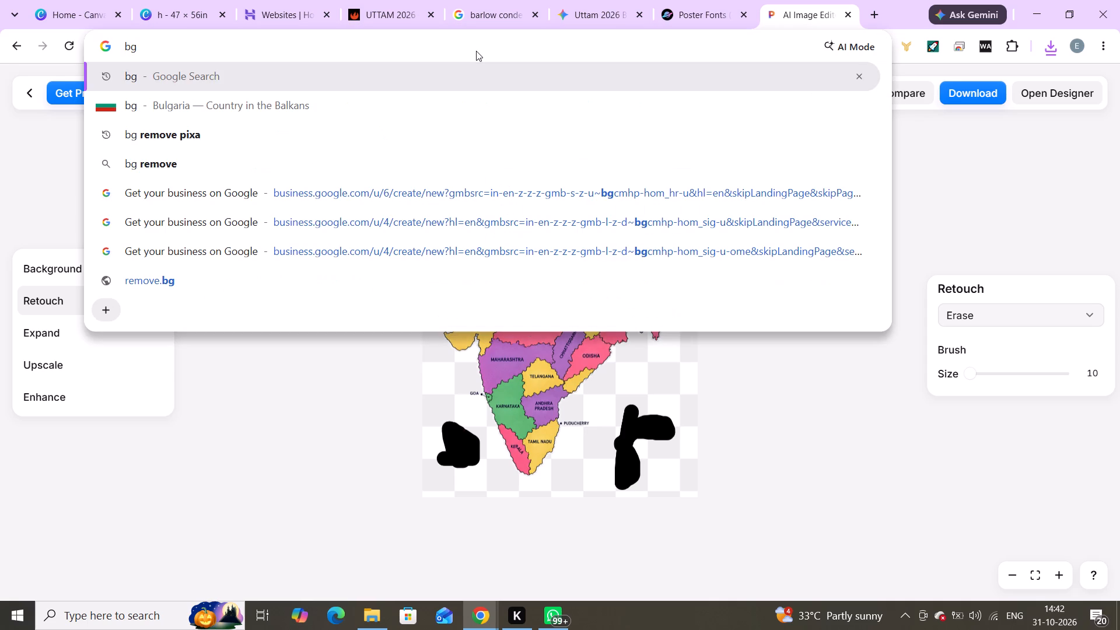
pyautogui.press('Down')
pyautogui.press('Down')
pyautogui.press('Return')
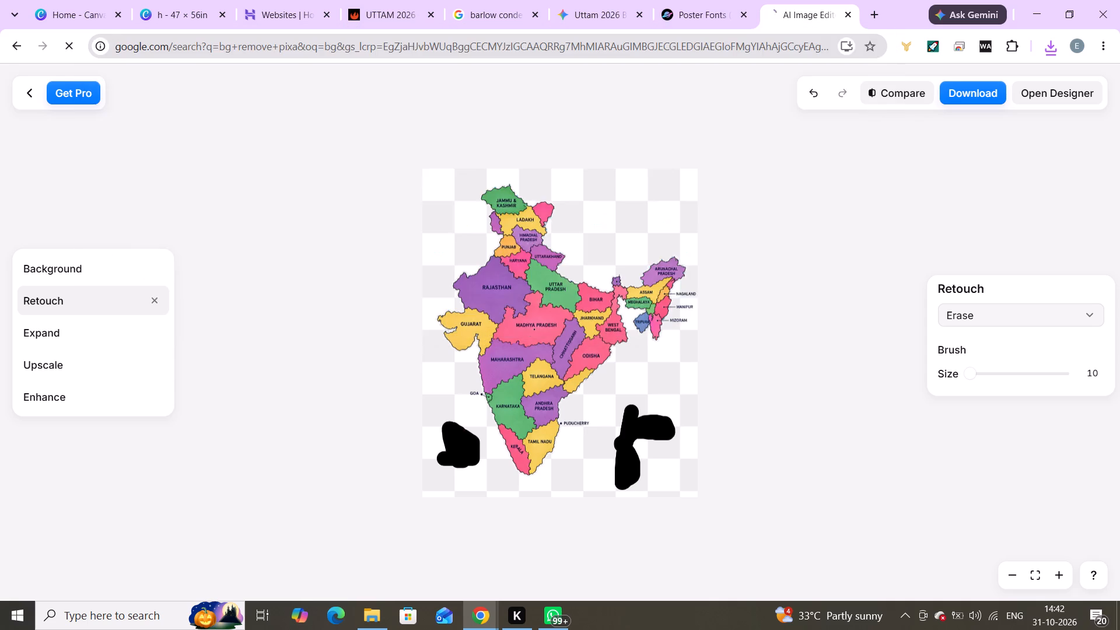
pyautogui.click(425, 218)
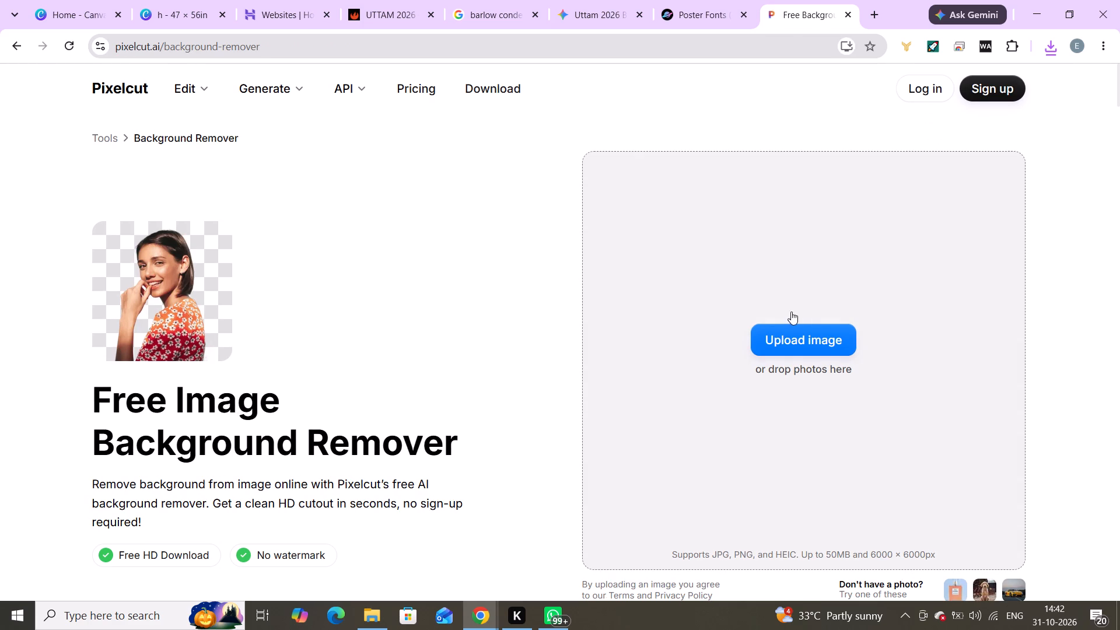
# Remove the background from "Pastel India Map on Teal Background (1) (1)" and download the cutout at preview resolution.
pyautogui.click(799, 331)
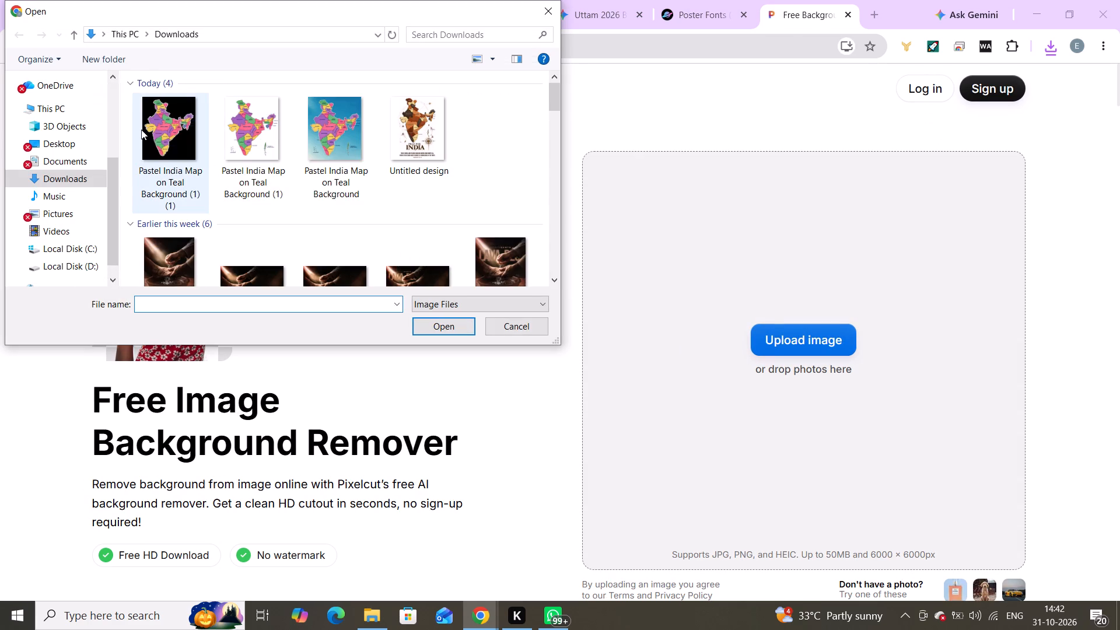
pyautogui.click(153, 131)
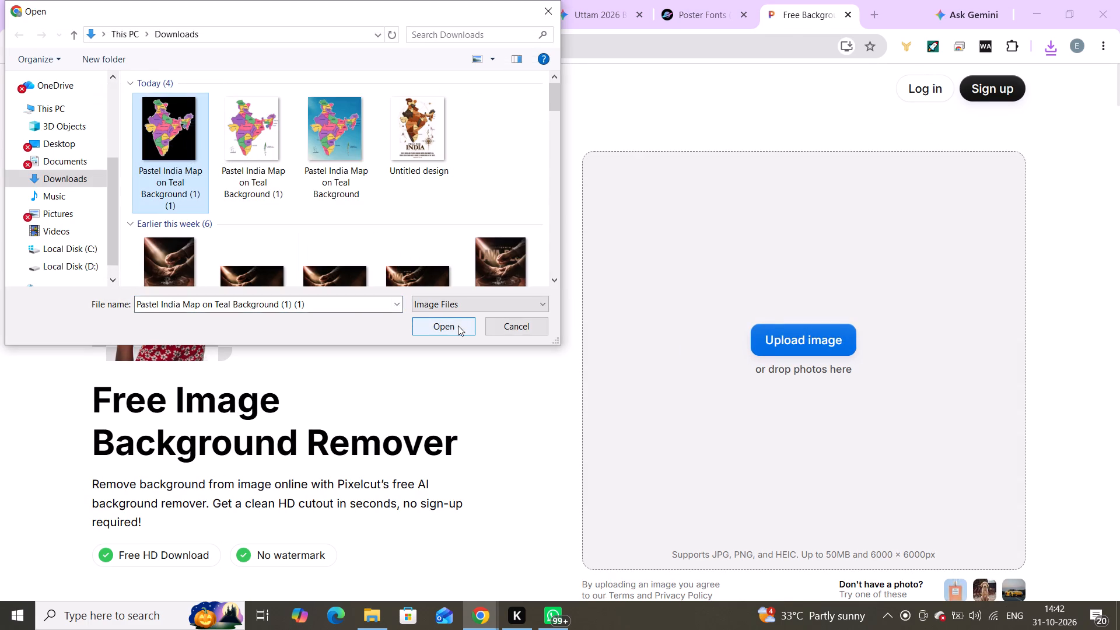
pyautogui.click(456, 330)
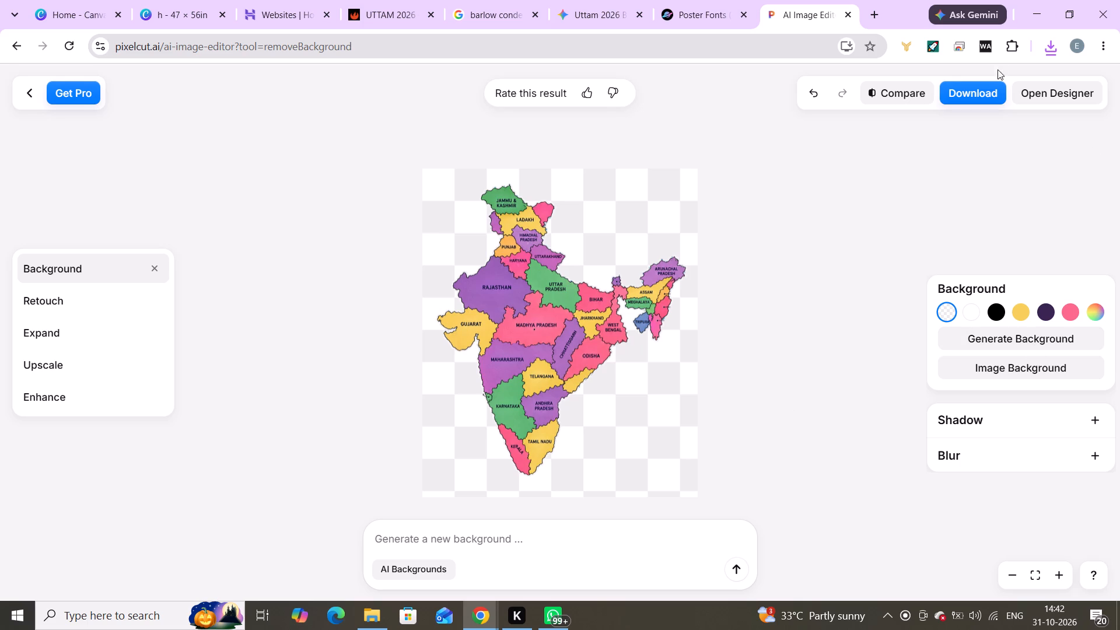
pyautogui.click(975, 92)
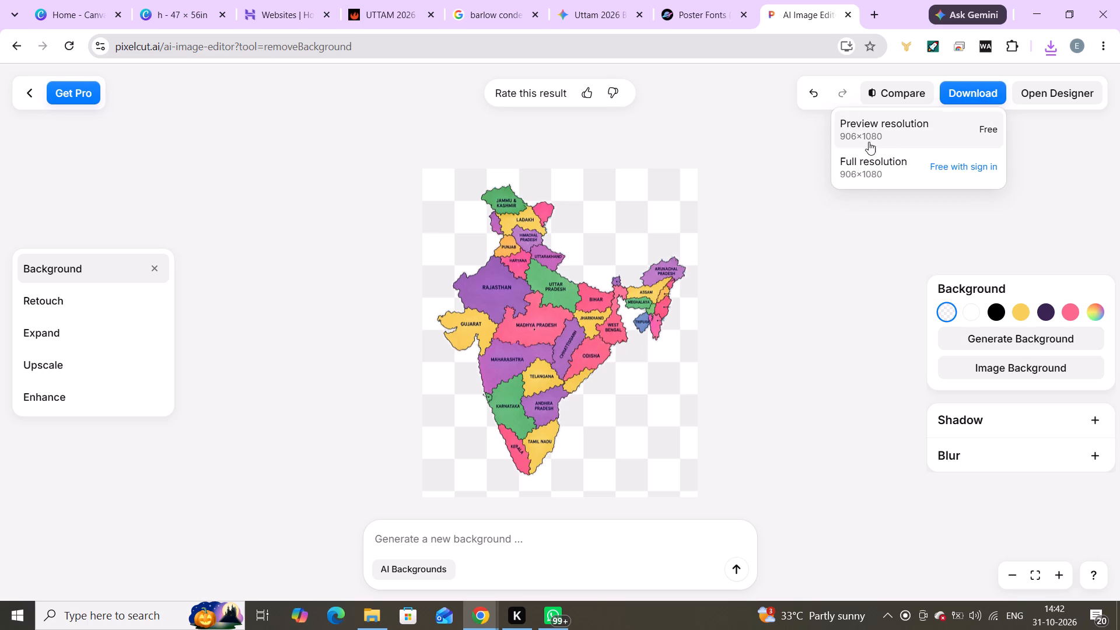
pyautogui.click(881, 132)
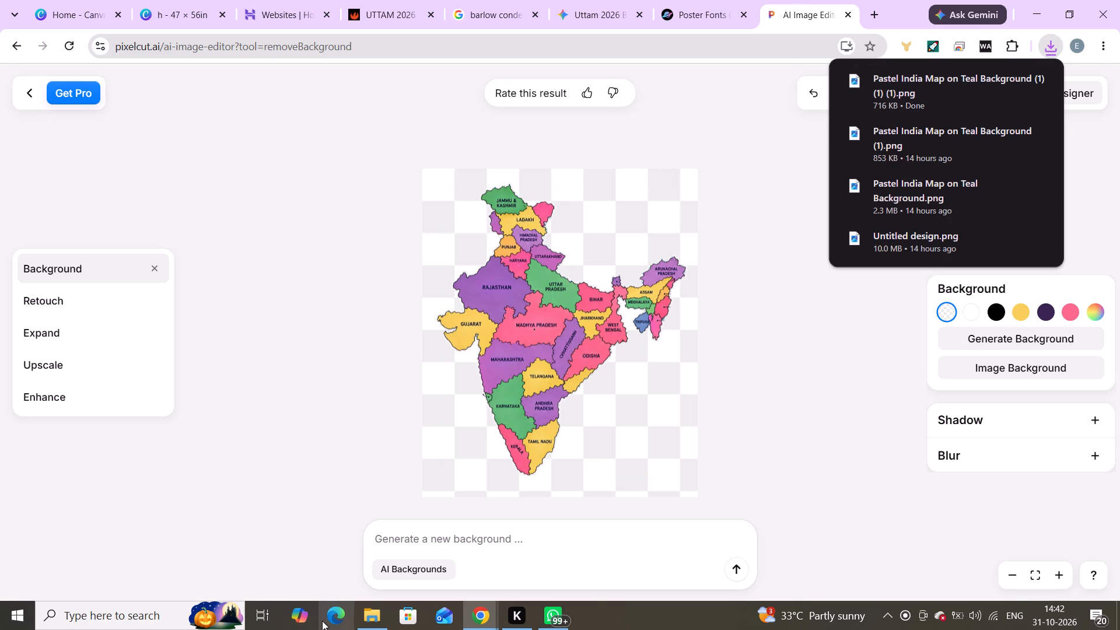
# Delete the three older Pastel India Map images from the Downloads folder, keeping only the newest cutout.
pyautogui.click(370, 622)
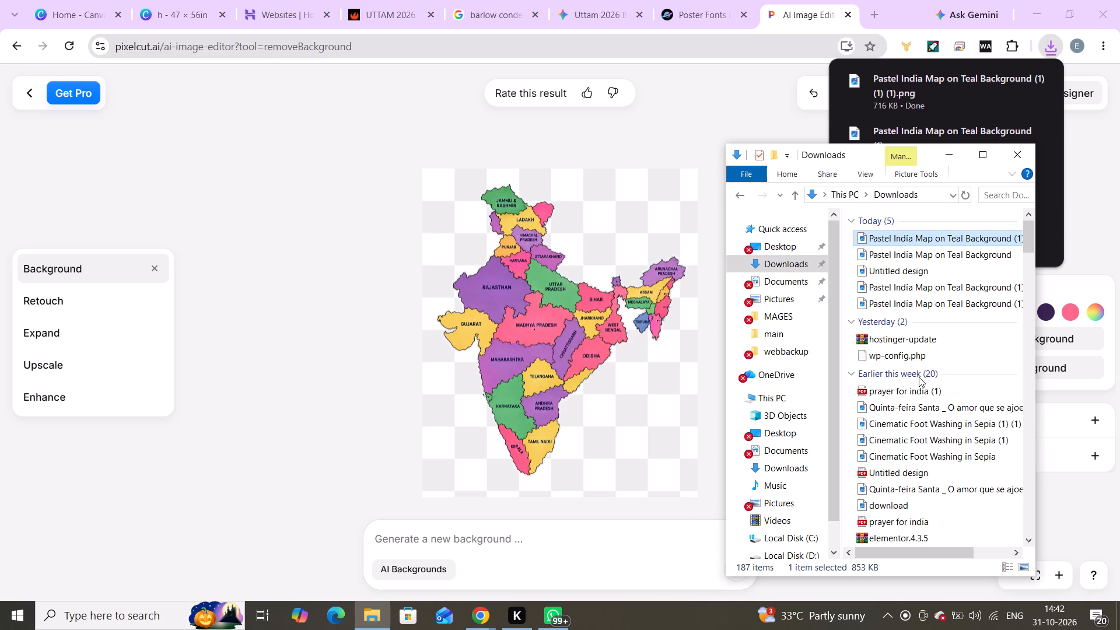
pyautogui.click(967, 194)
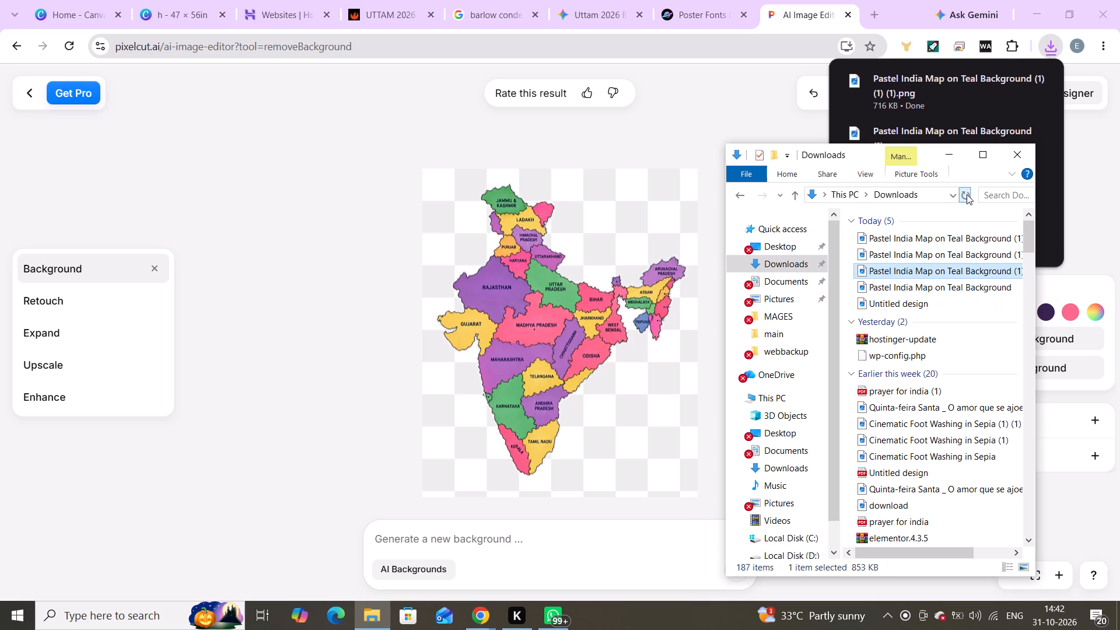
pyautogui.click(978, 304)
pyautogui.moveTo(978, 304); pyautogui.dragTo(970, 285)
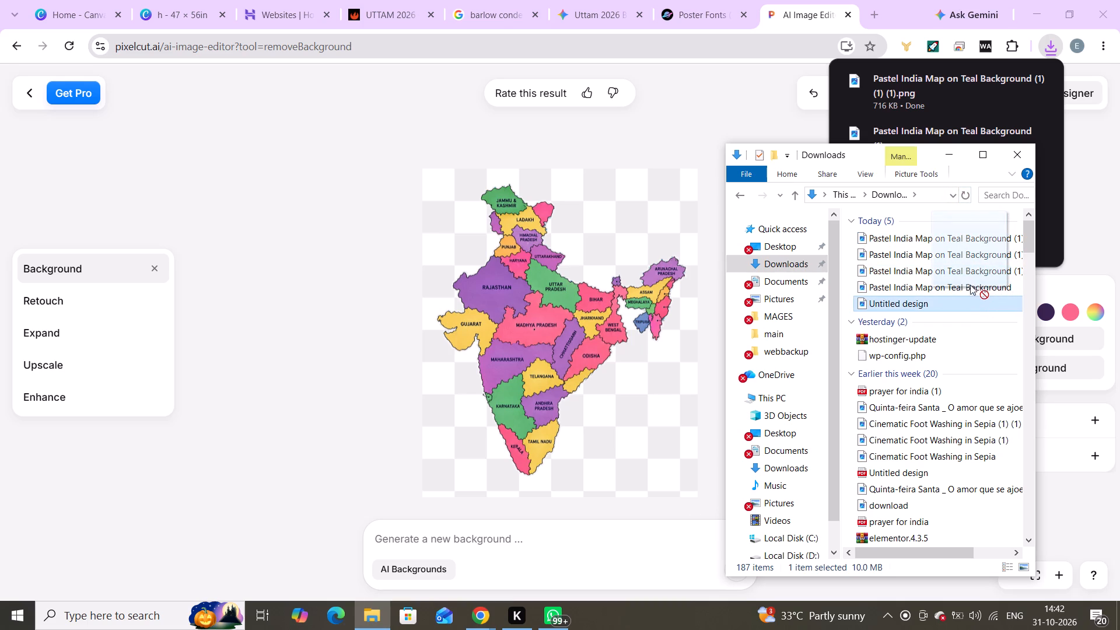
pyautogui.moveTo(970, 285); pyautogui.dragTo(975, 299)
pyautogui.click(968, 288)
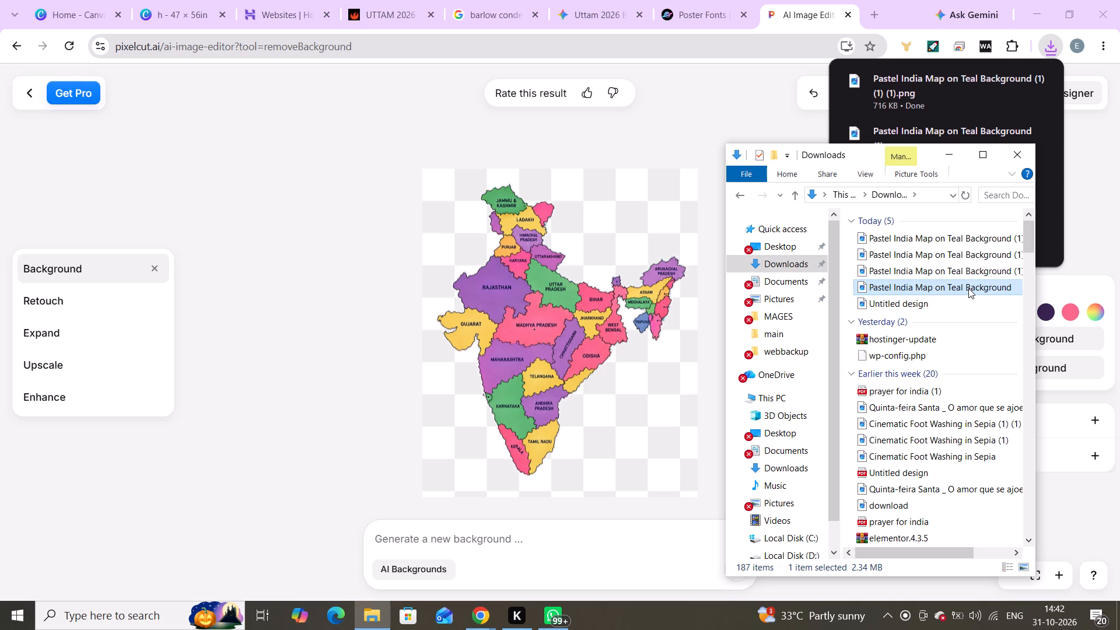
pyautogui.keyDown('ctrl'); pyautogui.click(937, 267); pyautogui.keyUp('ctrl')
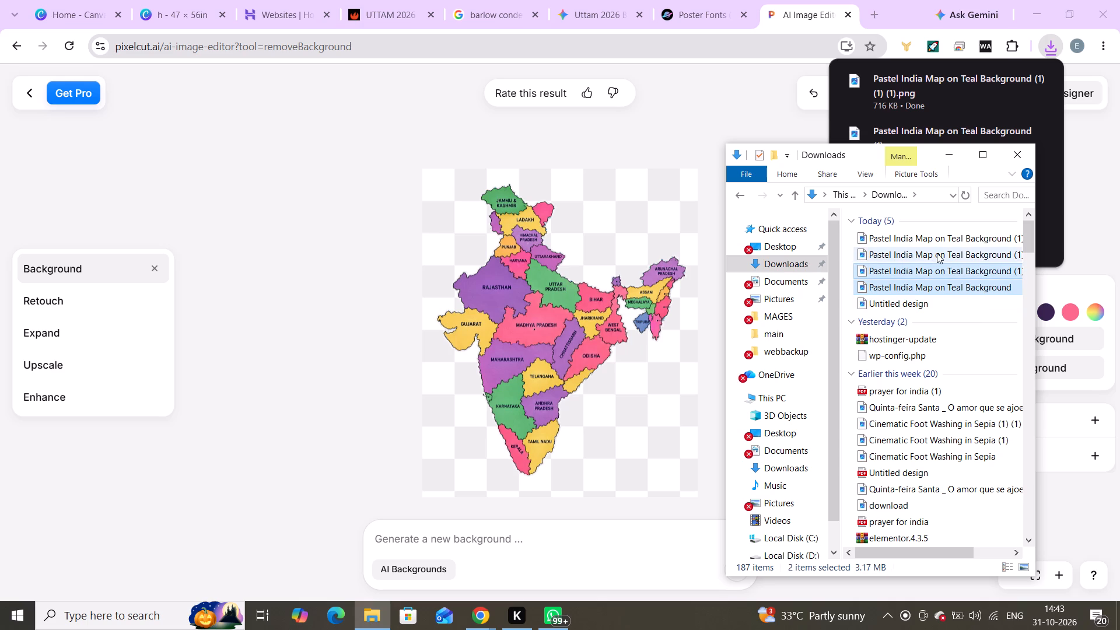
pyautogui.keyDown('ctrl'); pyautogui.click(937, 253); pyautogui.keyUp('ctrl')
pyautogui.press('Delete')
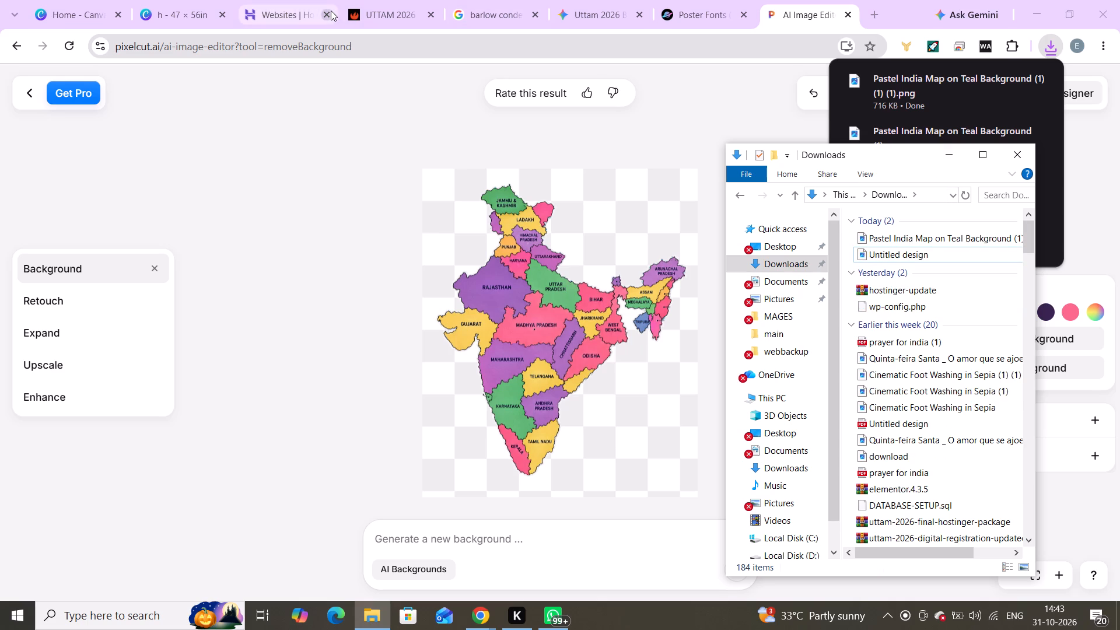
# Switch to the Canva poster and delete the existing India map from the page.
pyautogui.click(185, 15)
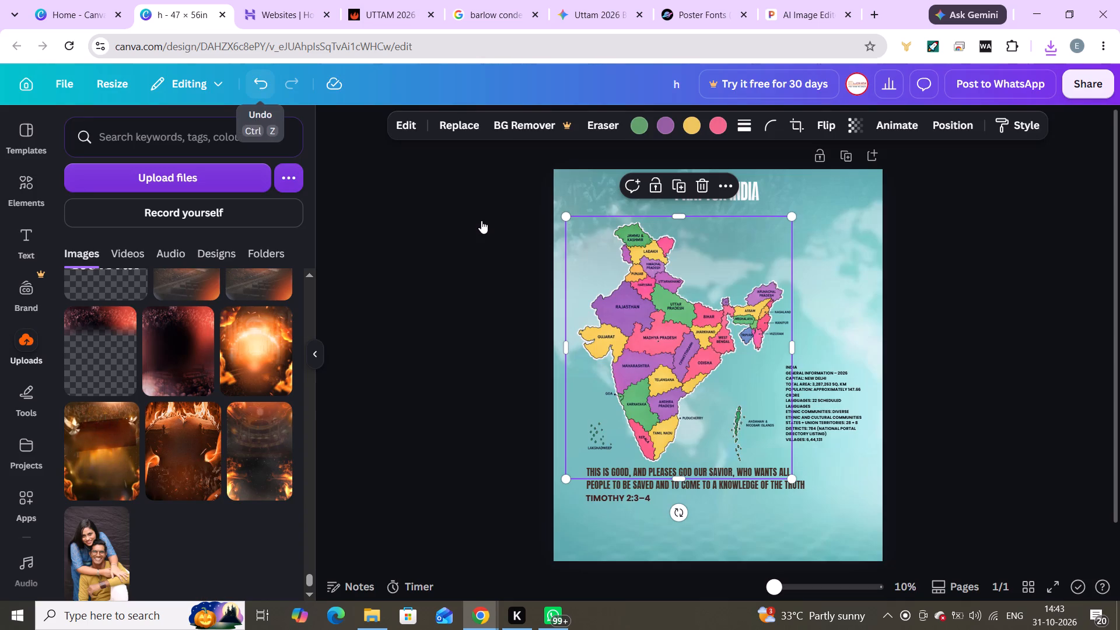
pyautogui.click(703, 183)
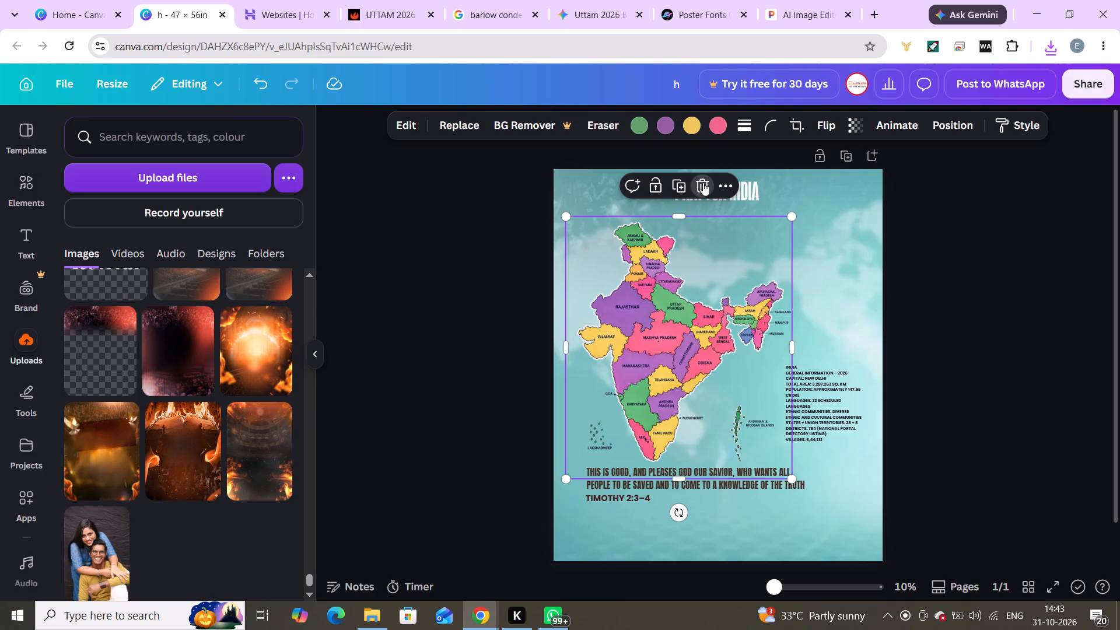
# Add the "Pastel India Map on Teal Background" cutout from Downloads to the poster and place it below the title, beside the India facts text.
pyautogui.click(359, 629)
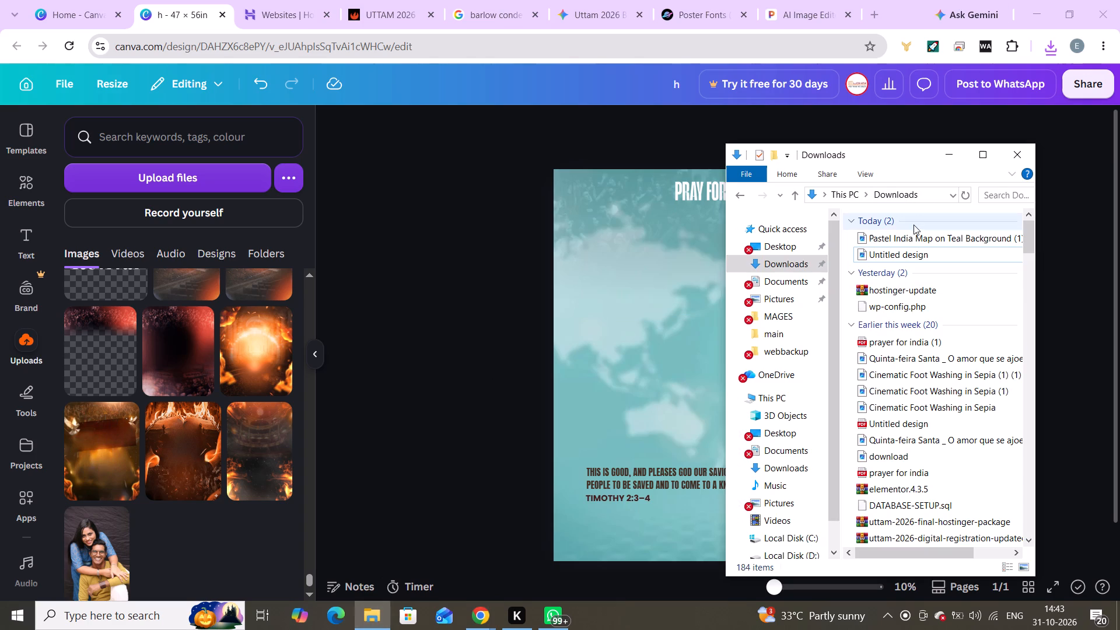
pyautogui.moveTo(928, 236); pyautogui.dragTo(636, 277)
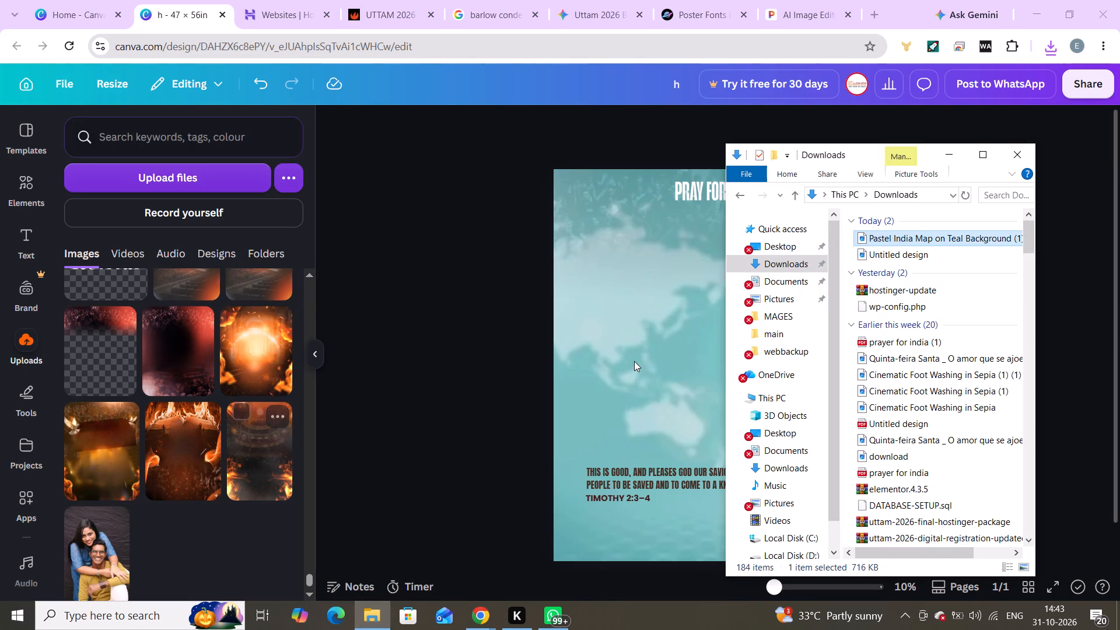
pyautogui.moveTo(884, 239); pyautogui.dragTo(624, 419)
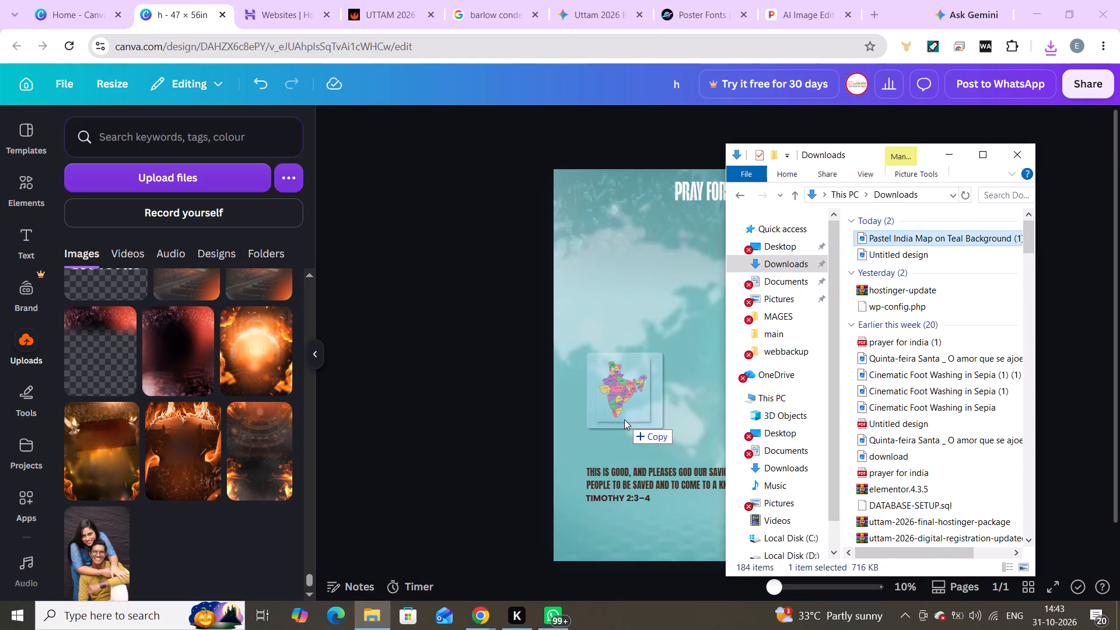
pyautogui.moveTo(624, 419); pyautogui.dragTo(638, 412)
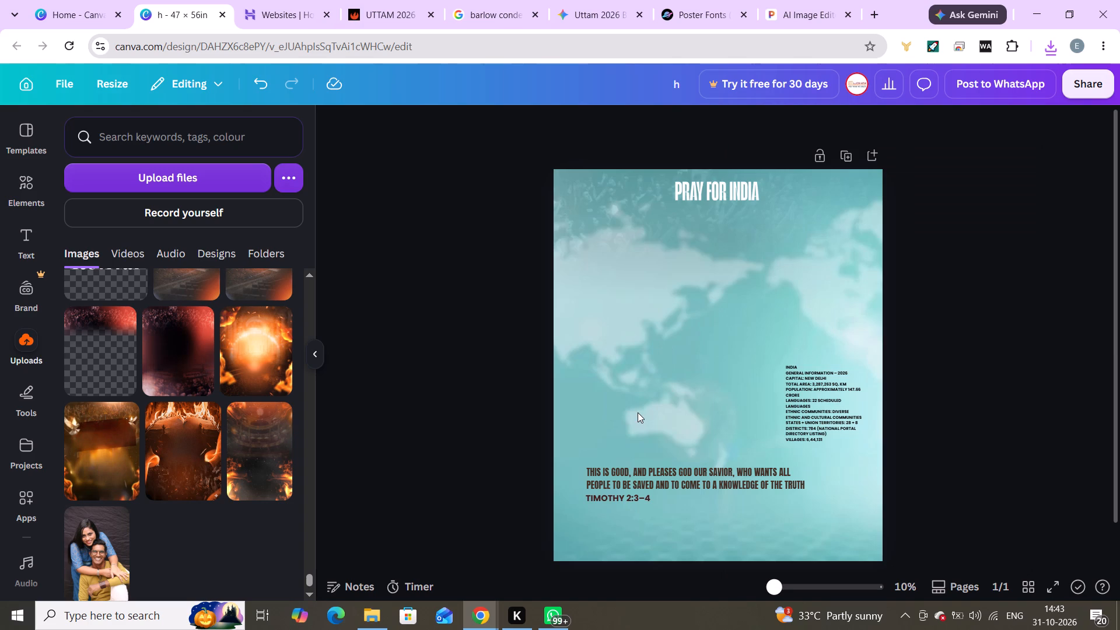
pyautogui.moveTo(729, 377); pyautogui.dragTo(680, 325)
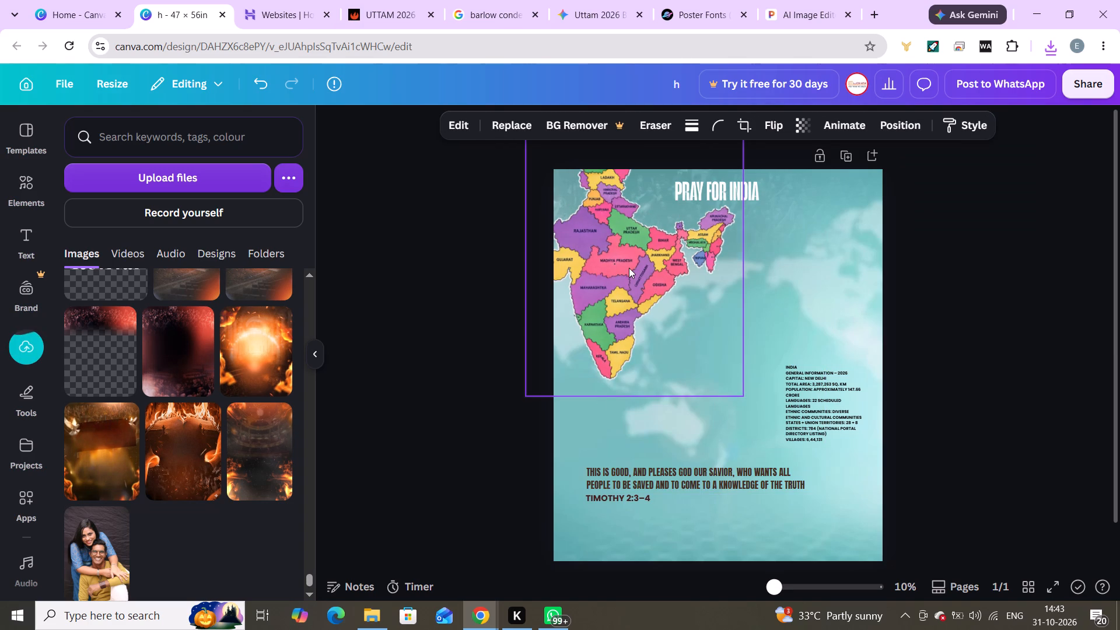
pyautogui.moveTo(629, 268); pyautogui.dragTo(638, 303)
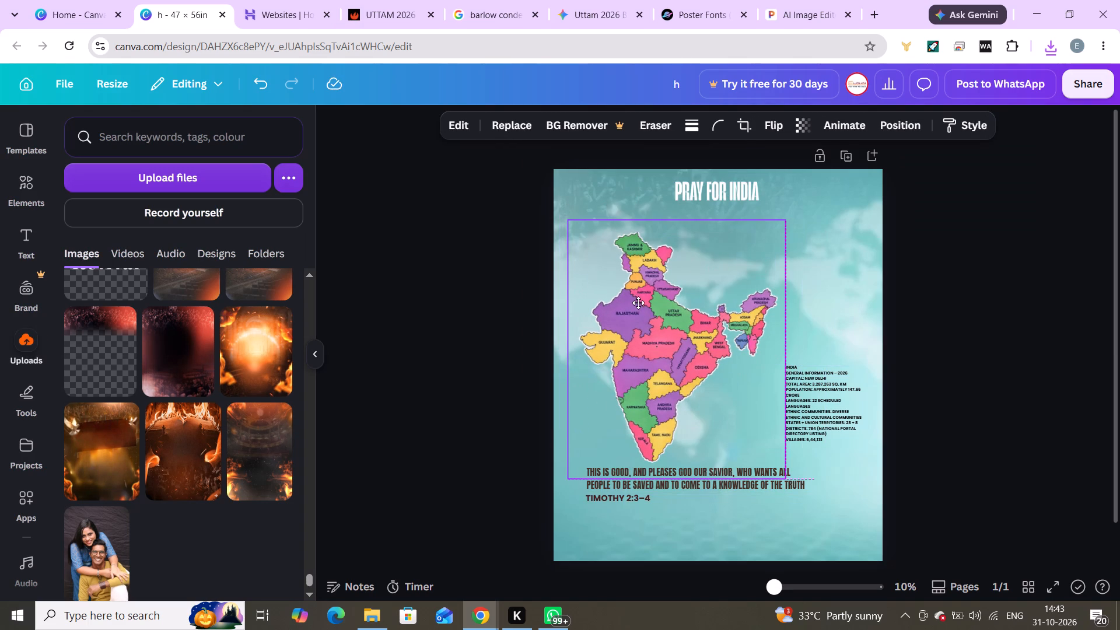
pyautogui.moveTo(638, 303); pyautogui.dragTo(637, 302)
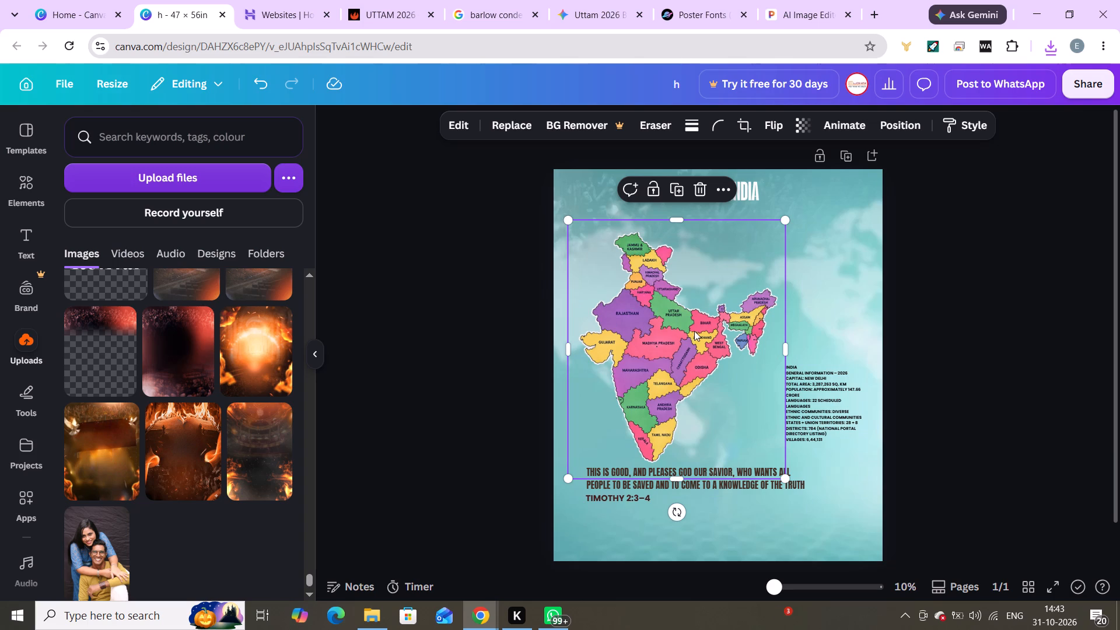
# Crop the empty margins on all four sides of the India map image to about 29.4 × 34.2 in.
pyautogui.moveTo(786, 352); pyautogui.dragTo(785, 352)
pyautogui.moveTo(785, 352); pyautogui.dragTo(780, 352)
pyautogui.moveTo(671, 478); pyautogui.dragTo(672, 468)
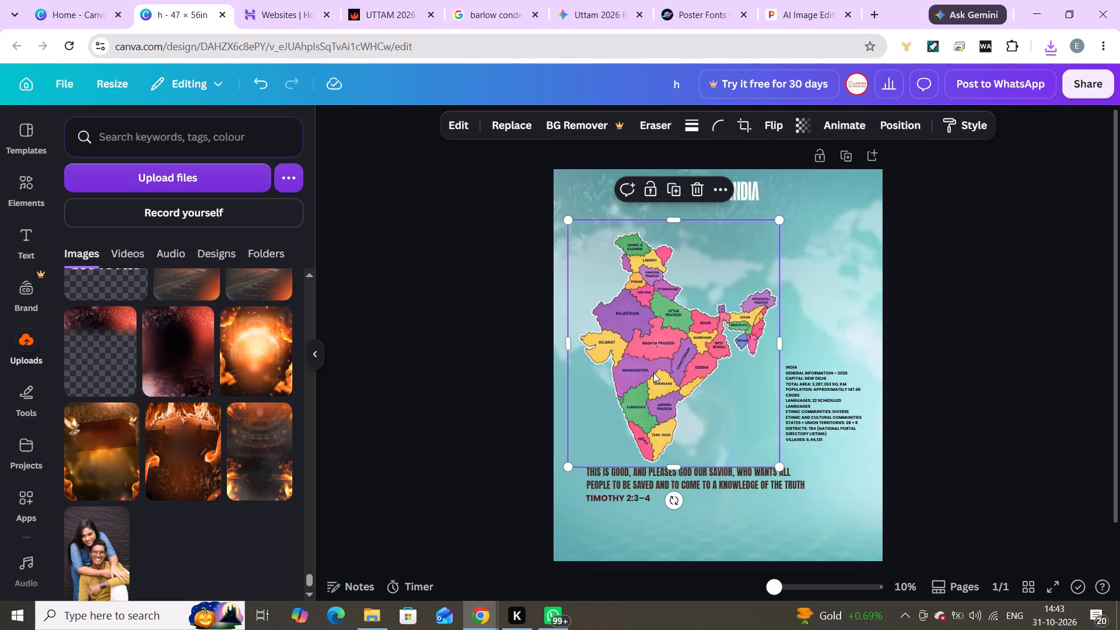
pyautogui.moveTo(566, 345); pyautogui.dragTo(570, 345)
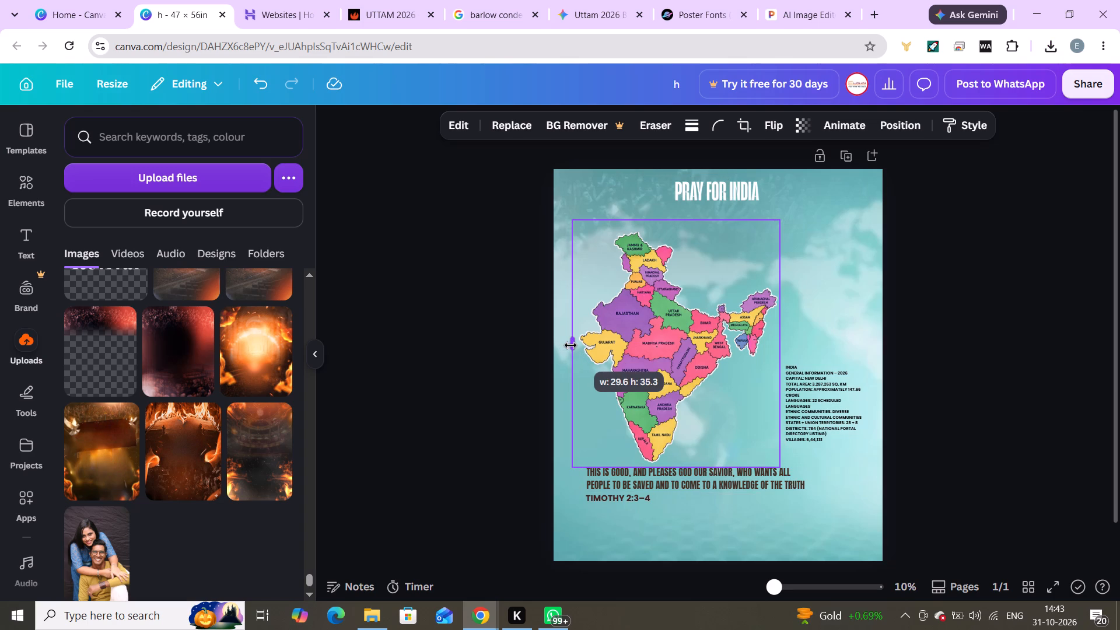
pyautogui.moveTo(570, 345); pyautogui.dragTo(572, 345)
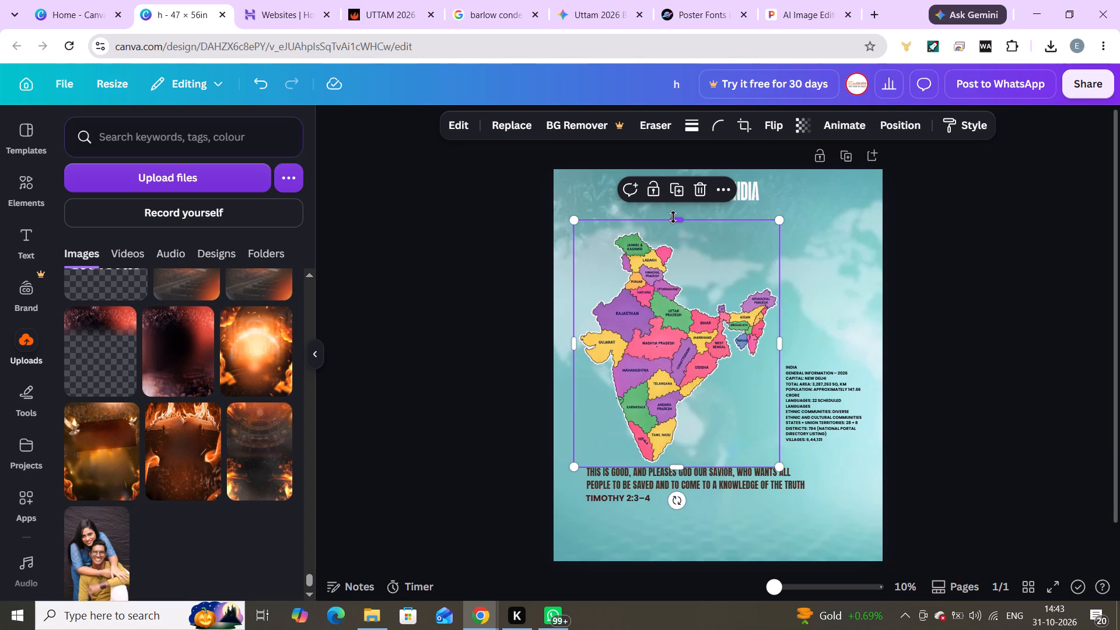
pyautogui.moveTo(674, 217); pyautogui.dragTo(674, 225)
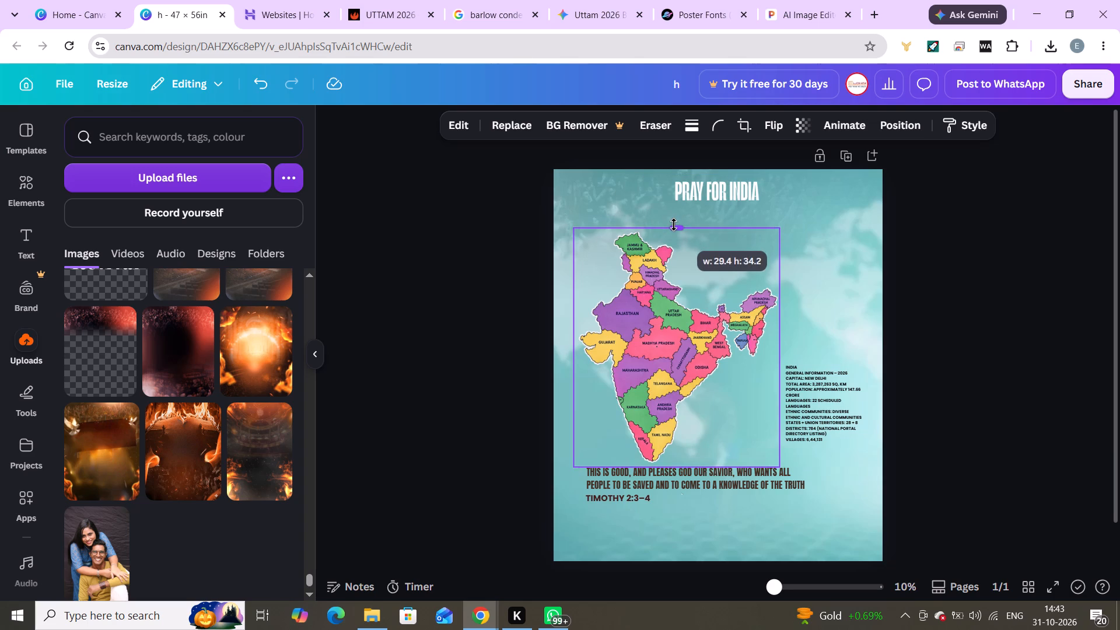
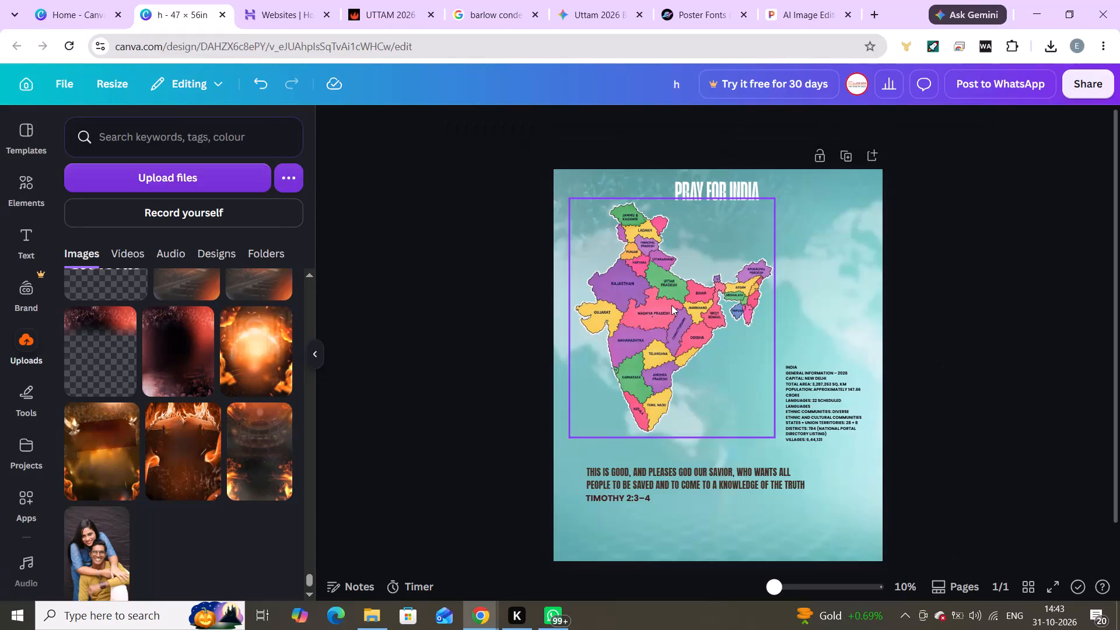
# Move the India map down so it sits between the title and the verse text, clear of both.
pyautogui.moveTo(671, 305); pyautogui.dragTo(667, 323)
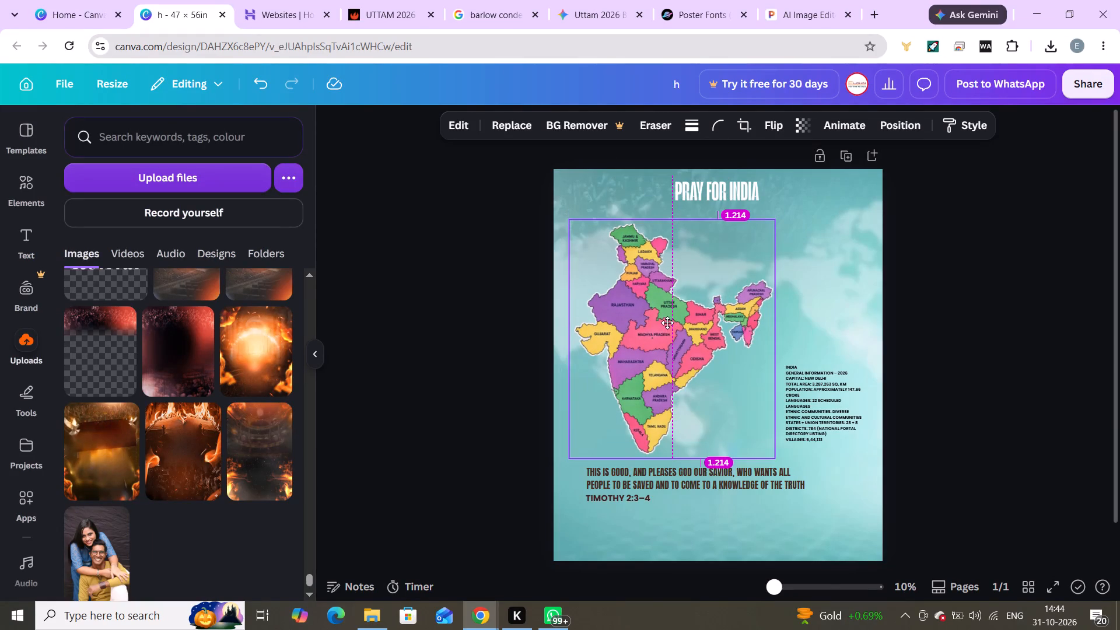
pyautogui.moveTo(667, 323); pyautogui.dragTo(662, 323)
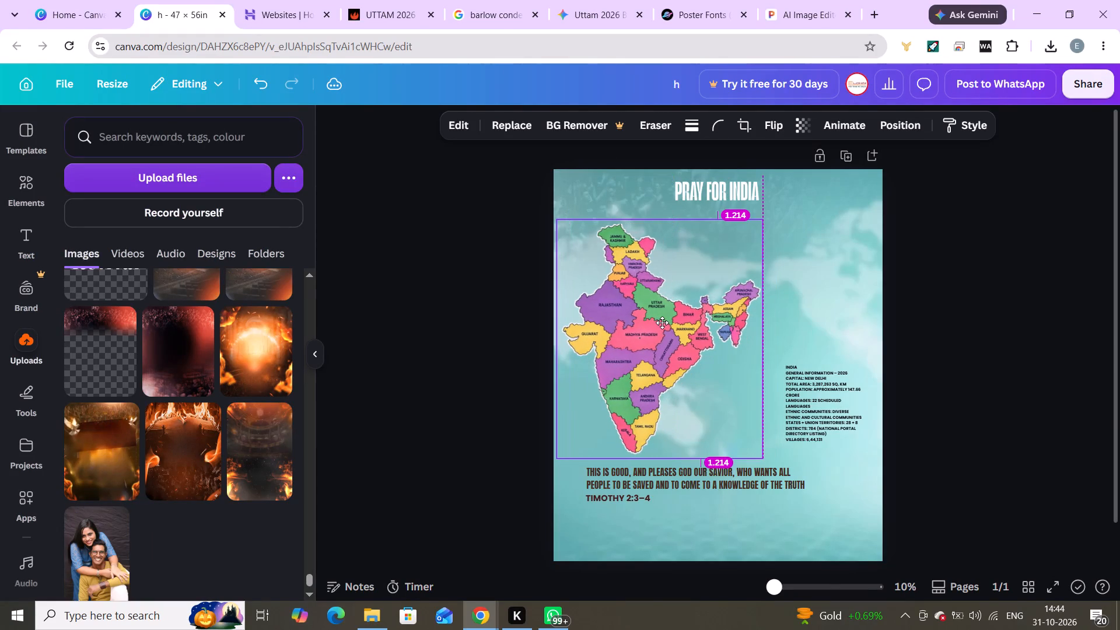
pyautogui.moveTo(662, 323); pyautogui.dragTo(667, 324)
pyautogui.click(893, 330)
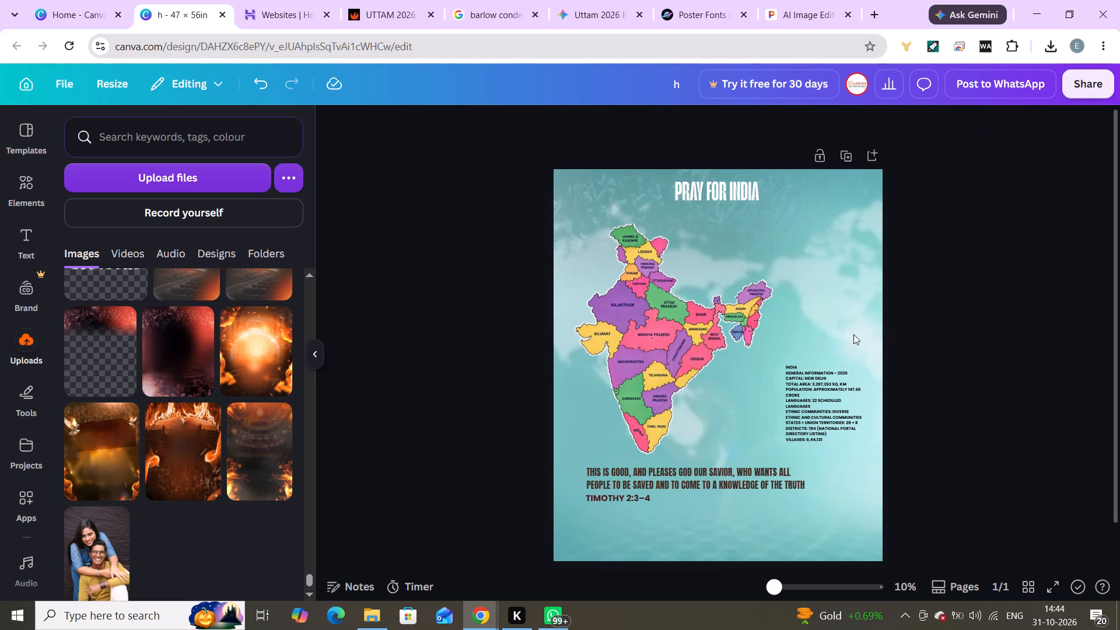
# Shift the India facts text box slightly toward the map and widen it on the map side so its lines wrap less.
pyautogui.moveTo(805, 390); pyautogui.dragTo(782, 391)
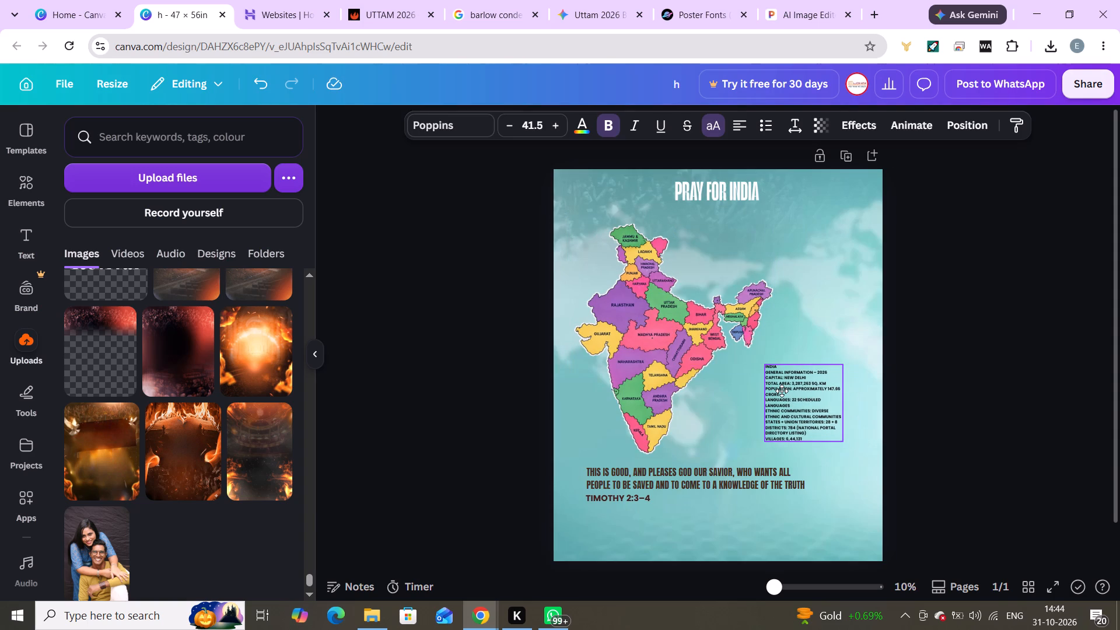
pyautogui.moveTo(782, 391); pyautogui.dragTo(797, 393)
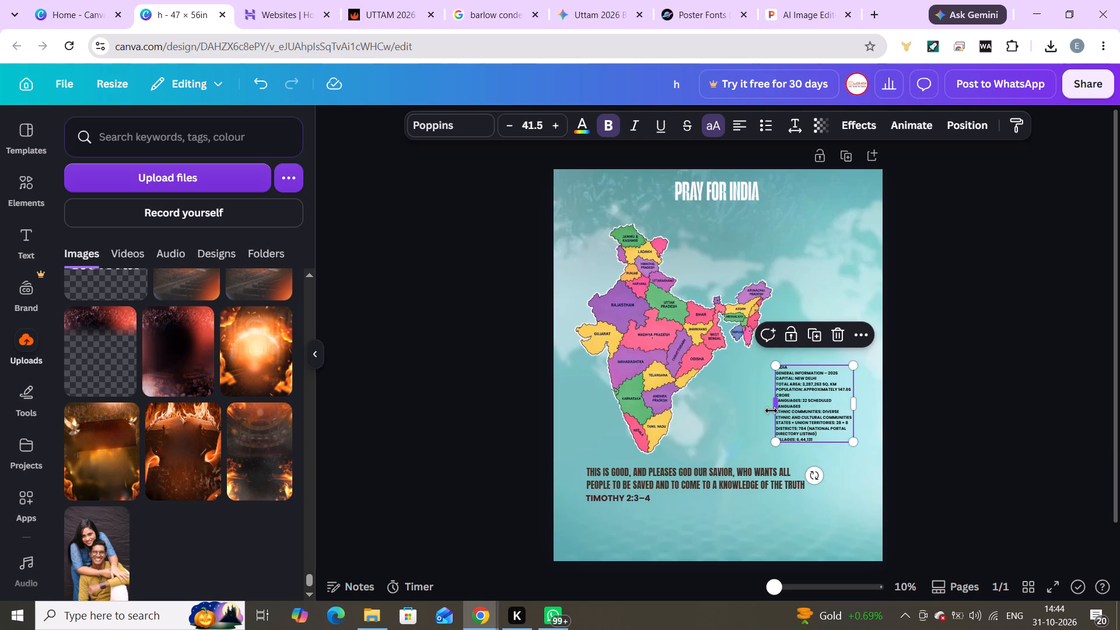
pyautogui.moveTo(772, 410); pyautogui.dragTo(748, 415)
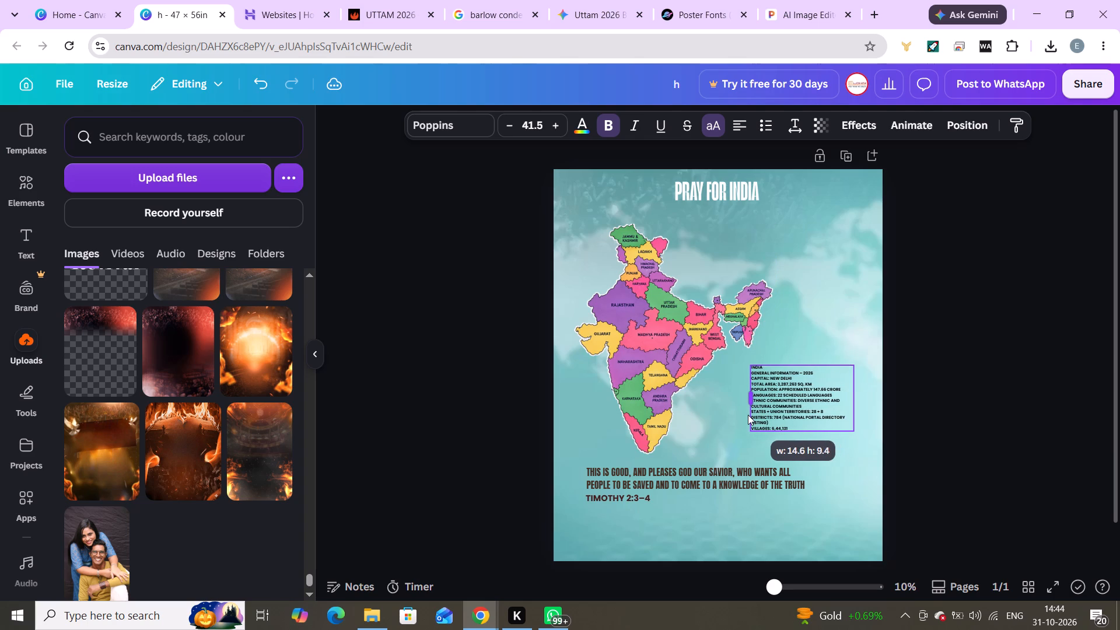
pyautogui.moveTo(748, 415); pyautogui.dragTo(726, 415)
pyautogui.click(1007, 403)
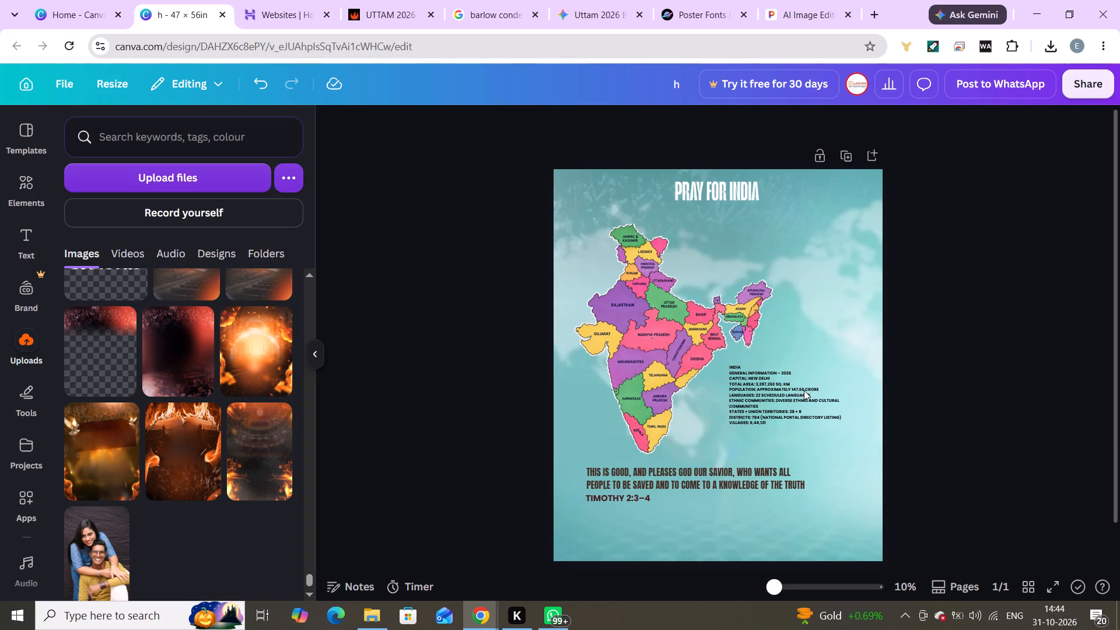
# Scale the India facts text box up to a font size of about 43.9, keeping it clear of the map.
pyautogui.click(769, 394)
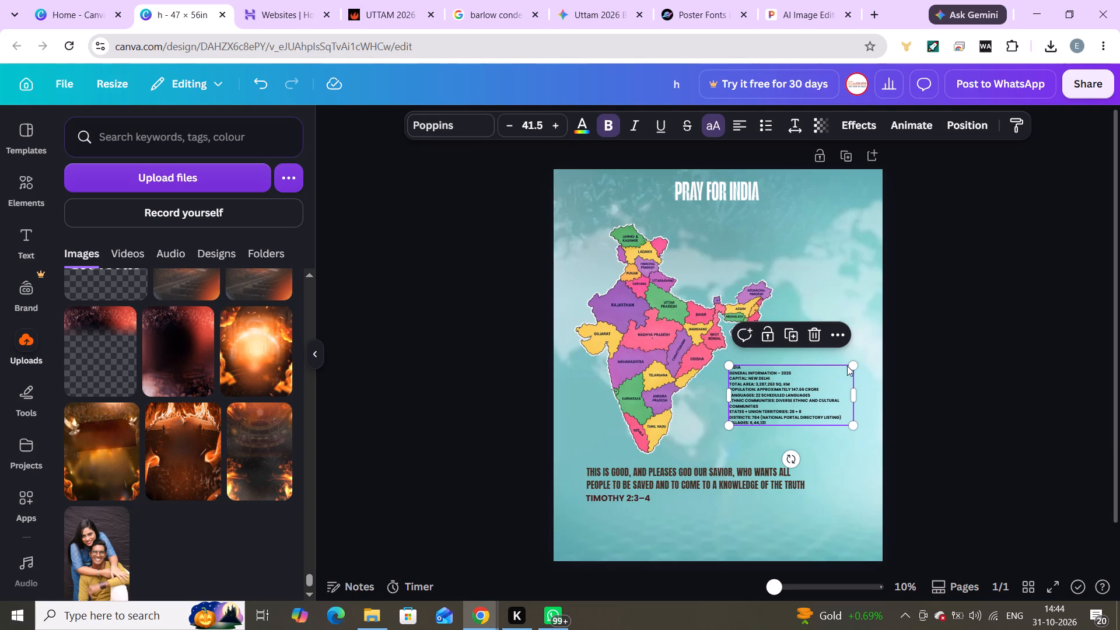
pyautogui.moveTo(726, 425); pyautogui.dragTo(717, 435)
pyautogui.moveTo(717, 435); pyautogui.dragTo(708, 443)
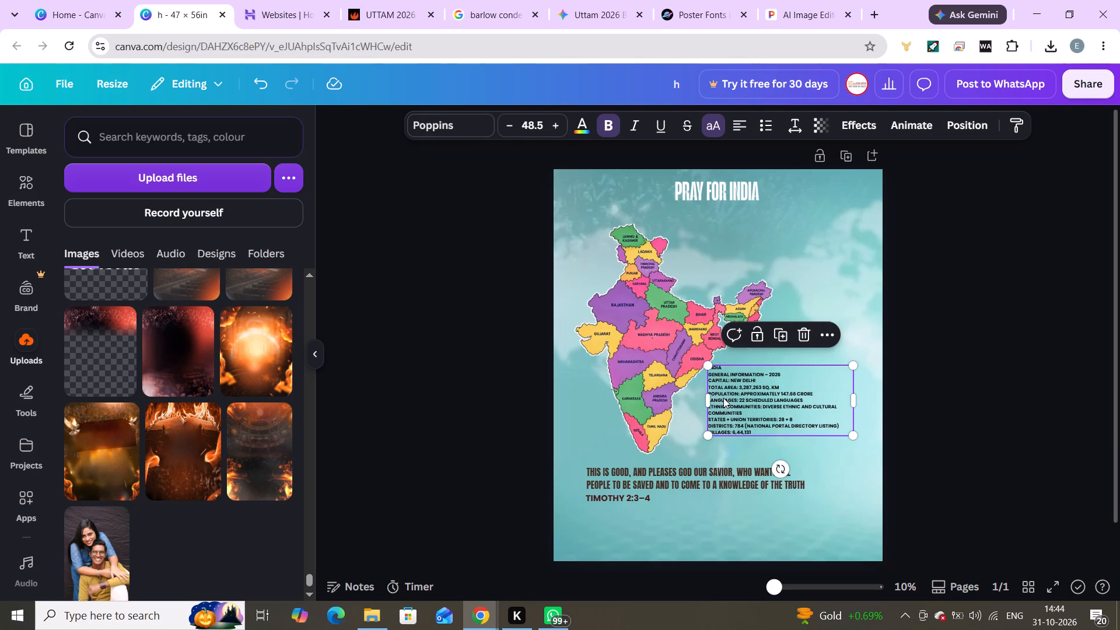
pyautogui.moveTo(705, 365); pyautogui.dragTo(719, 368)
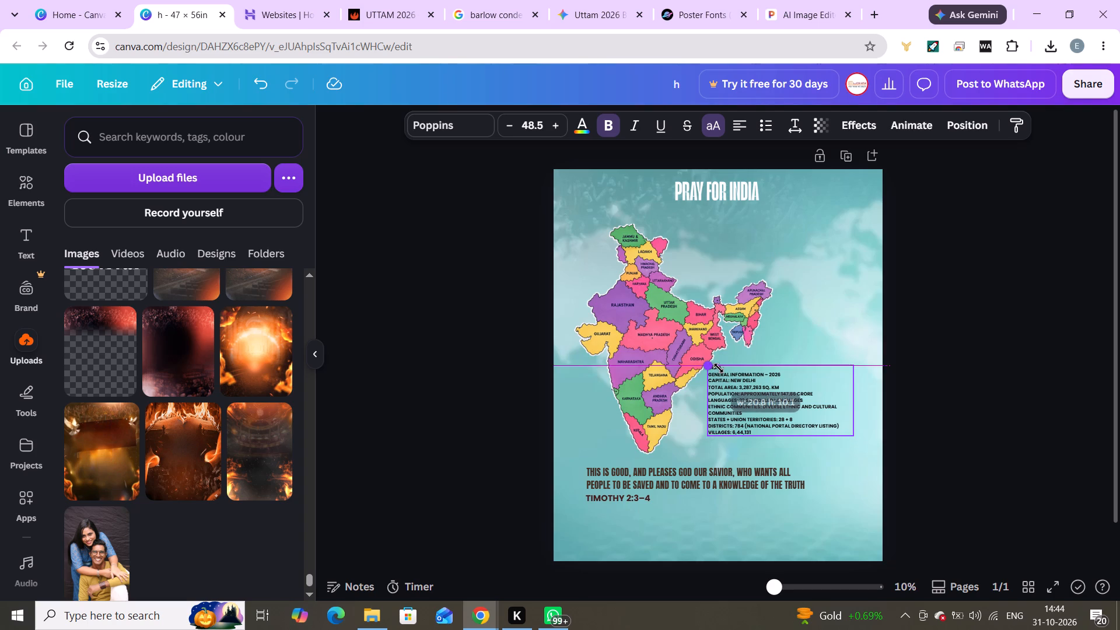
pyautogui.moveTo(719, 368); pyautogui.dragTo(719, 368)
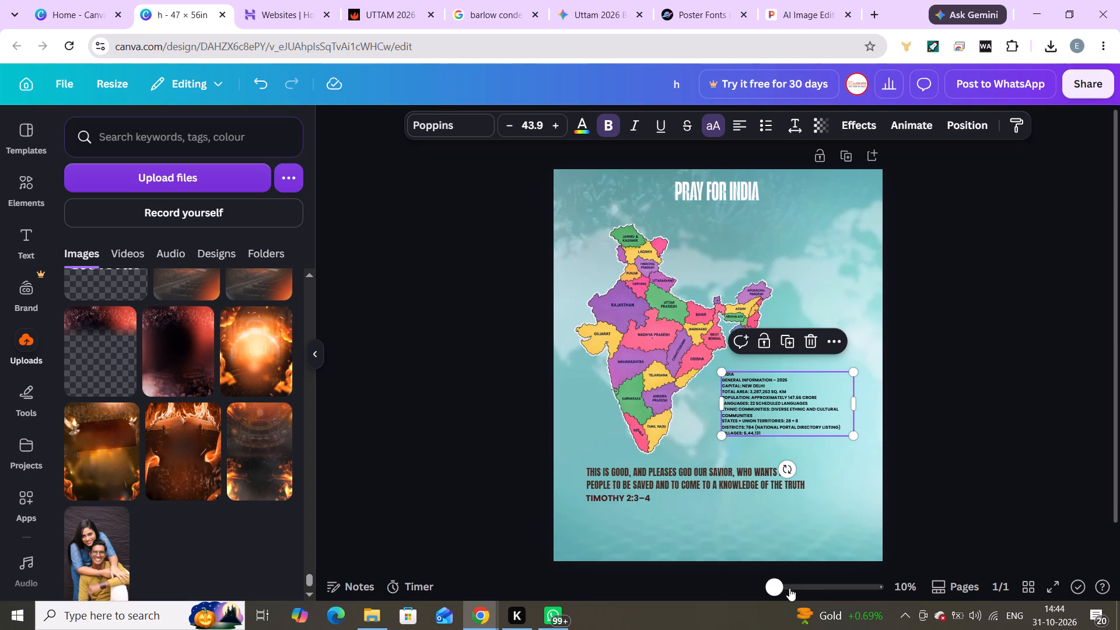
# Delete the "INDIA" line from the facts text so it starts with "GENERAL INFORMATION – 2026".
pyautogui.moveTo(780, 589); pyautogui.dragTo(811, 585)
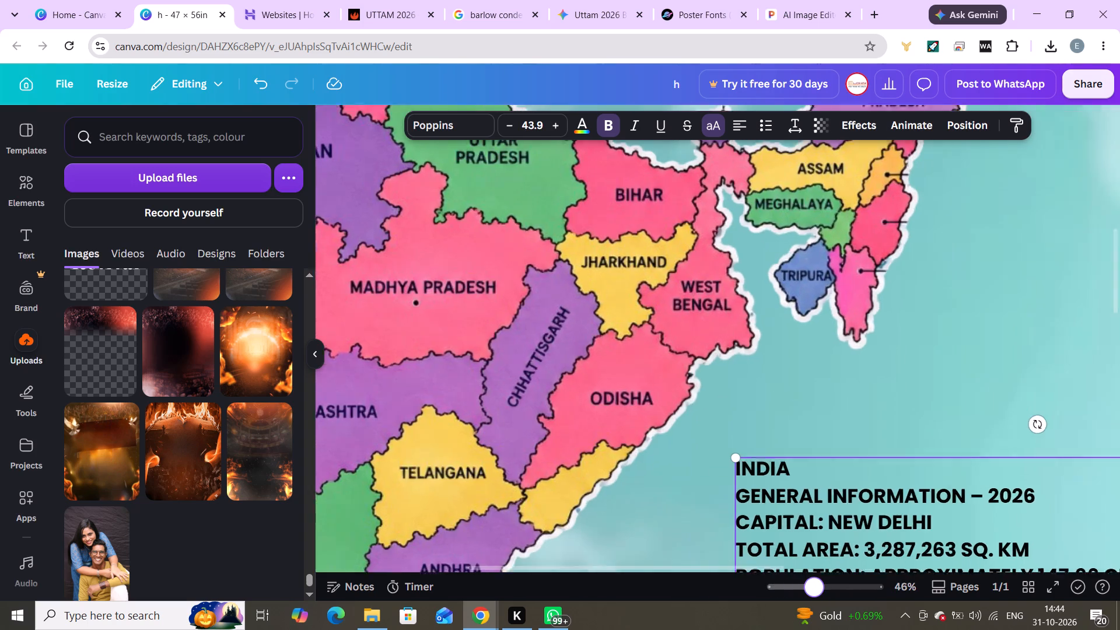
pyautogui.moveTo(811, 585); pyautogui.dragTo(790, 589)
pyautogui.click(1074, 451)
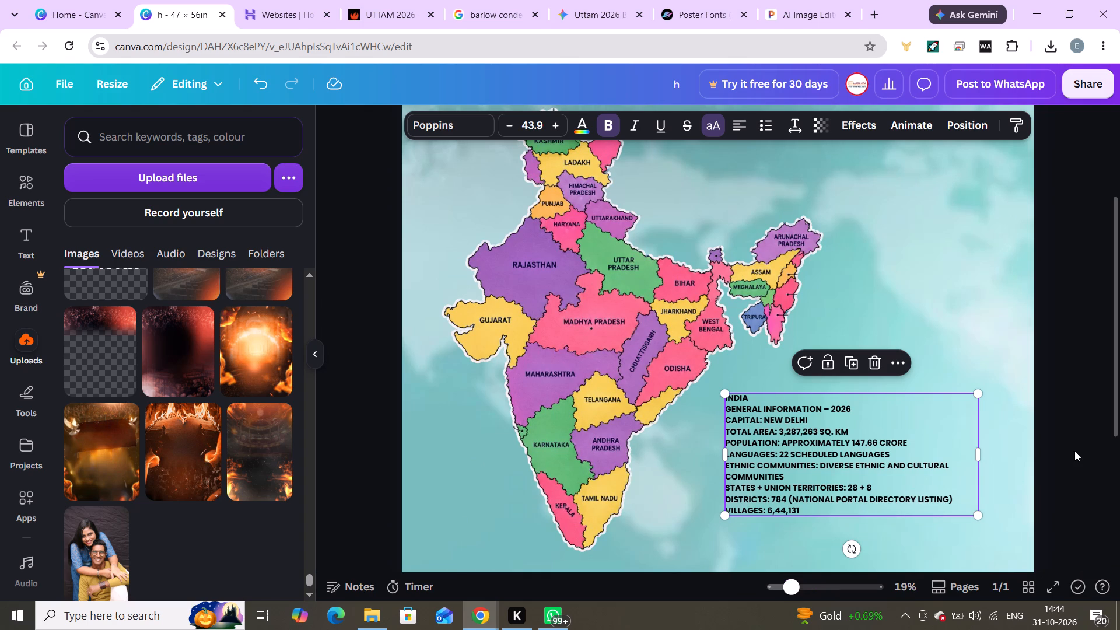
pyautogui.click(749, 395)
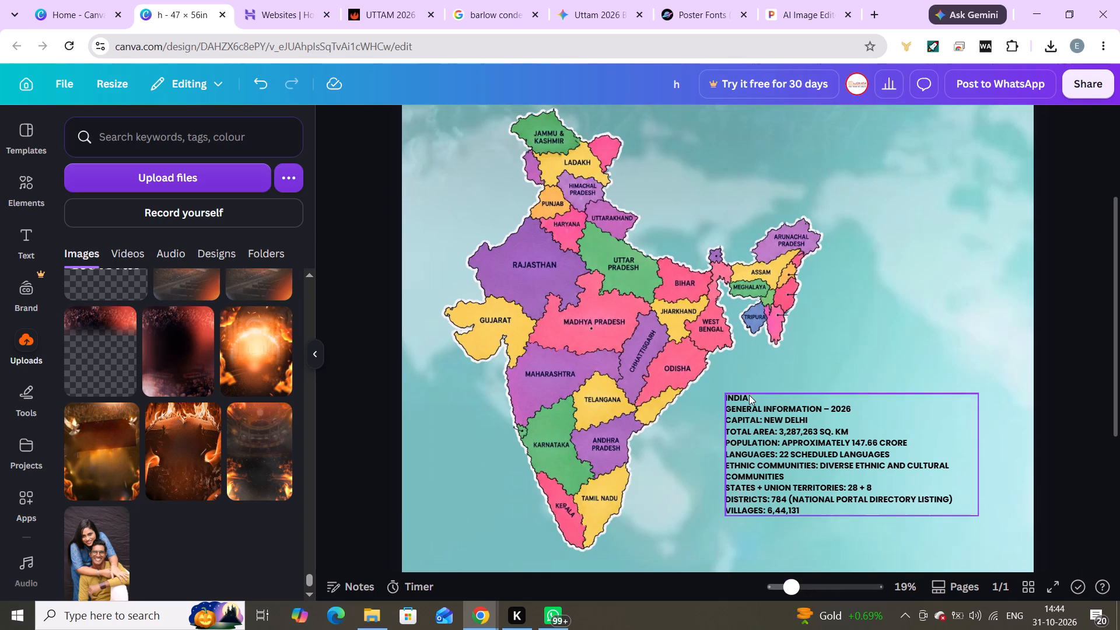
pyautogui.doubleClick(754, 399)
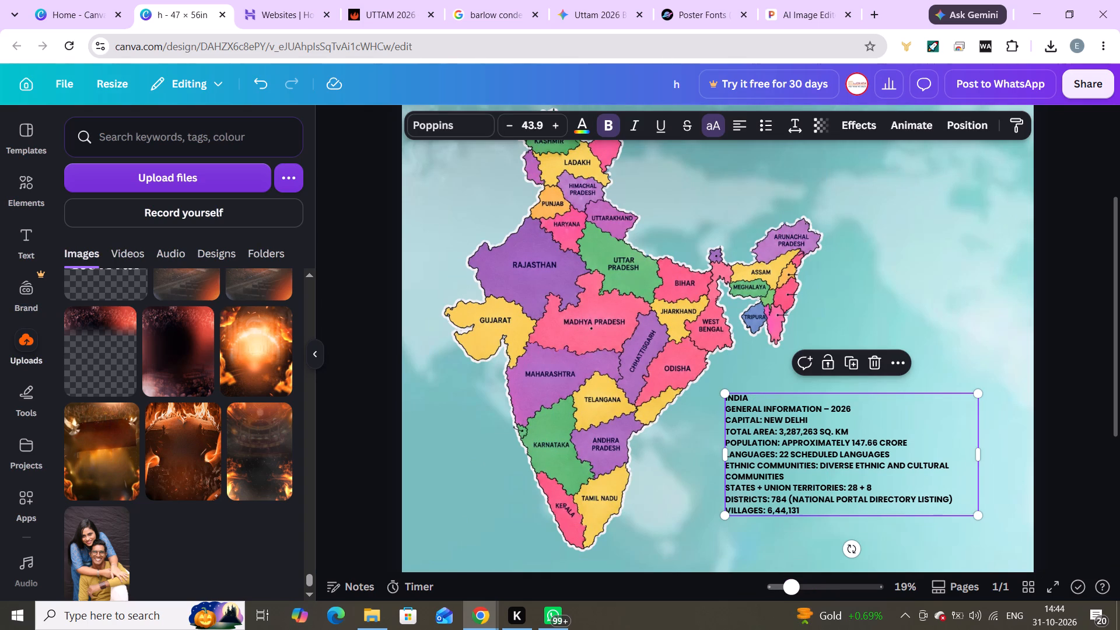
pyautogui.click(754, 399)
pyautogui.press('BackSpace')
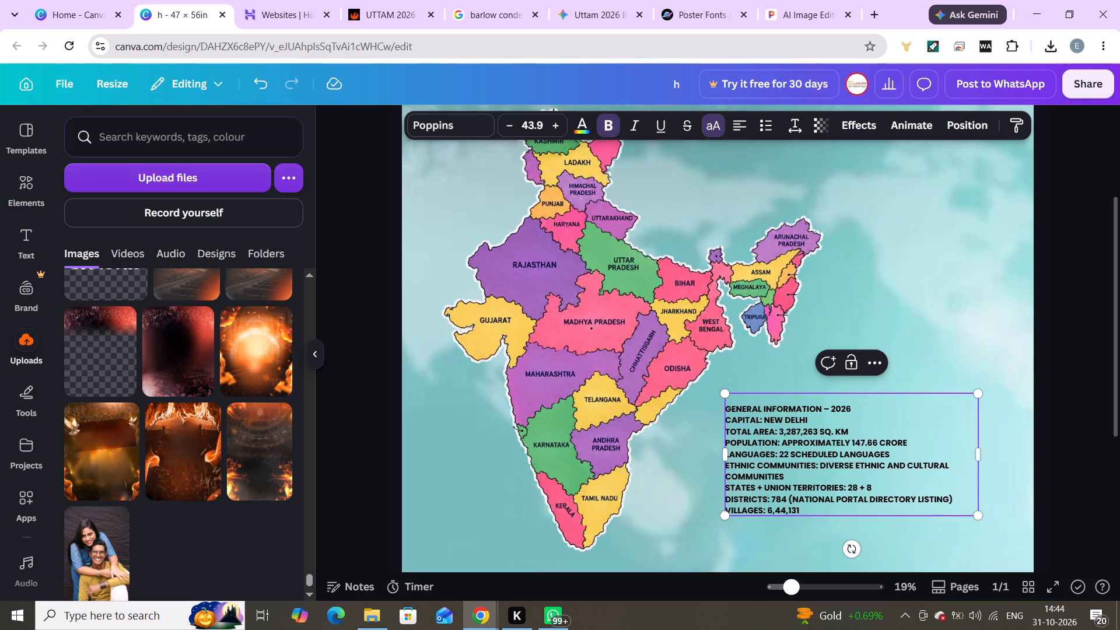
pyautogui.press('Down')
pyautogui.press('Up')
pyautogui.press('BackSpace')
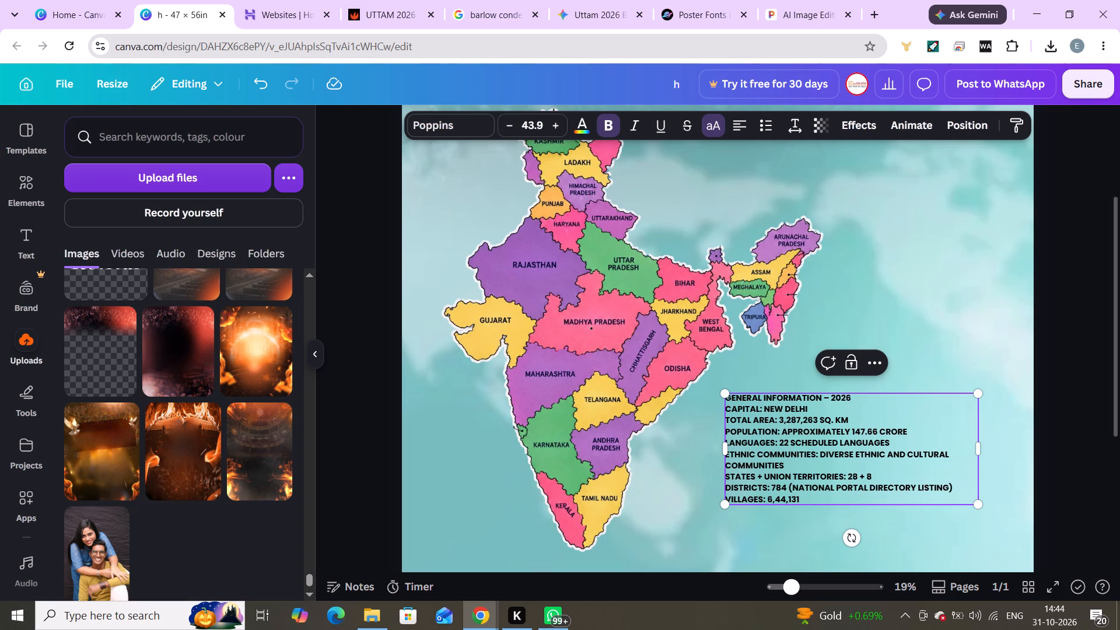
# Colour the "GENERAL INFORMATION – 2026" heading line white (#FFFFFF).
pyautogui.moveTo(862, 398); pyautogui.dragTo(737, 402)
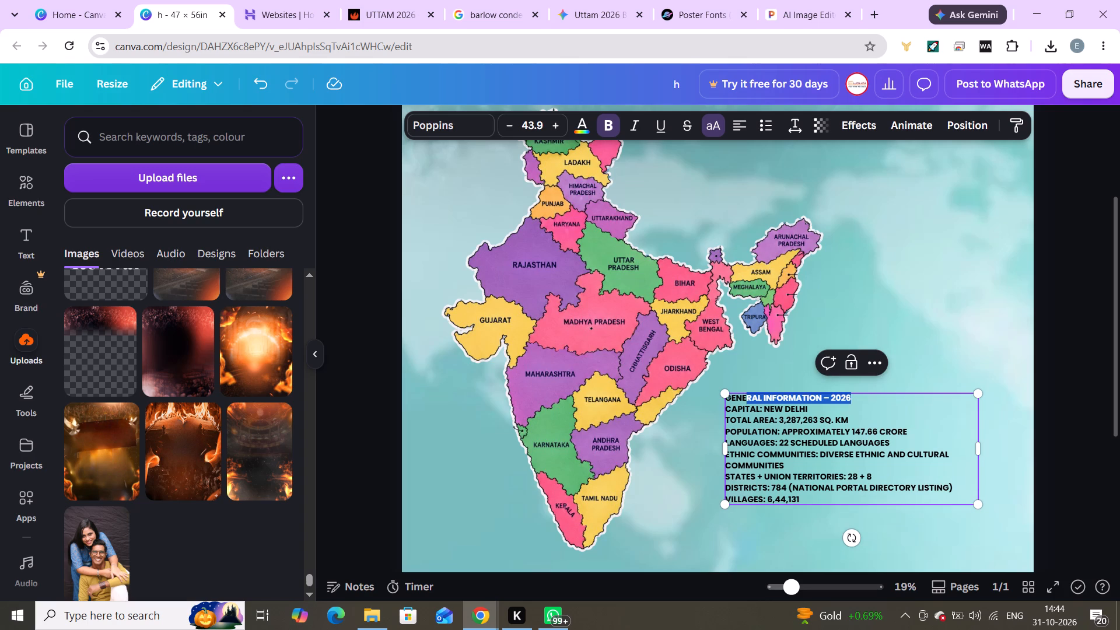
pyautogui.moveTo(737, 402); pyautogui.dragTo(726, 402)
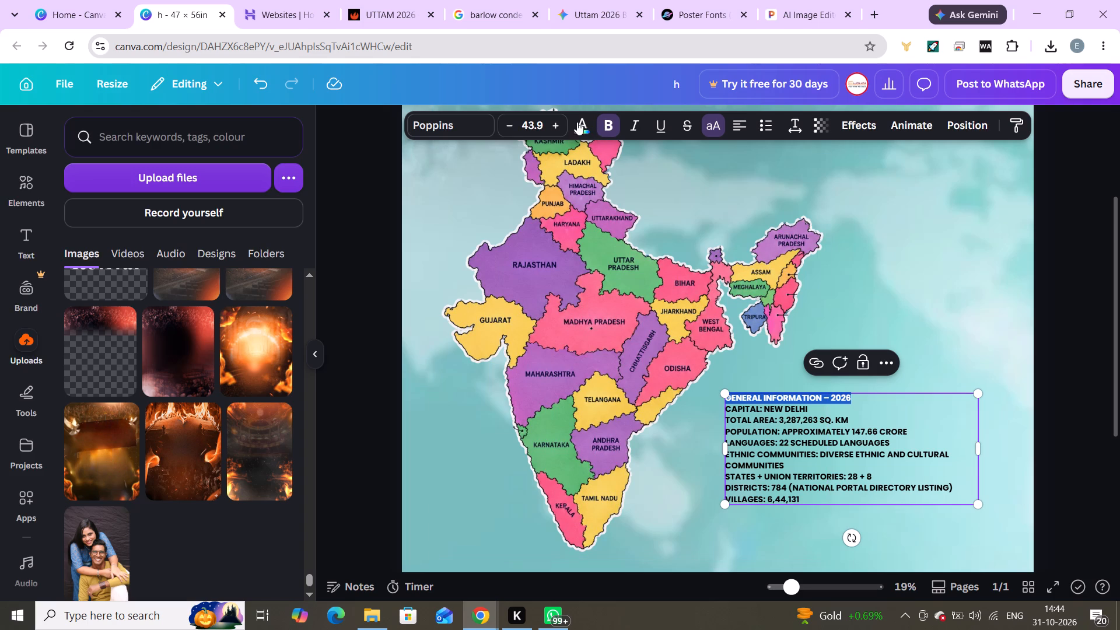
pyautogui.click(576, 122)
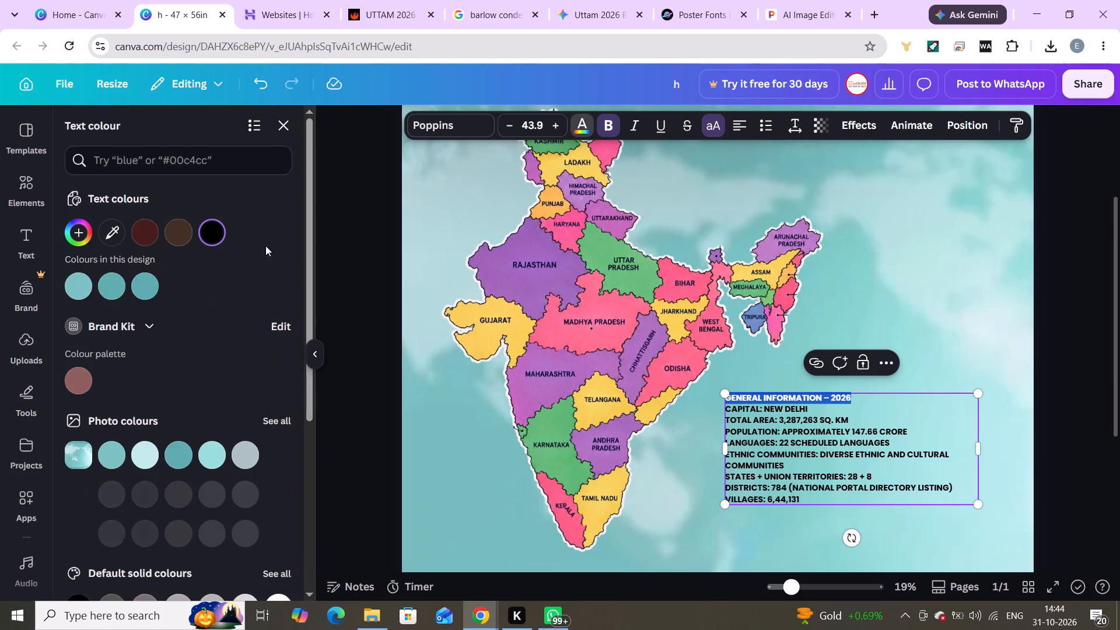
pyautogui.click(80, 236)
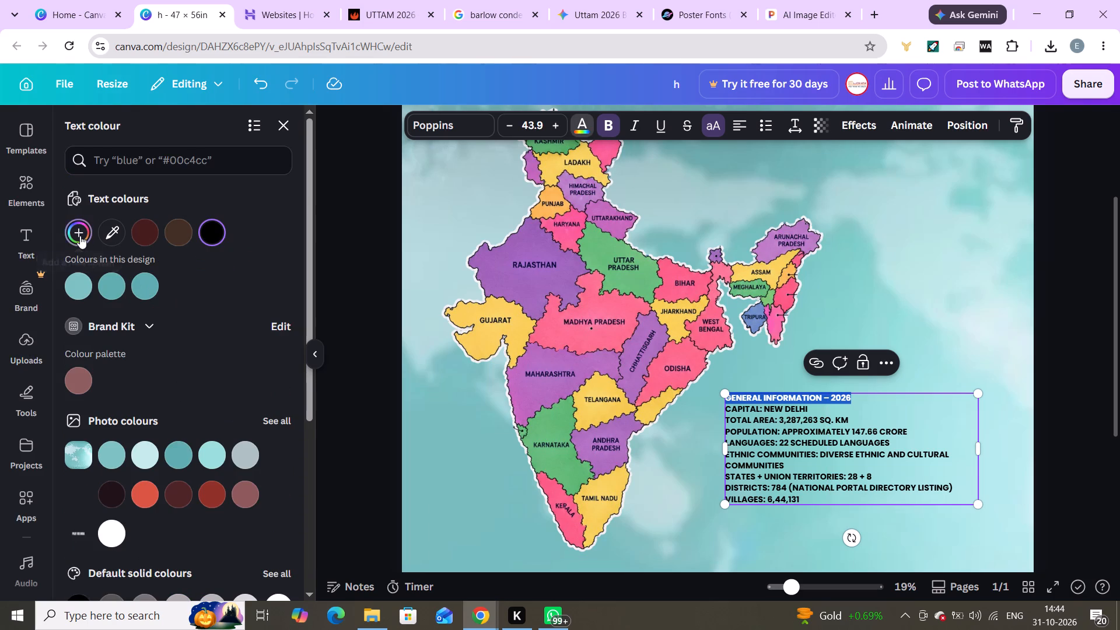
pyautogui.moveTo(101, 310); pyautogui.dragTo(75, 289)
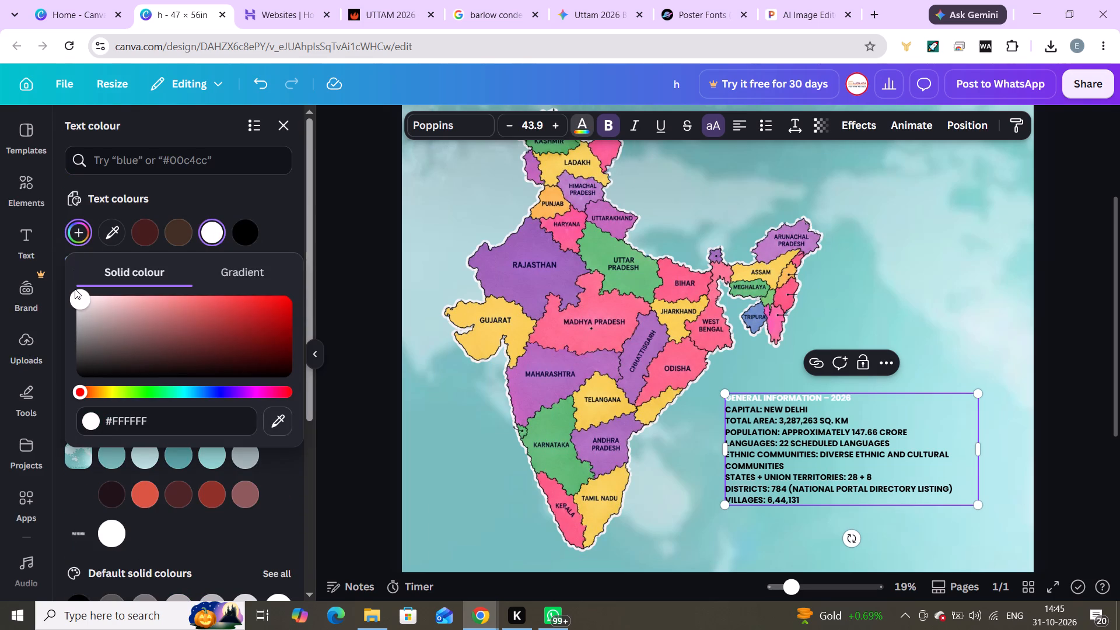
pyautogui.moveTo(75, 289); pyautogui.dragTo(72, 286)
pyautogui.click(296, 200)
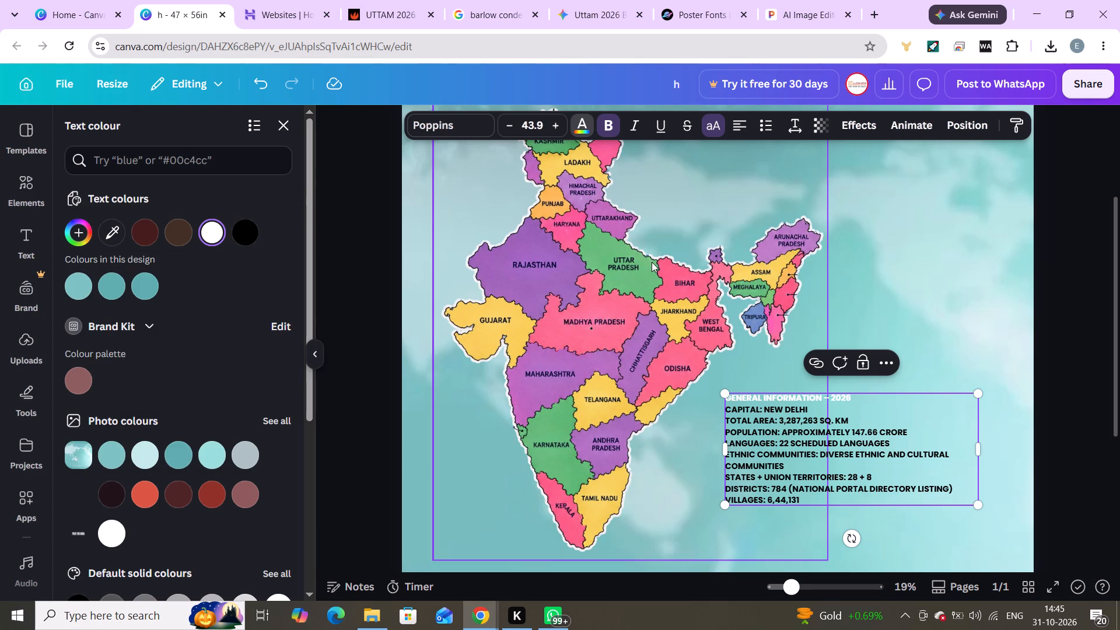
# Apply the Outline text effect to the India facts text box, with thickness 50.
pyautogui.click(856, 125)
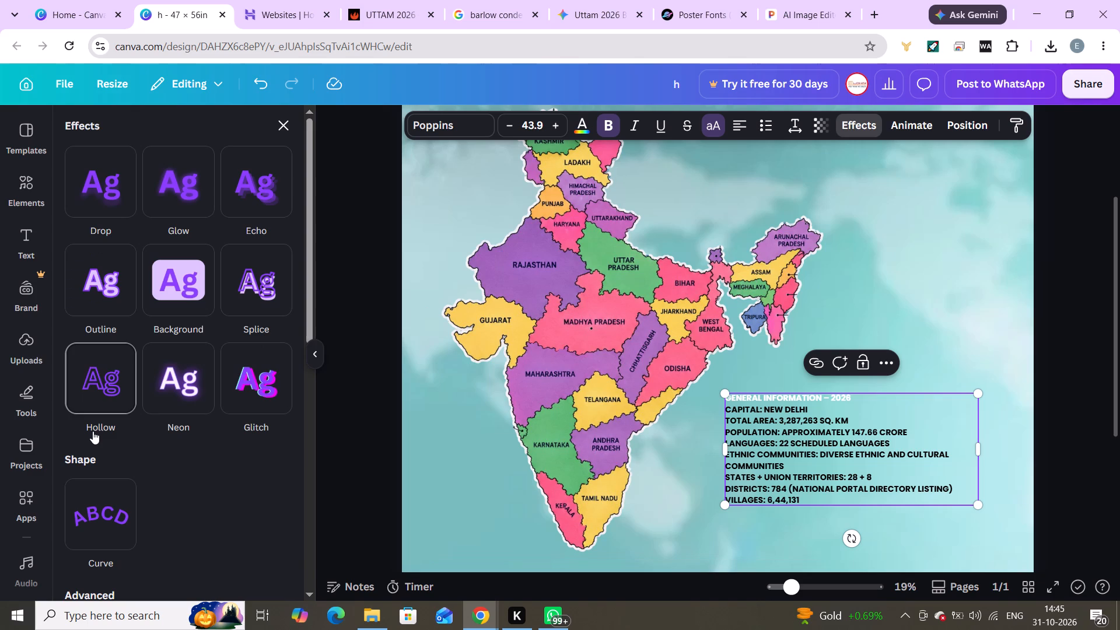
pyautogui.click(108, 289)
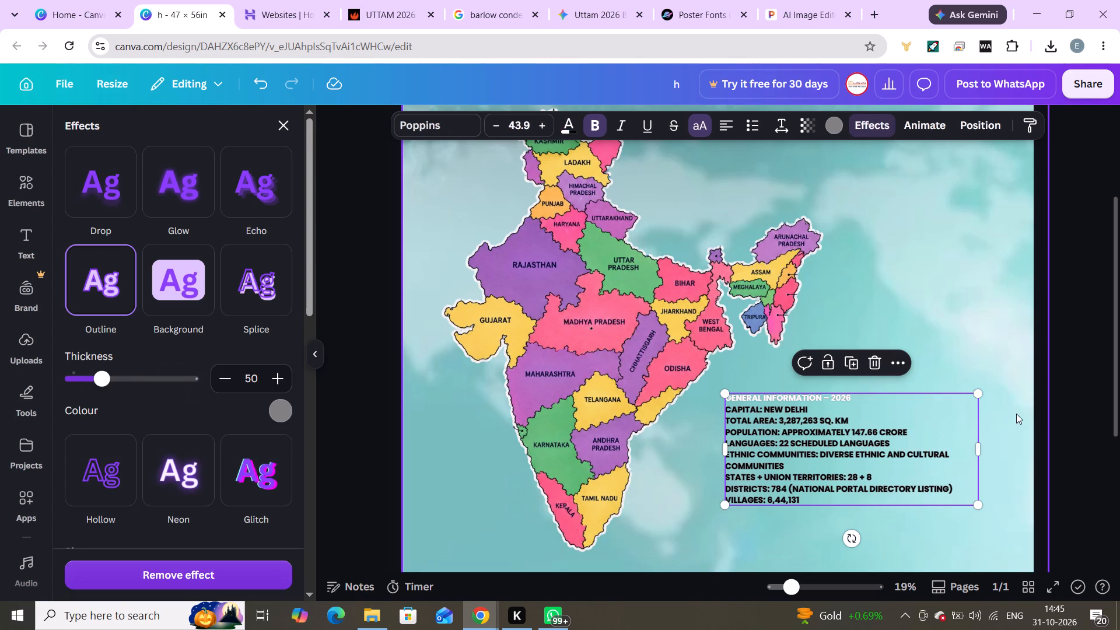
pyautogui.click(1101, 421)
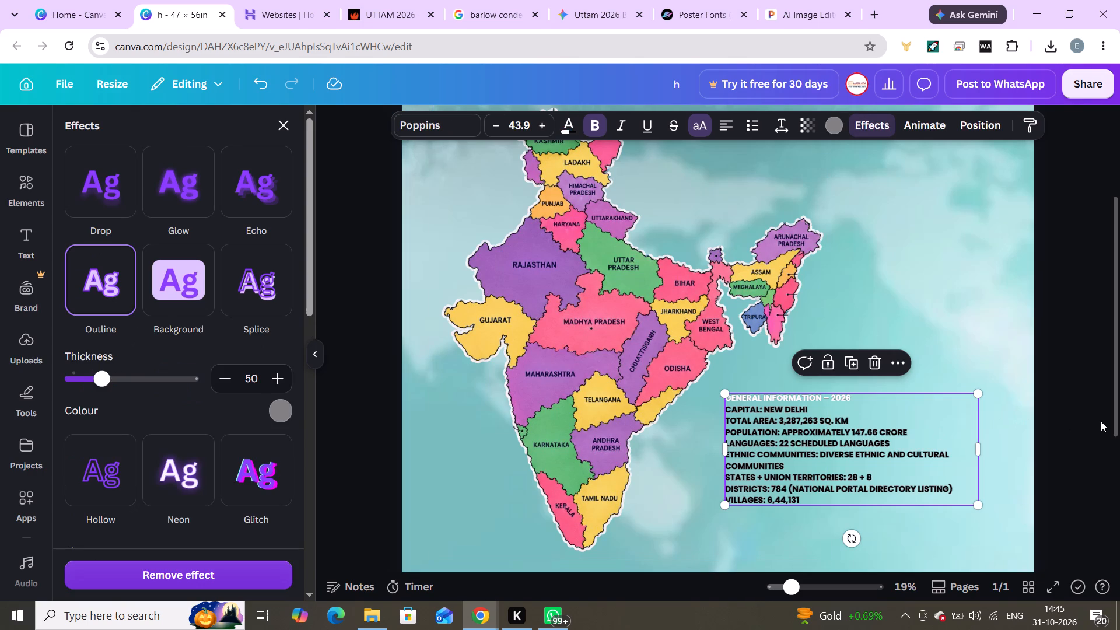
pyautogui.click(1101, 421)
pyautogui.click(1101, 421)
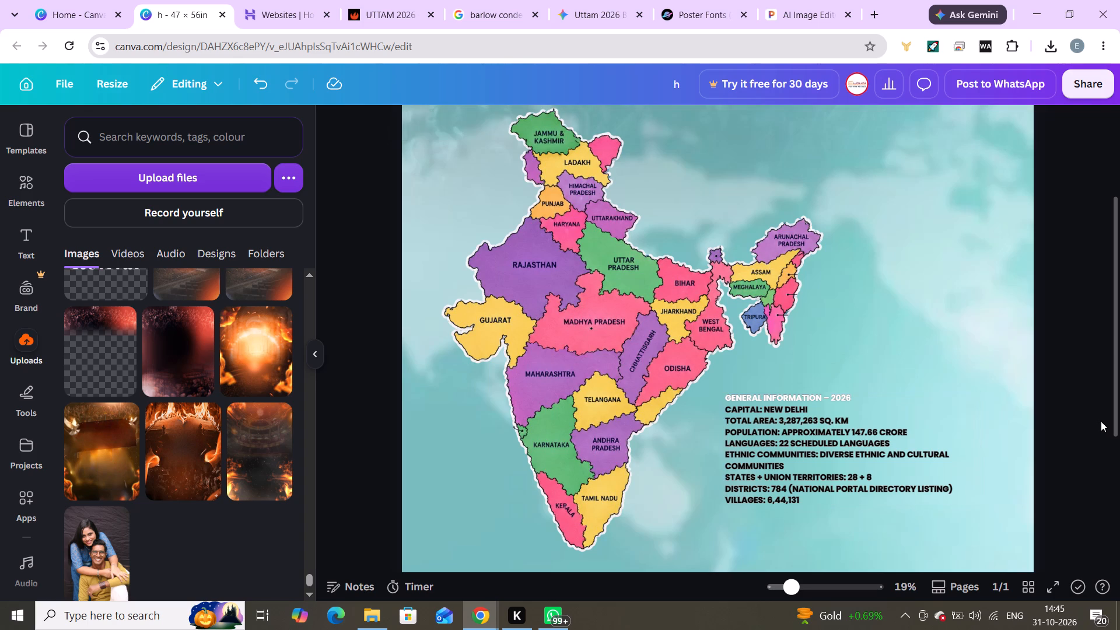
# Nudge the India facts text box slightly away from the map.
pyautogui.click(834, 488)
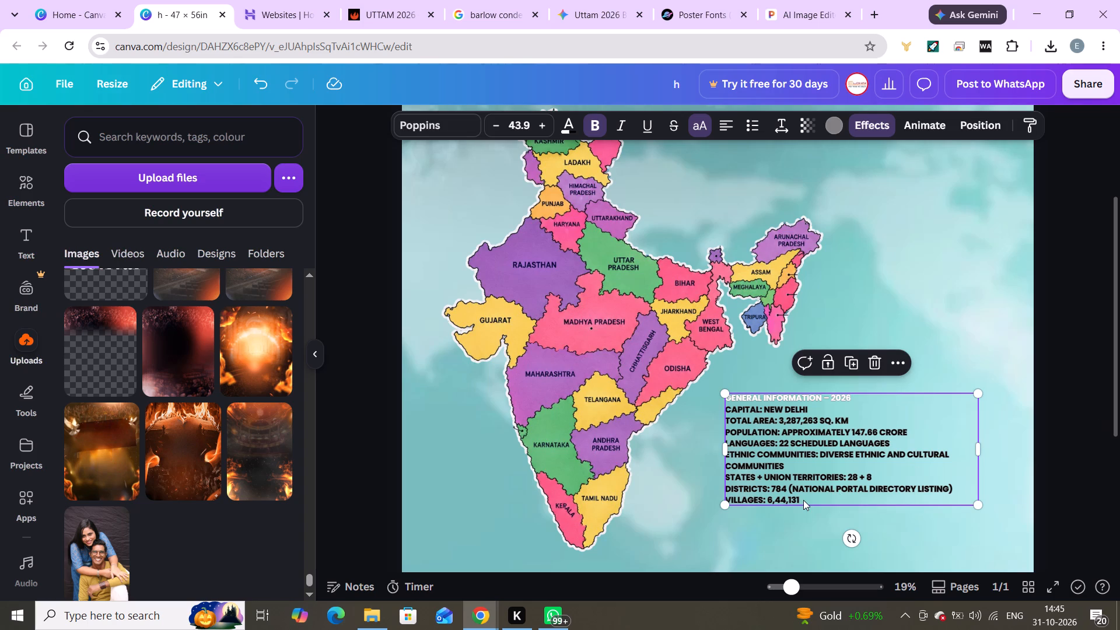
pyautogui.moveTo(803, 500); pyautogui.dragTo(811, 501)
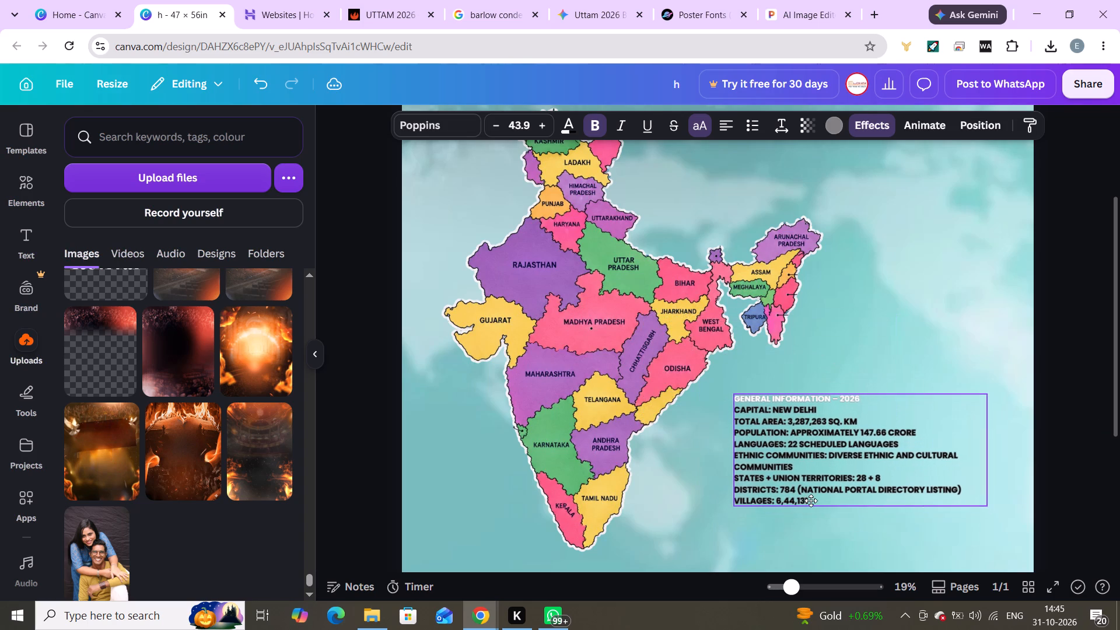
pyautogui.moveTo(811, 501); pyautogui.dragTo(810, 501)
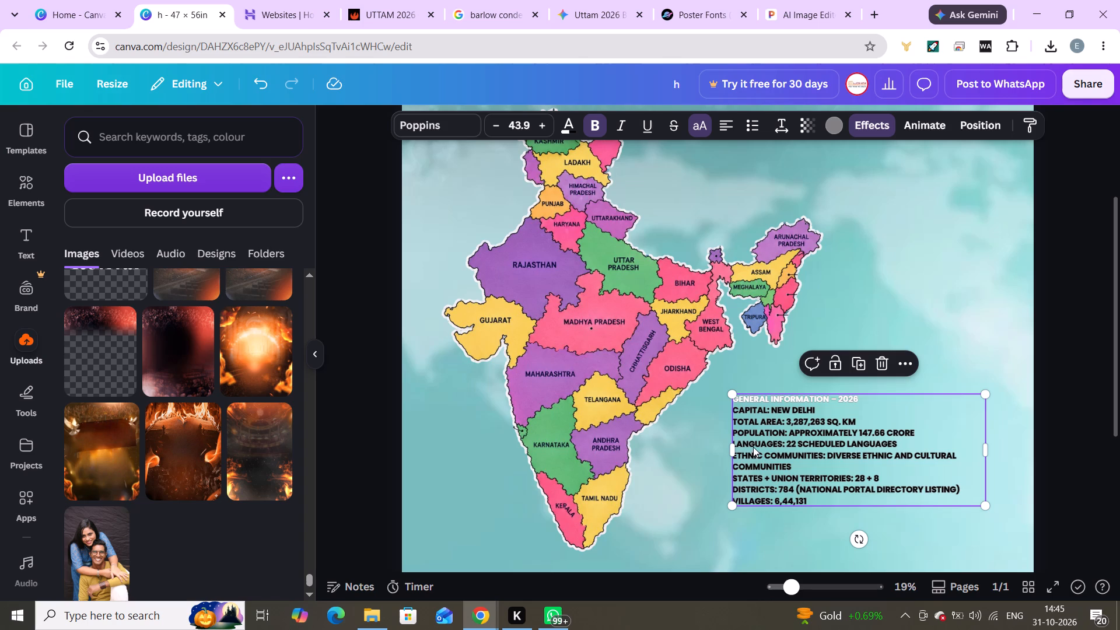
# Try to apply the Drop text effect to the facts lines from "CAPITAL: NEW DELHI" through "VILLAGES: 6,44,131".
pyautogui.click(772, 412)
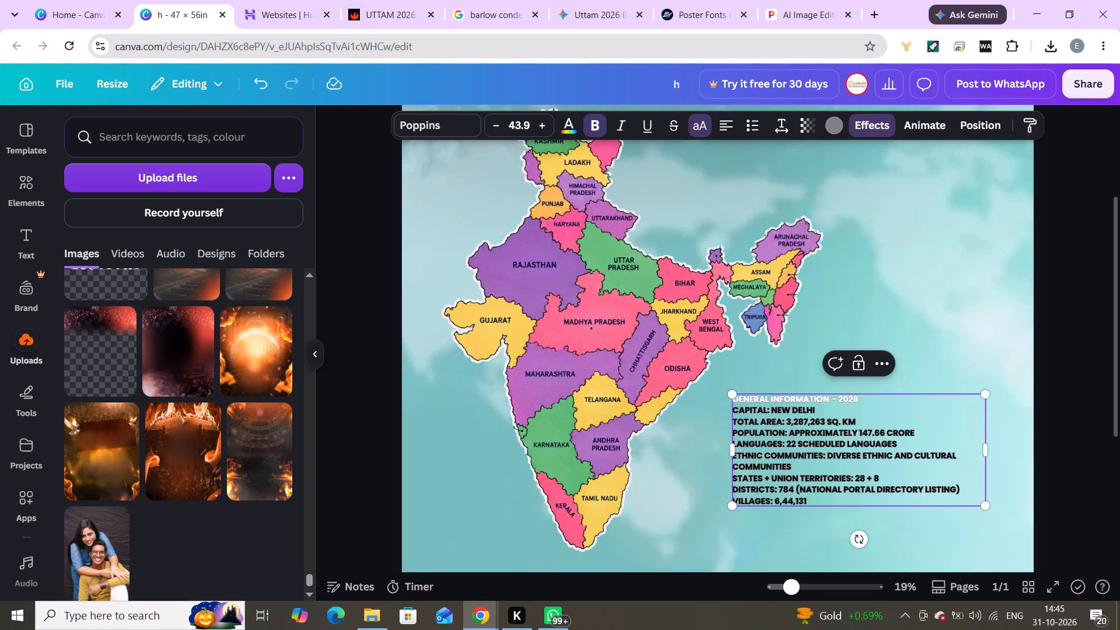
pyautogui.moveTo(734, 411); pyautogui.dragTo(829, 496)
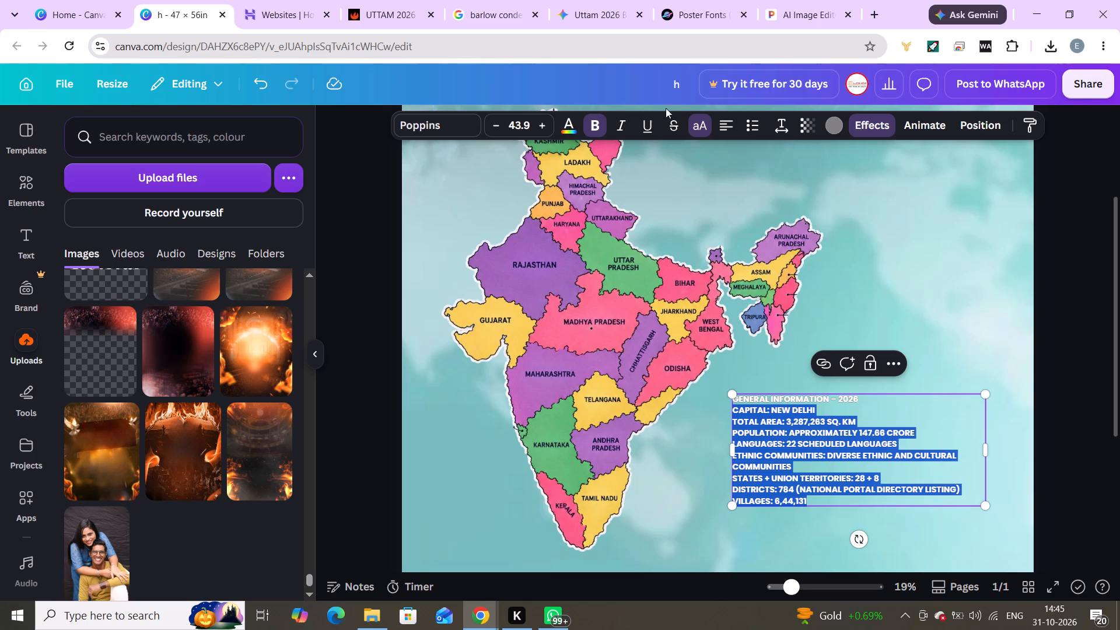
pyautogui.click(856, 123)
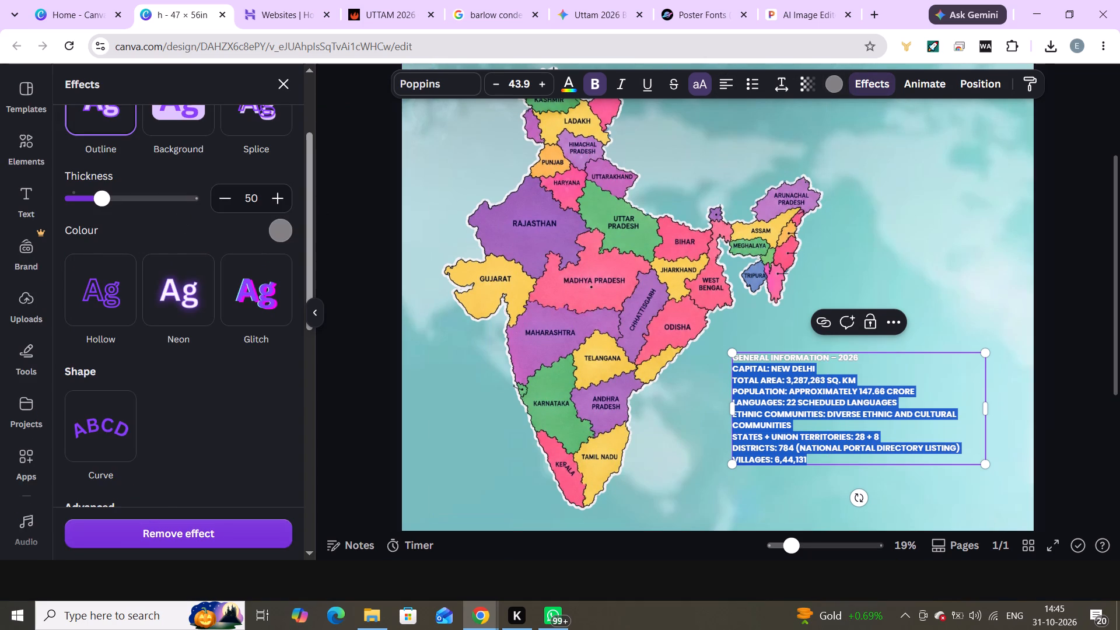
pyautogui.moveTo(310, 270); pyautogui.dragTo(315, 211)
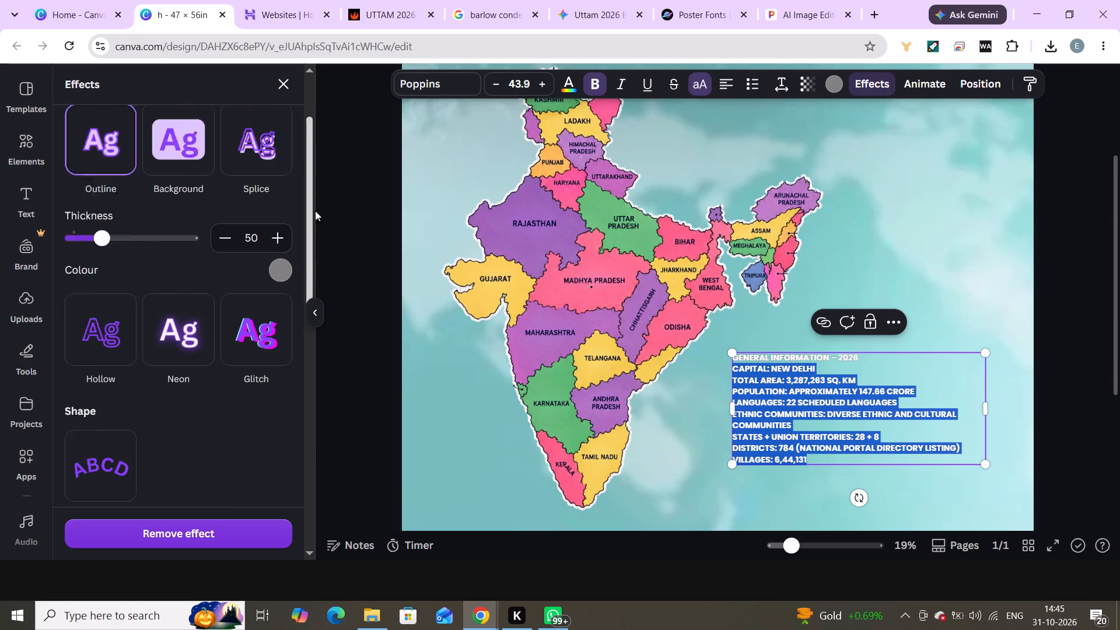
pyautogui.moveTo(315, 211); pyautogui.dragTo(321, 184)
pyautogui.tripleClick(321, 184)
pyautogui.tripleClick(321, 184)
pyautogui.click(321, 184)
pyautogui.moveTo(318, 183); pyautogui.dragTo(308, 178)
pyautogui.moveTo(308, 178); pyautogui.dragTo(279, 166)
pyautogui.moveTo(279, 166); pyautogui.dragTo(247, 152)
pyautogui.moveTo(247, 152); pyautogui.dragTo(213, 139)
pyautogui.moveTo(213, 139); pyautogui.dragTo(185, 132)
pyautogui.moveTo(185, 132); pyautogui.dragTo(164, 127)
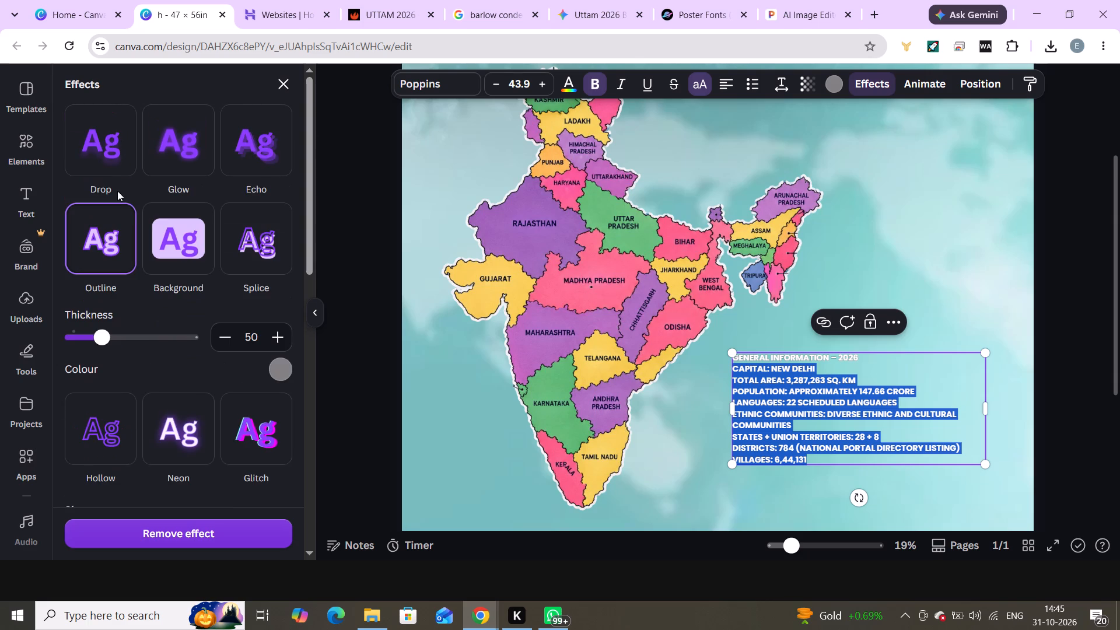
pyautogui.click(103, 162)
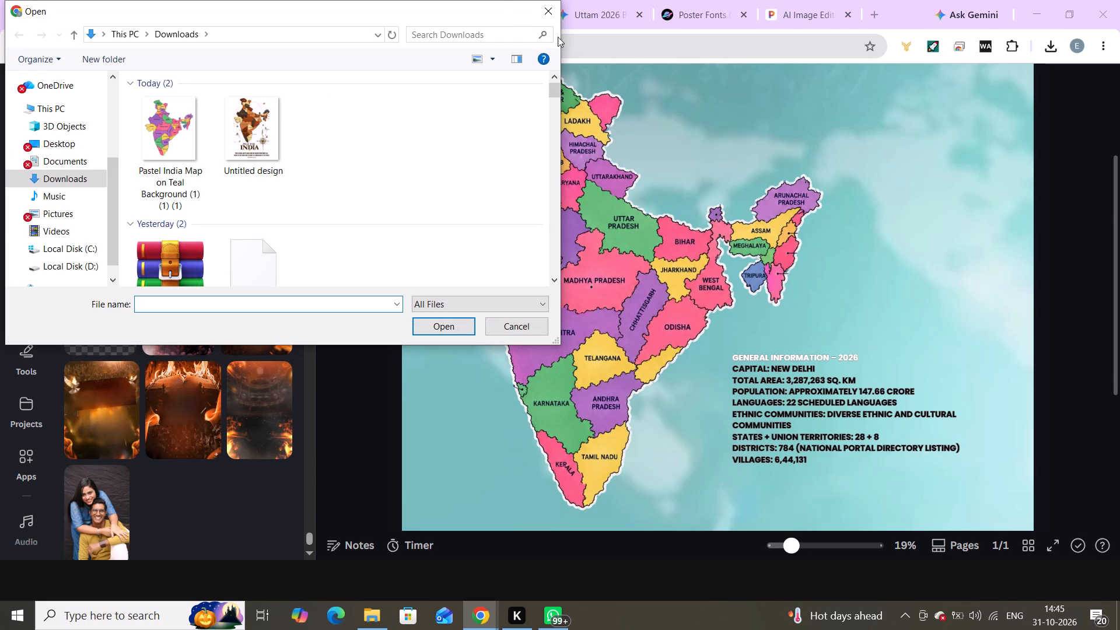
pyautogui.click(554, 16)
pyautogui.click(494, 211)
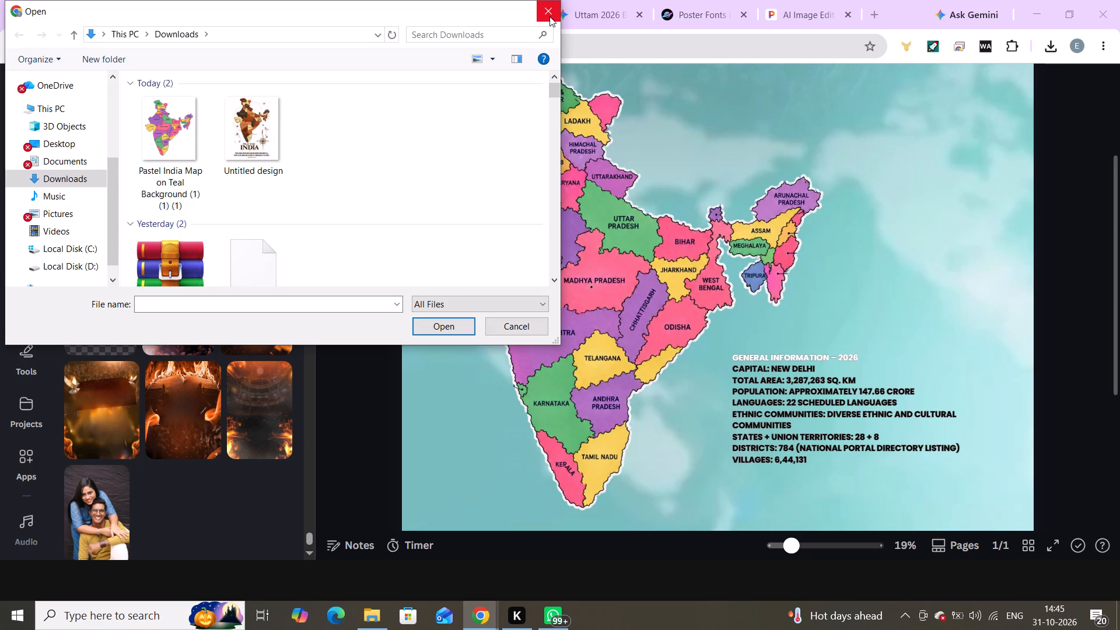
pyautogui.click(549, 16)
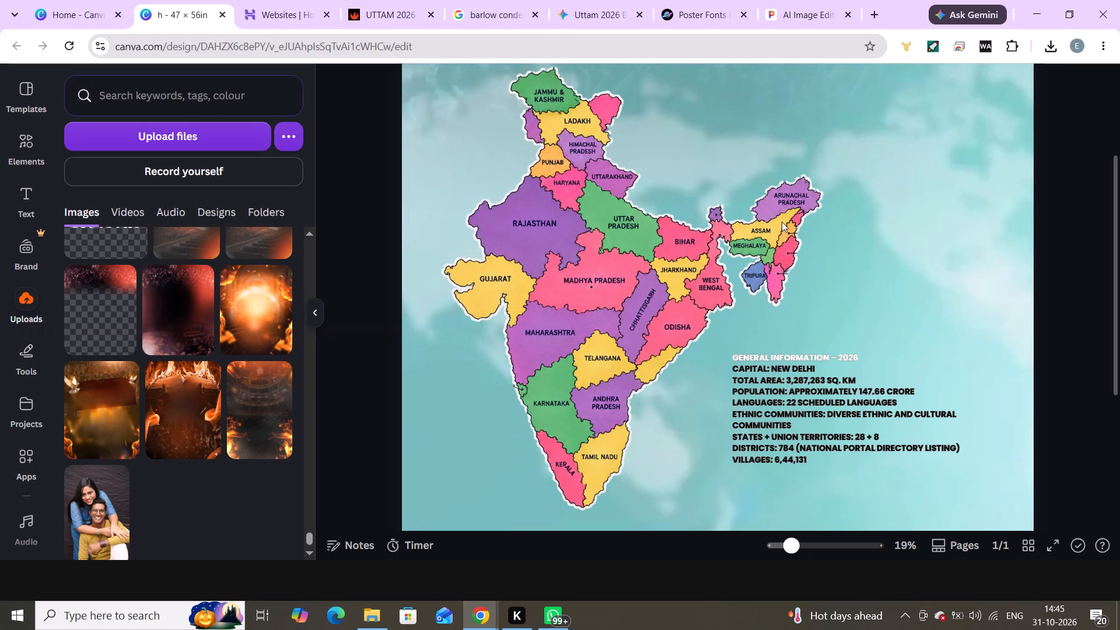
# Switch to the ChatGPT browser window showing the coloured India map and close that window.
pyautogui.hotkey('alt', 'Tab')
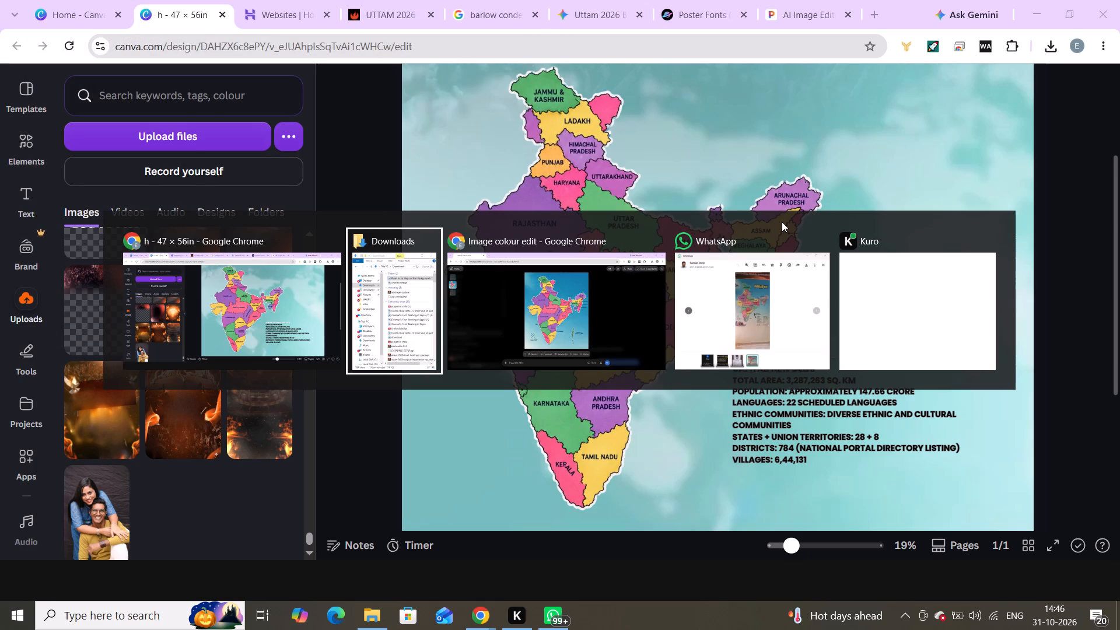
pyautogui.hotkey('alt', 'Tab')
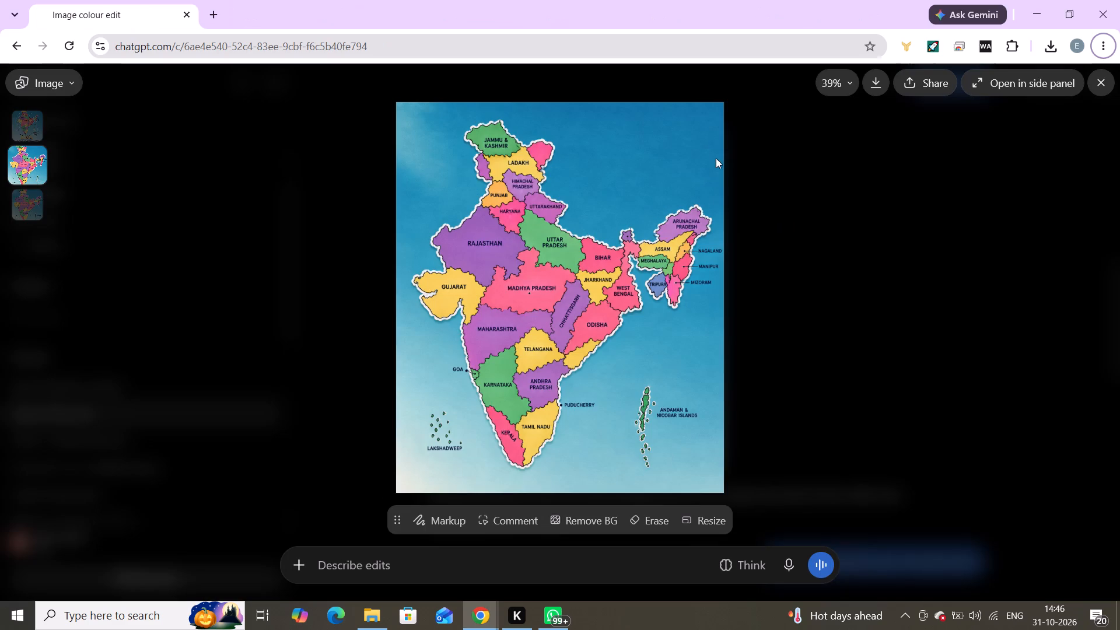
pyautogui.click(1119, 0)
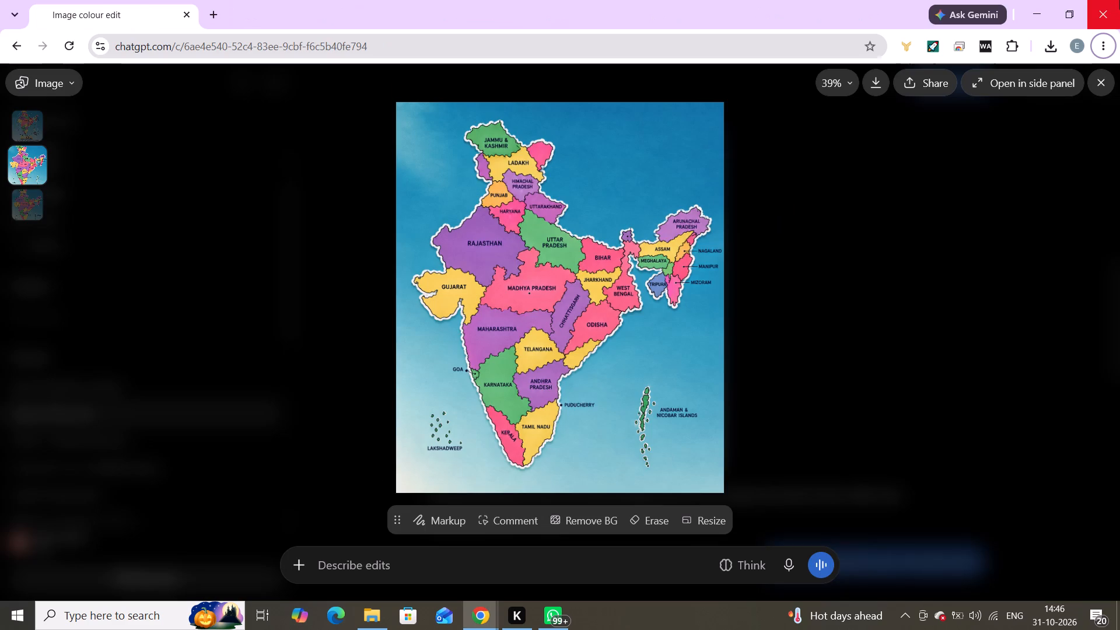
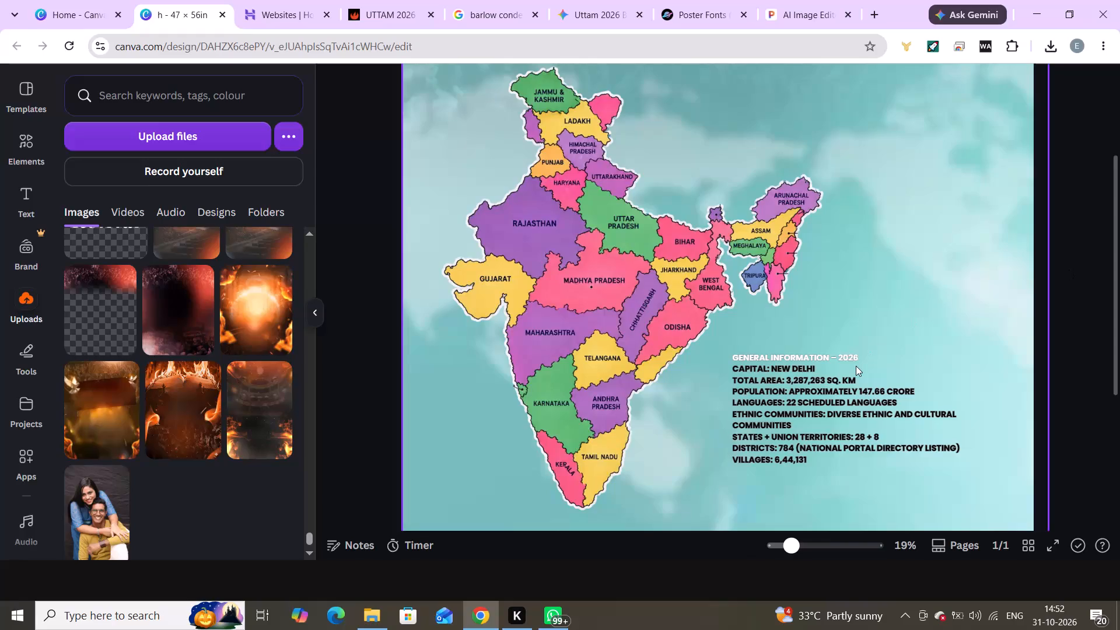
# Open the India facts text box for editing and select the number in its "VILLAGES: 6,44,131" line.
pyautogui.click(787, 391)
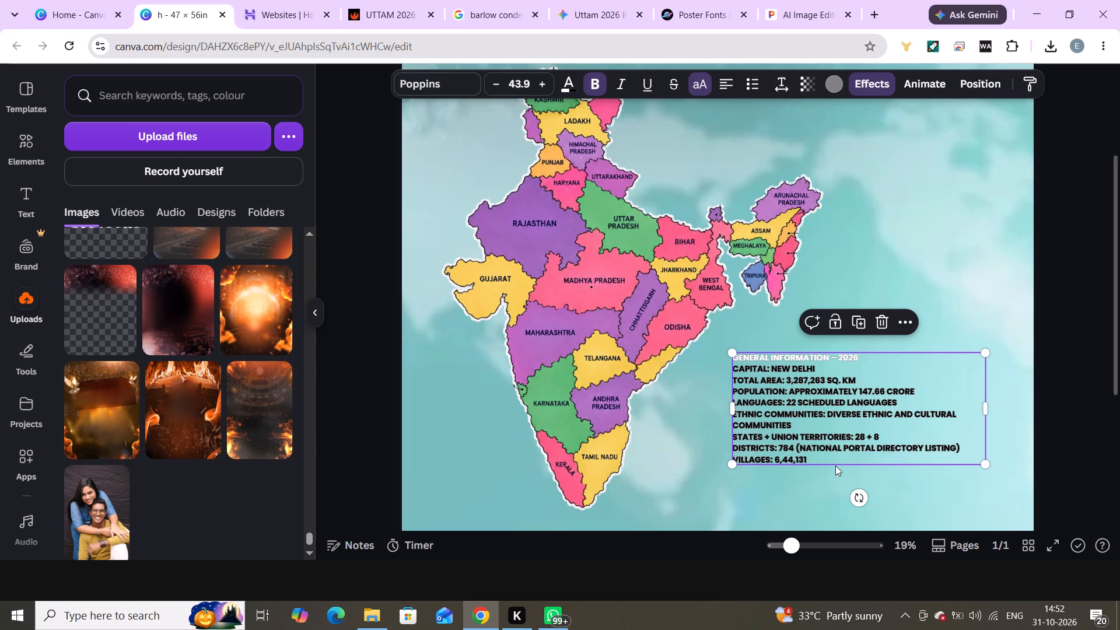
pyautogui.doubleClick(812, 457)
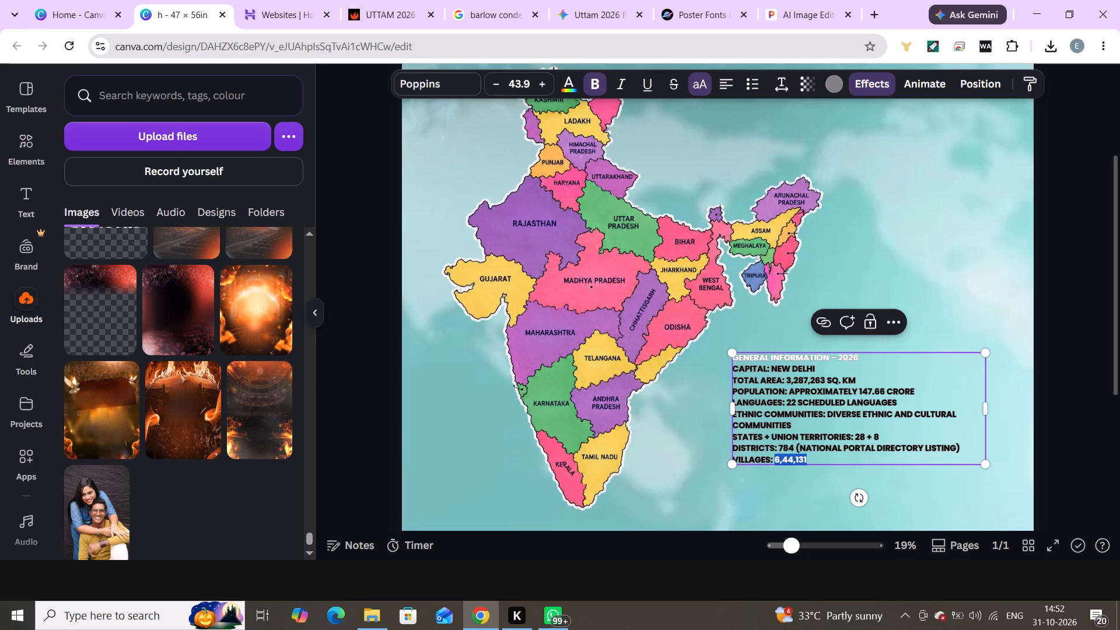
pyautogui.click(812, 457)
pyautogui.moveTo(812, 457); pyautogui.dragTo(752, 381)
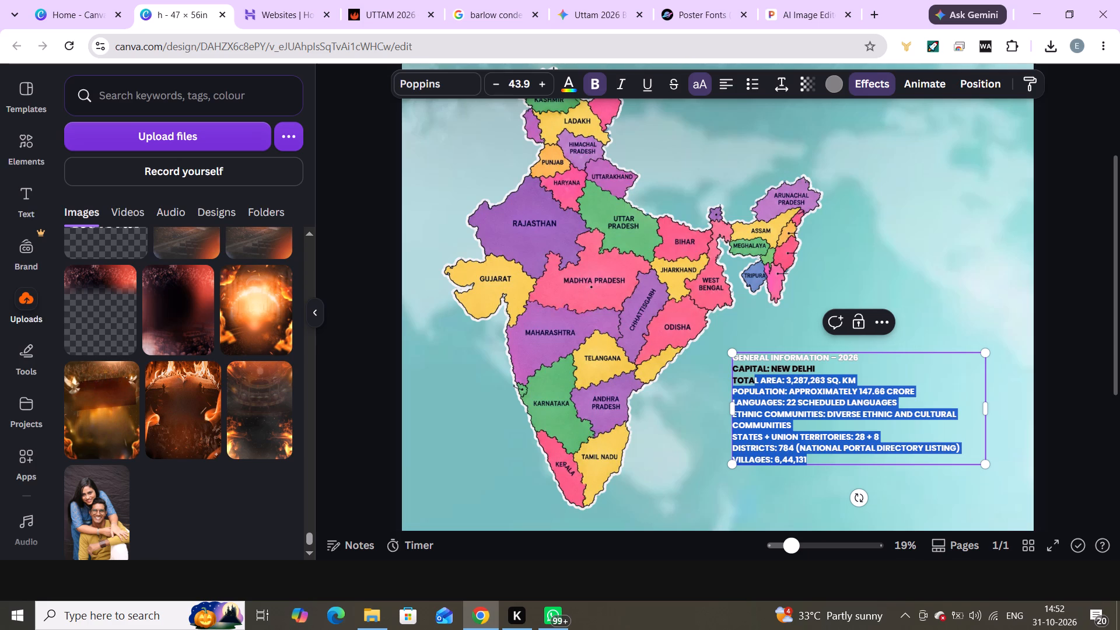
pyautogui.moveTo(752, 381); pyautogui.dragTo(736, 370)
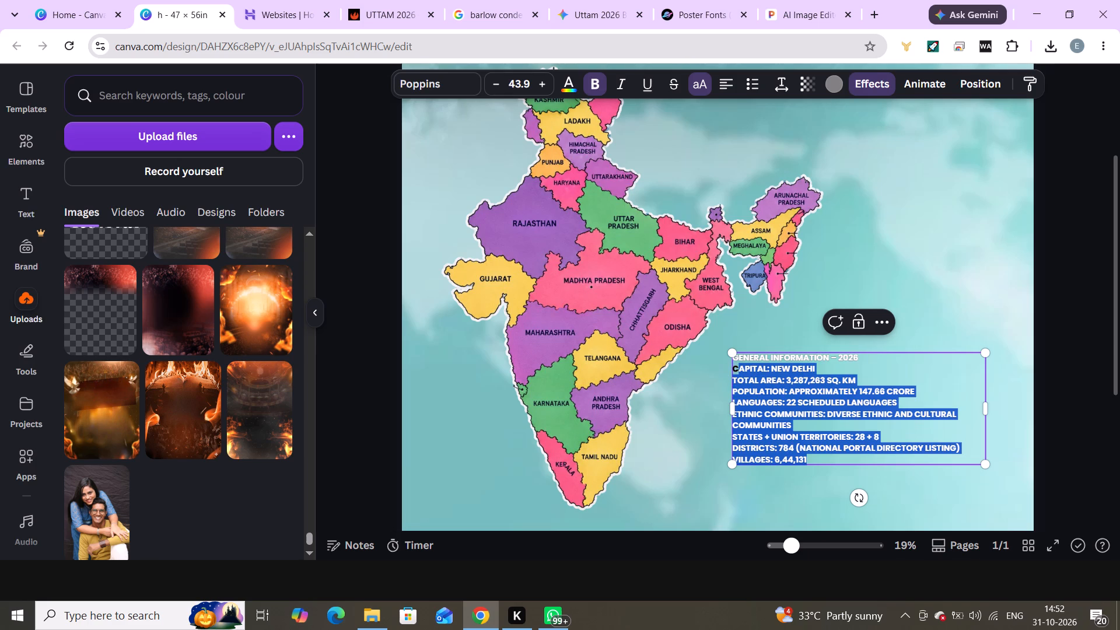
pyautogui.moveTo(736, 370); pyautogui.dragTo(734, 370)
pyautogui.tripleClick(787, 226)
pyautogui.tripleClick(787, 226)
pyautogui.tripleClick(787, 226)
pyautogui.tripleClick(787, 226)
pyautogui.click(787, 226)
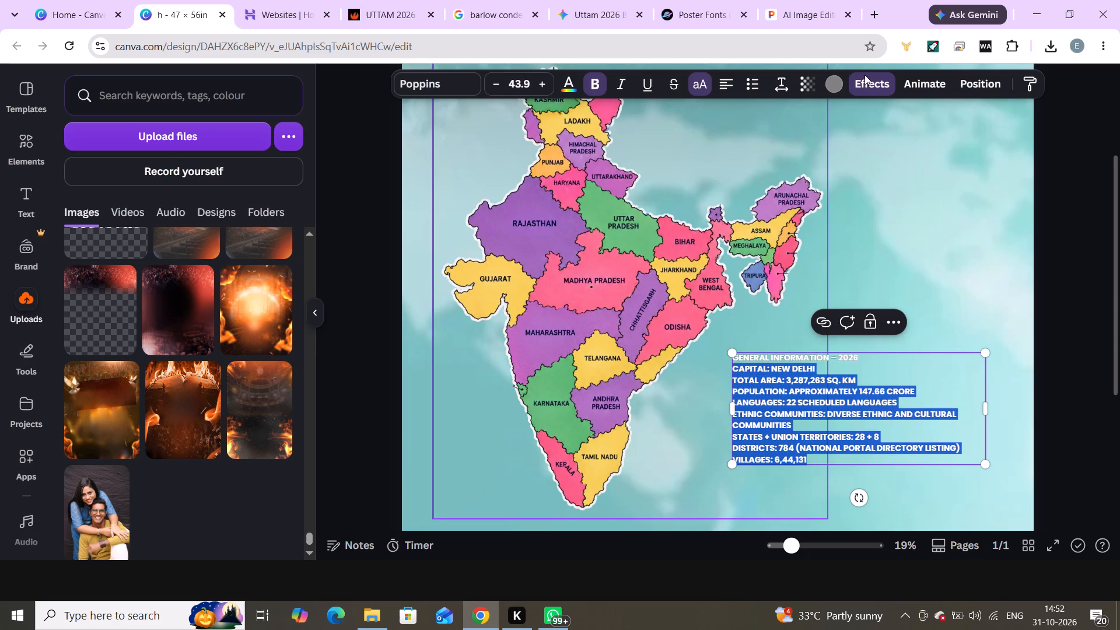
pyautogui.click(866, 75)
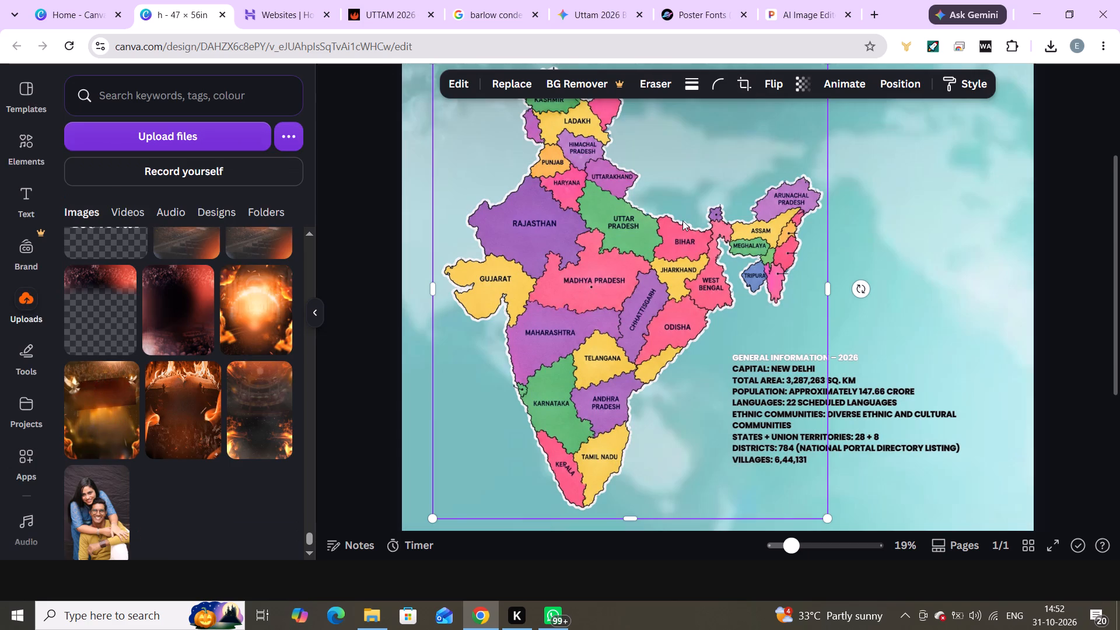
# Replace the Outline effect on the India facts text with the Drop text effect.
pyautogui.click(764, 423)
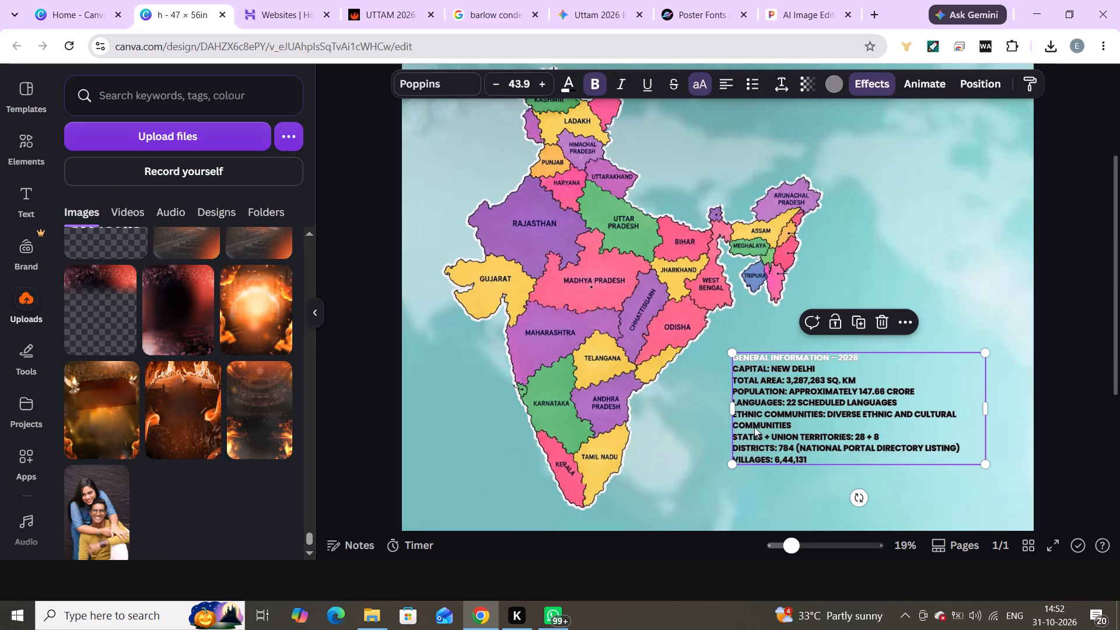
pyautogui.click(808, 459)
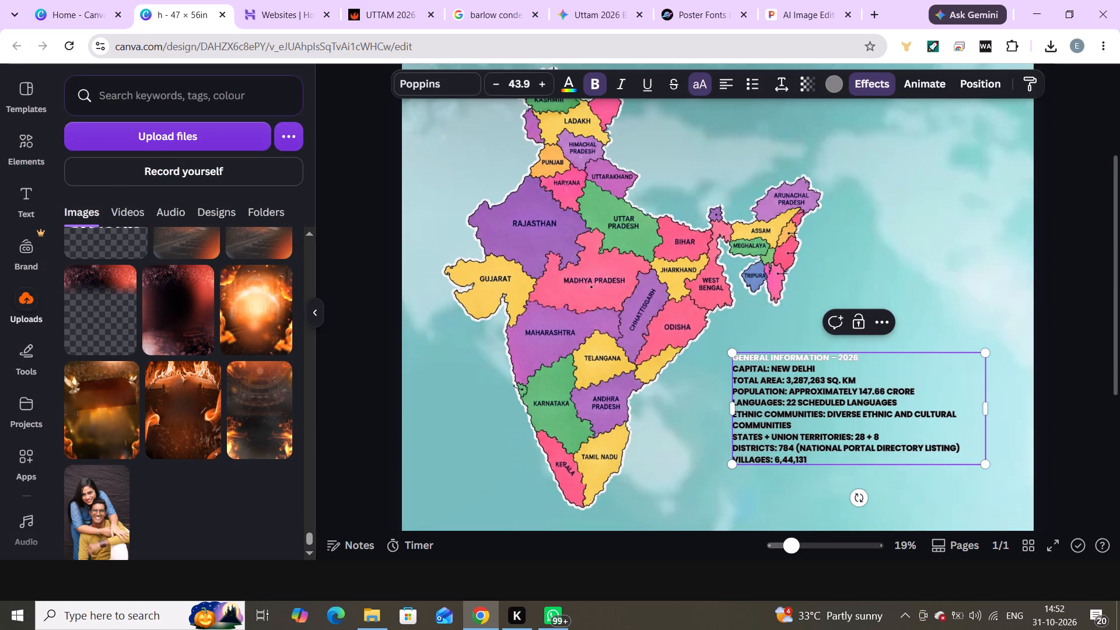
pyautogui.moveTo(808, 459); pyautogui.dragTo(733, 365)
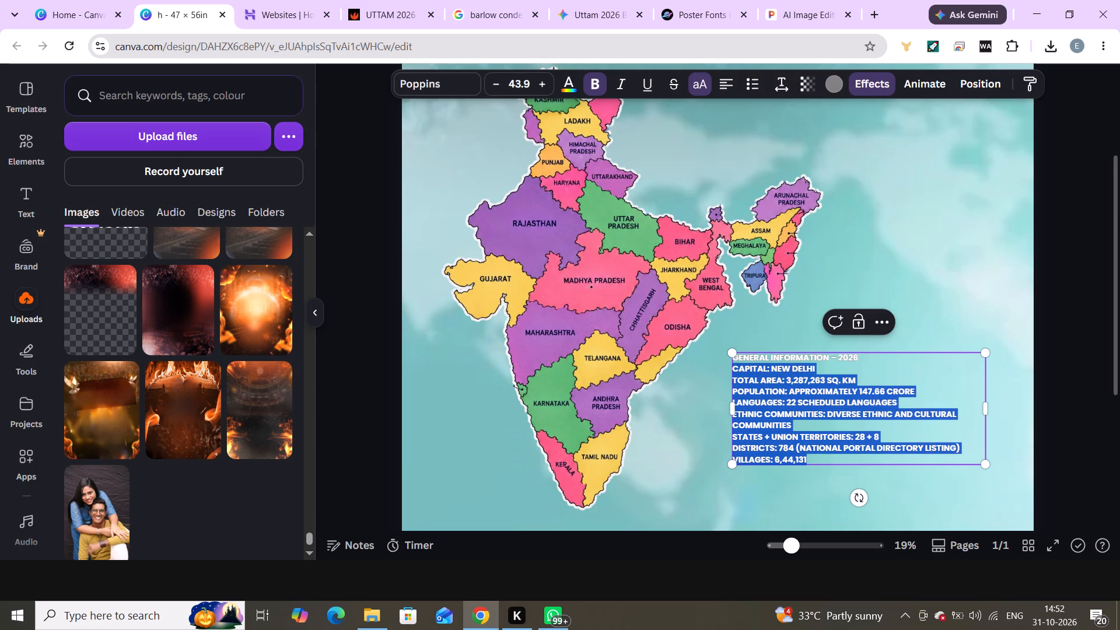
pyautogui.moveTo(733, 365); pyautogui.dragTo(733, 366)
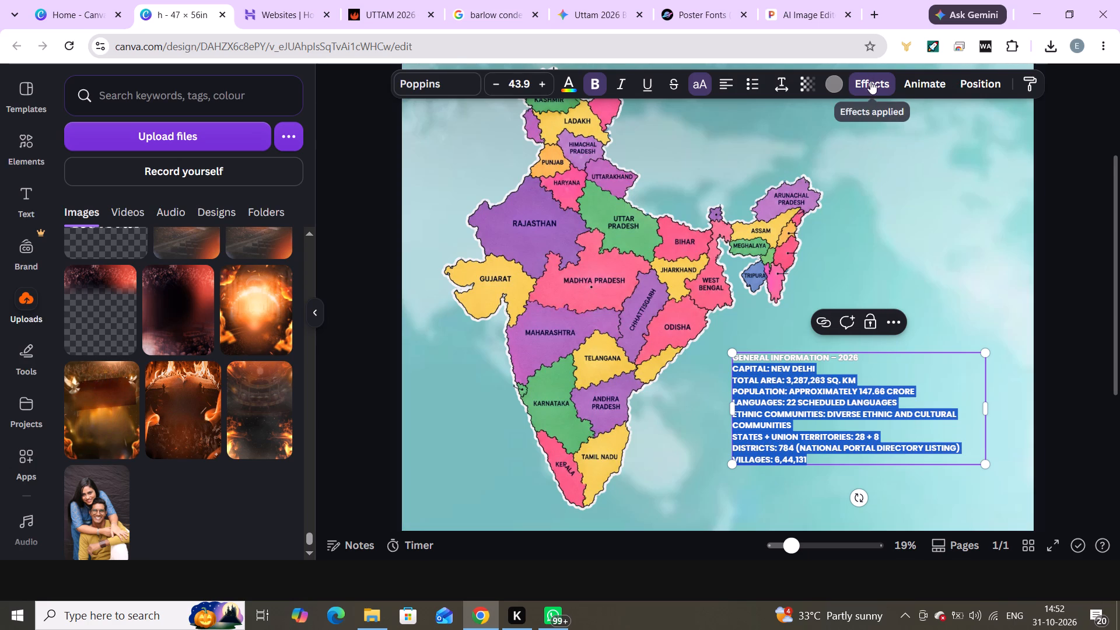
pyautogui.click(873, 85)
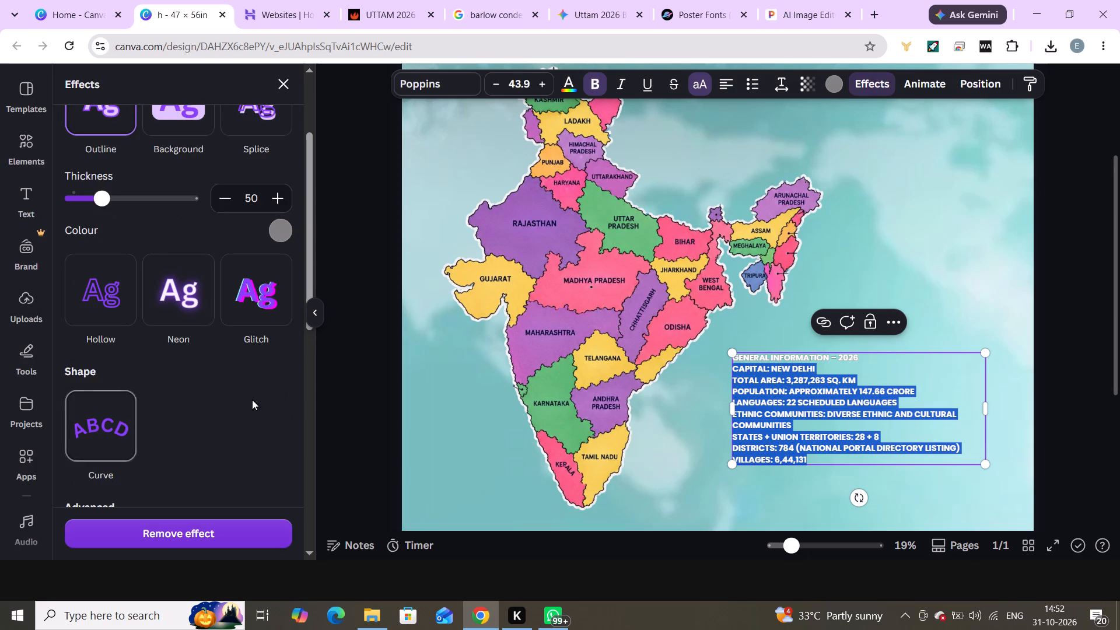
pyautogui.moveTo(309, 231); pyautogui.dragTo(309, 174)
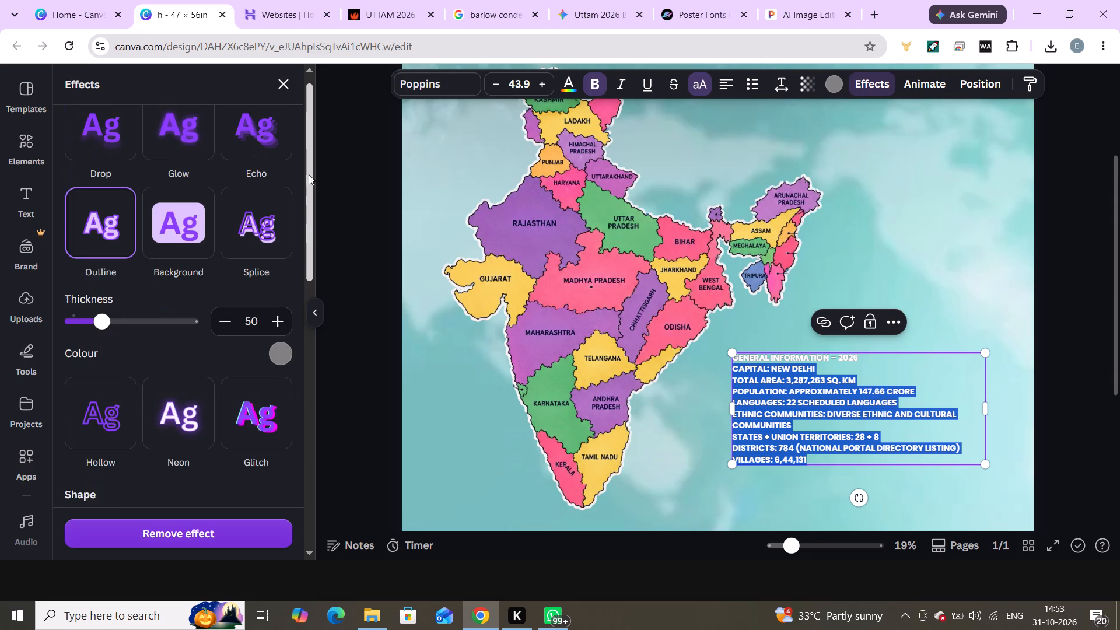
pyautogui.moveTo(309, 174); pyautogui.dragTo(308, 162)
pyautogui.click(134, 146)
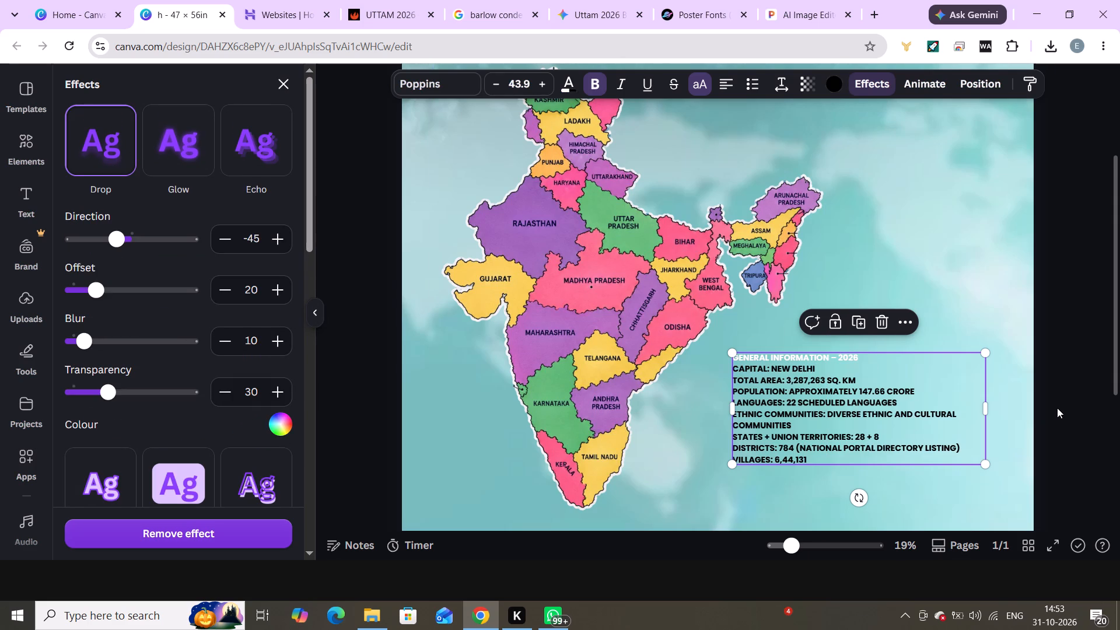
pyautogui.click(1069, 423)
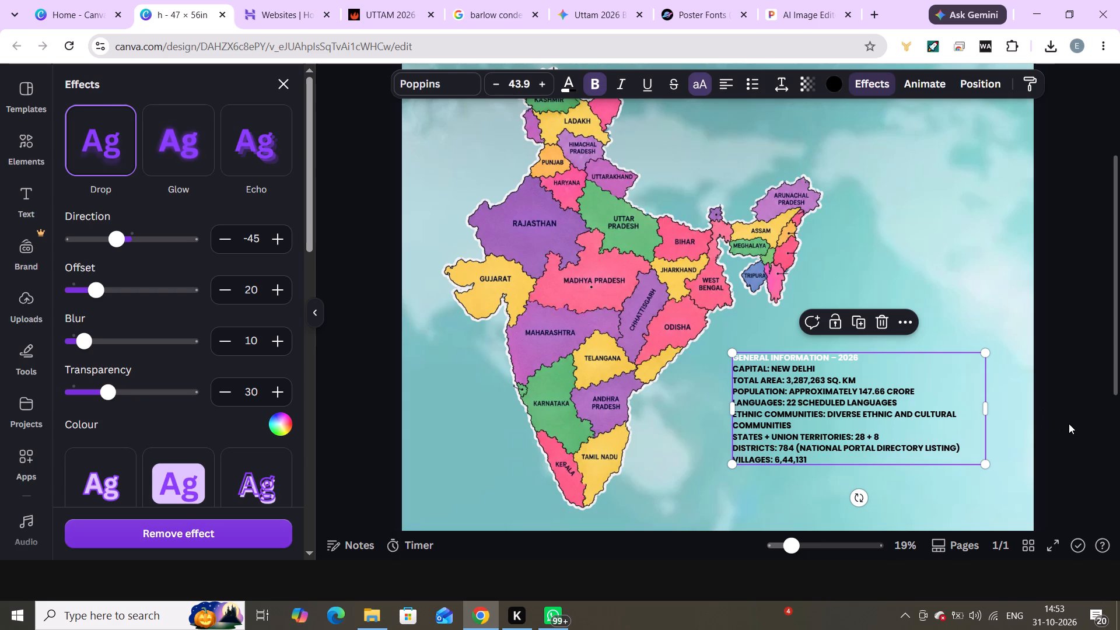
pyautogui.doubleClick(1069, 423)
pyautogui.click(1069, 423)
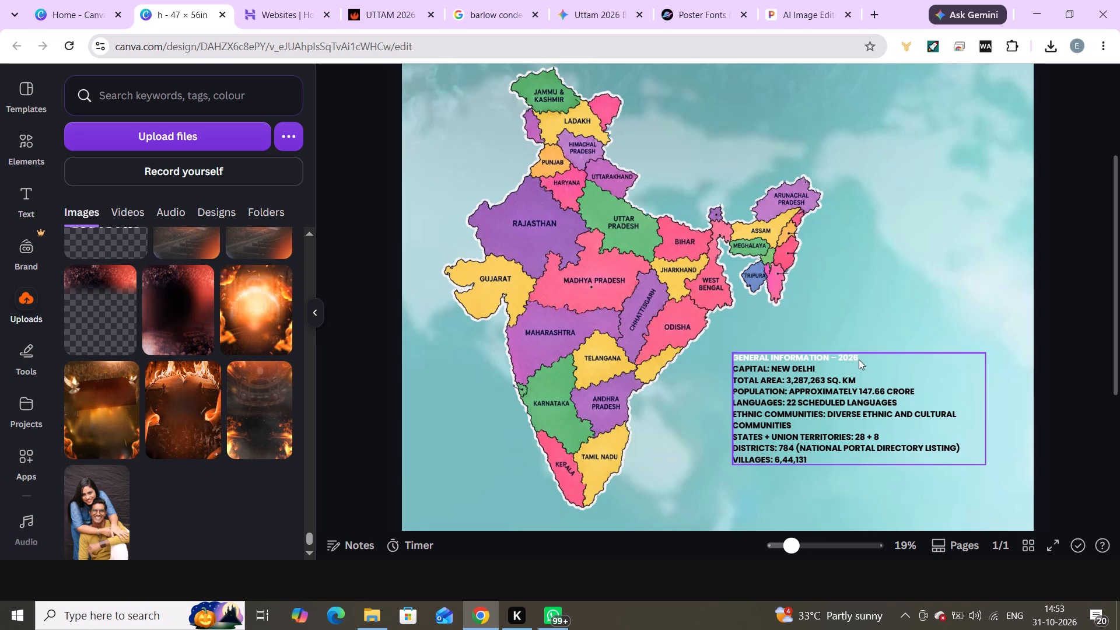
# Delete the "GENERAL INFORMATION – 2026" heading line from the India facts text box.
pyautogui.tripleClick(815, 358)
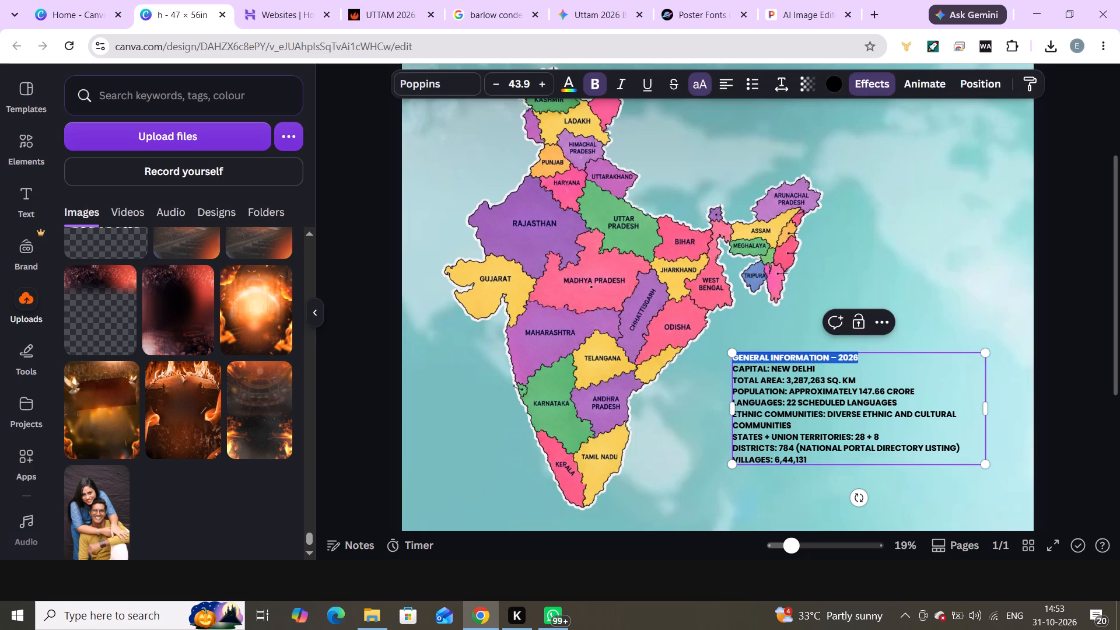
pyautogui.press('BackSpace')
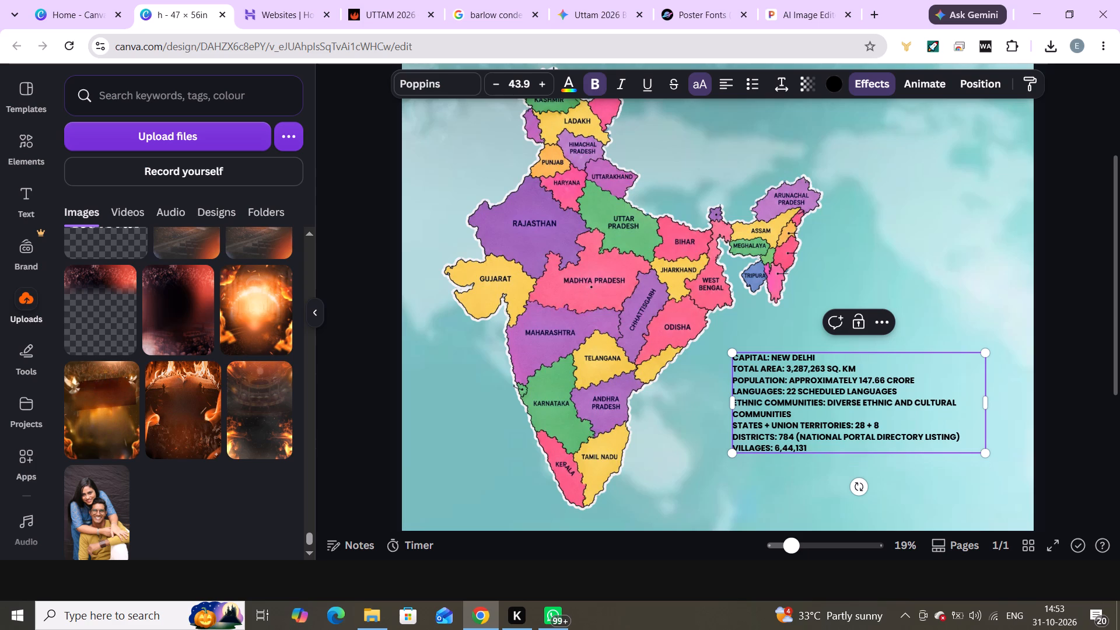
pyautogui.doubleClick(1067, 443)
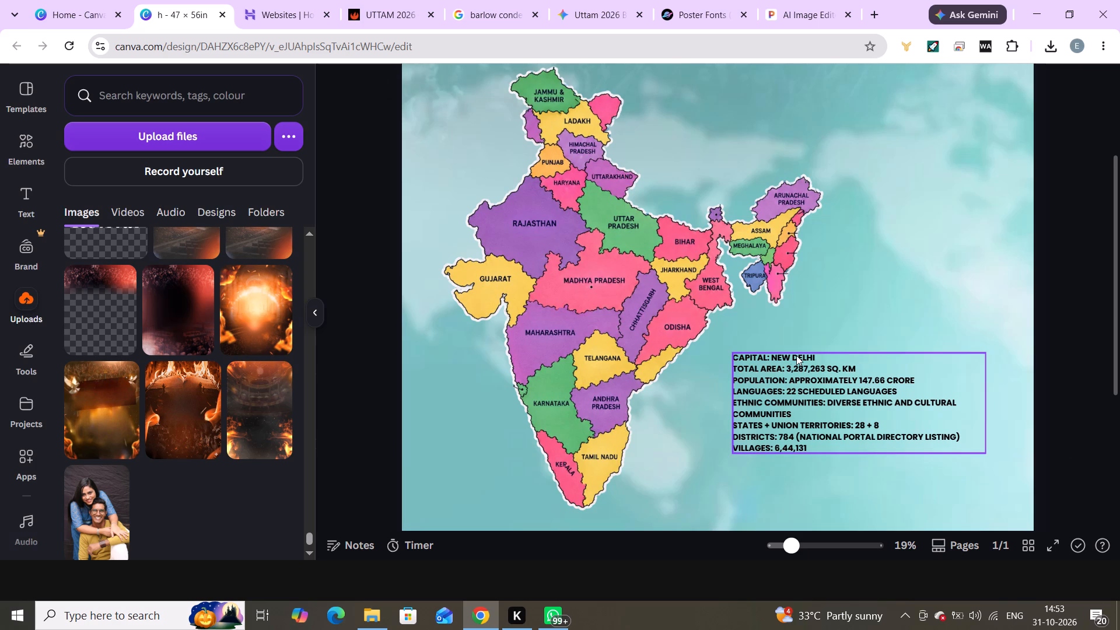
# Insert a wide run of spaces between "CAPITAL" and its colon in the India facts text box.
pyautogui.doubleClick(769, 358)
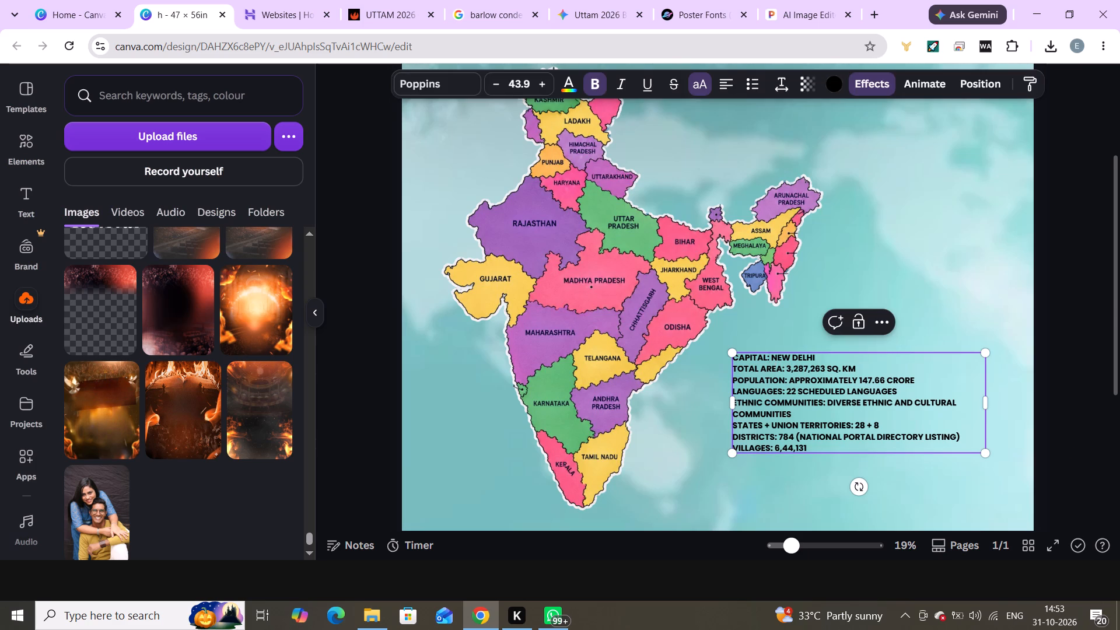
pyautogui.click(766, 356)
pyautogui.click(766, 356)
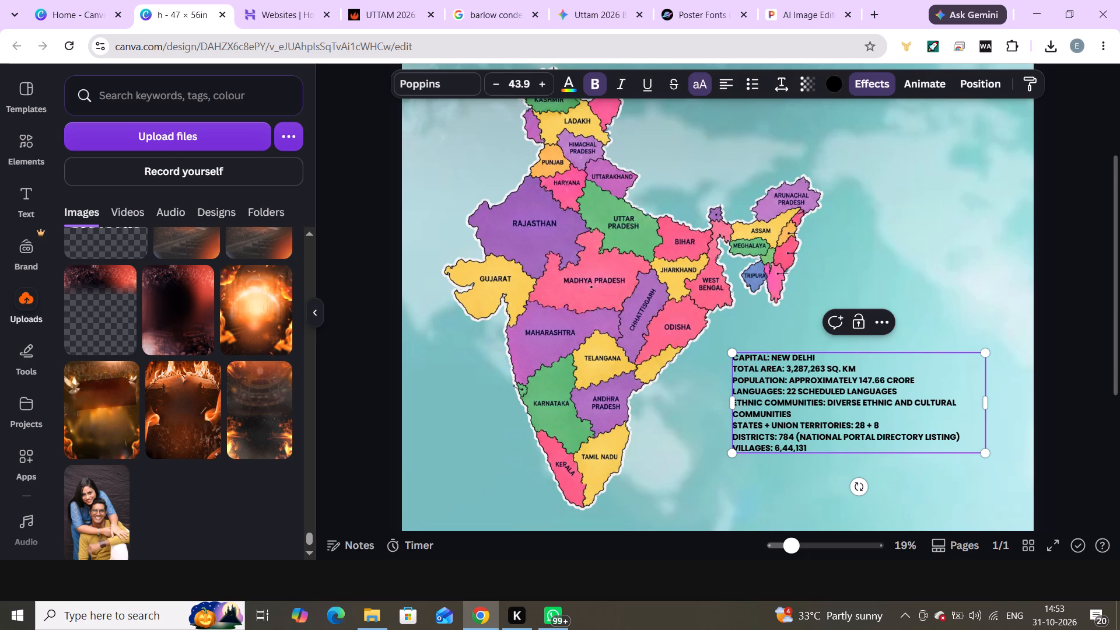
pyautogui.click(766, 356)
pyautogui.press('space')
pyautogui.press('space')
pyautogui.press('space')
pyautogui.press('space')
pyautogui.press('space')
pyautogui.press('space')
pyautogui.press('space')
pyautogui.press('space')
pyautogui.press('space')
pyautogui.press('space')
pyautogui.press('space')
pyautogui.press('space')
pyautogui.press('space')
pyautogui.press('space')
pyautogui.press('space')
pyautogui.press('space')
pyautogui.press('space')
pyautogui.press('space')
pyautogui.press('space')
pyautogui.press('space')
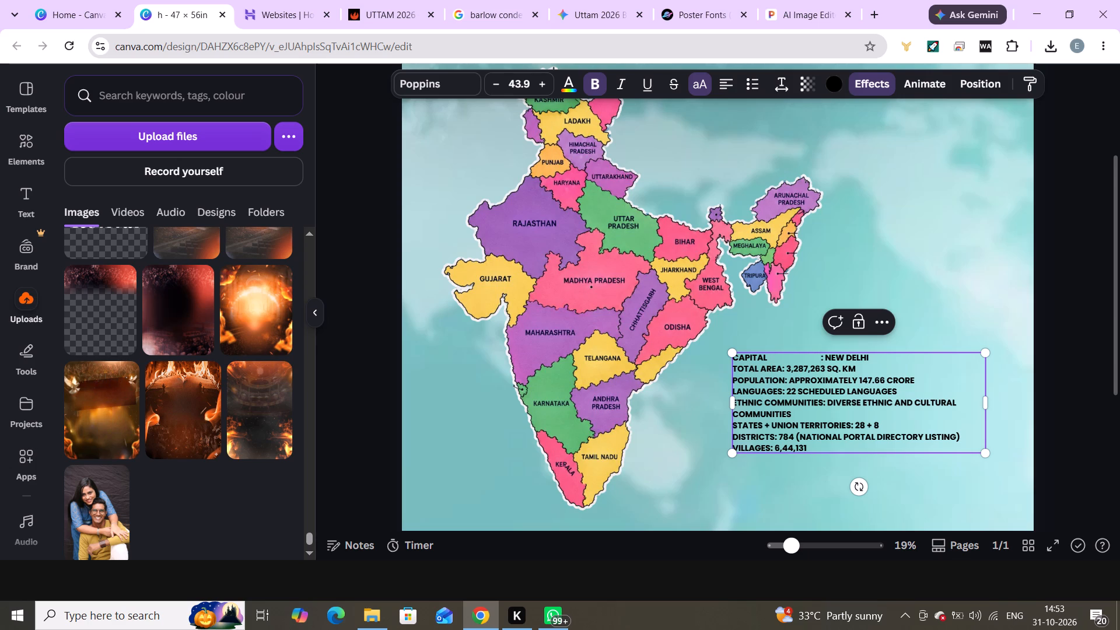
# Space out the colon after "TOTAL AREA" so it lines up under the colon of the CAPITAL line.
pyautogui.click(783, 367)
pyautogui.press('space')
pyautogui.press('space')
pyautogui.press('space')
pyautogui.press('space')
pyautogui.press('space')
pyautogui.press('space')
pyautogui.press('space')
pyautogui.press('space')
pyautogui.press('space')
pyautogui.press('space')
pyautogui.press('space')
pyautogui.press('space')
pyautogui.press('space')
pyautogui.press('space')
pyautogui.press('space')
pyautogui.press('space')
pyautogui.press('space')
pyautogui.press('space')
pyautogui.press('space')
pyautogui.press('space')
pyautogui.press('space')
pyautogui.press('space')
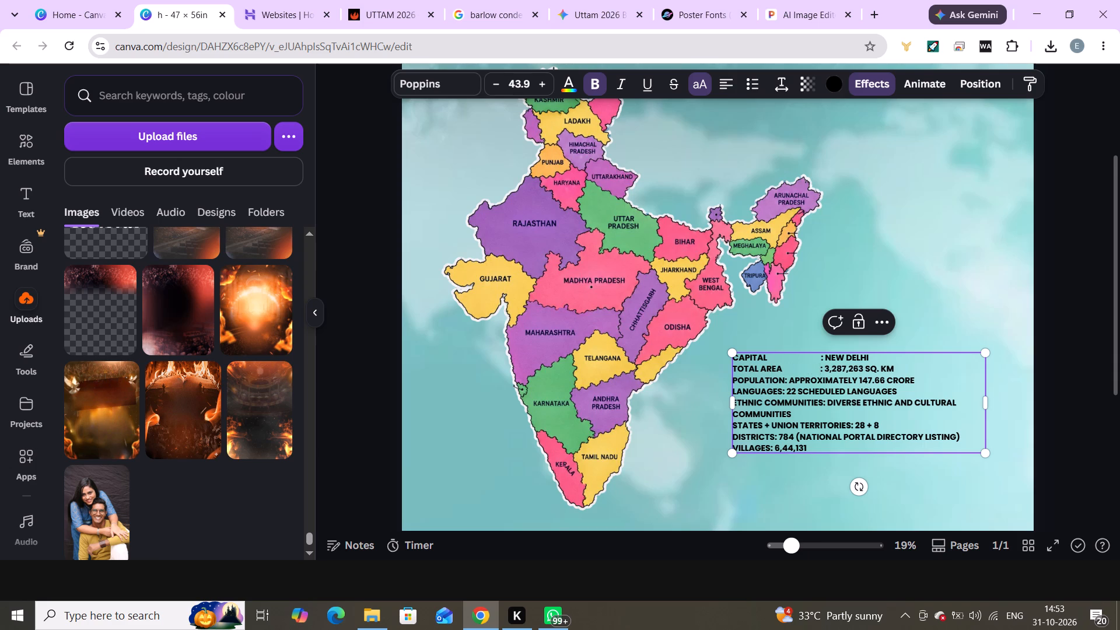
# Space out the colon after "POPULATION" so it lines up with the colons of the two lines above.
pyautogui.click(784, 380)
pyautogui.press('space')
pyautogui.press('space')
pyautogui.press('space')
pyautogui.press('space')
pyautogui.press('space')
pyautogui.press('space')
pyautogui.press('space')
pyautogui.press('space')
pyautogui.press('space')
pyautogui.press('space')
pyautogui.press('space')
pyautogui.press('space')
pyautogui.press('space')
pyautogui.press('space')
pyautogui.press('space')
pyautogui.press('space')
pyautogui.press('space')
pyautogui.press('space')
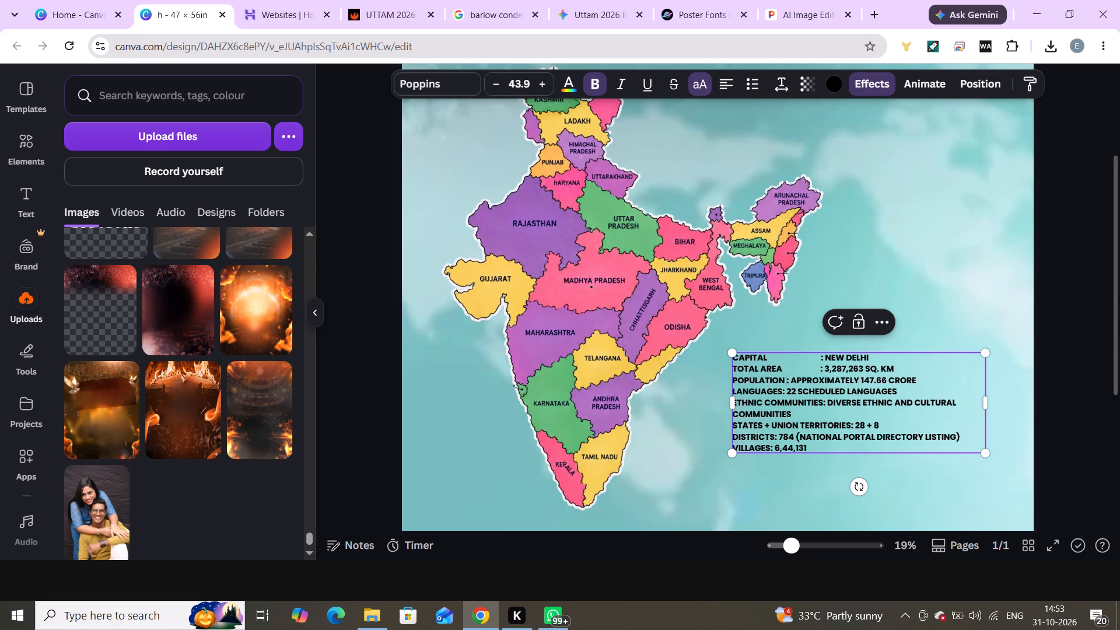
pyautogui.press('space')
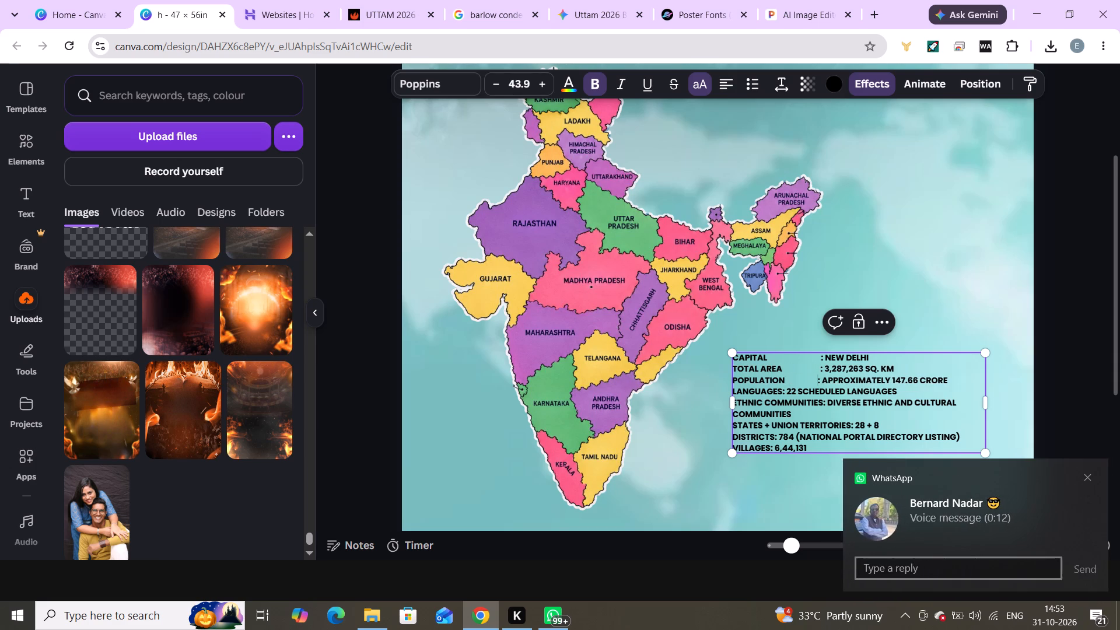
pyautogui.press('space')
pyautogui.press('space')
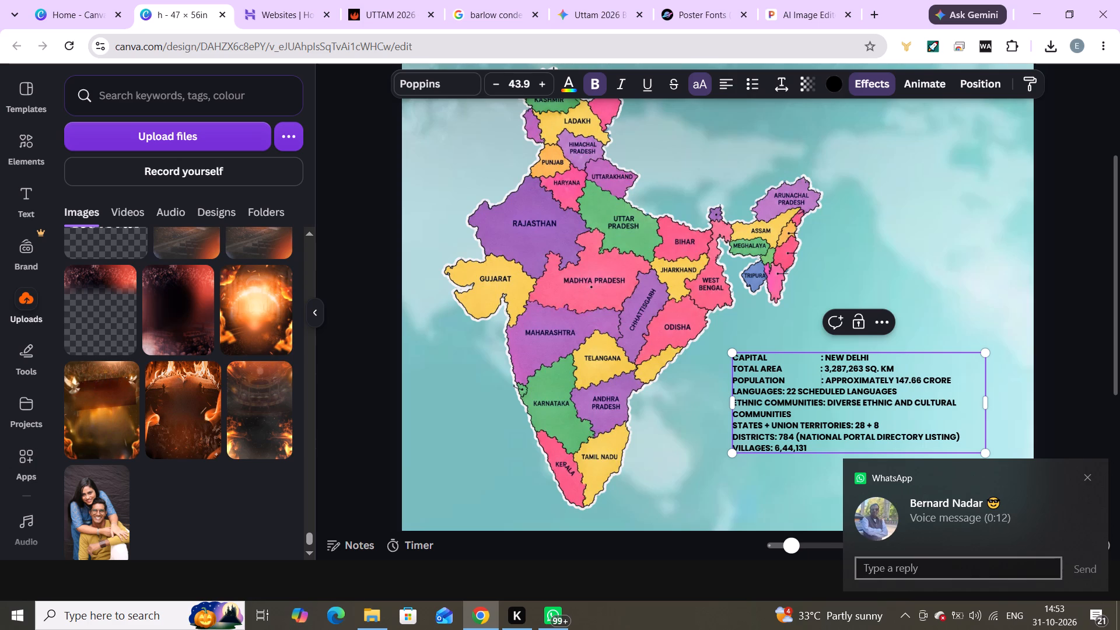
# Fine-tune the spaces before the colons of the CAPITAL, TOTAL AREA and POPULATION lines so the three colons align vertically.
pyautogui.click(820, 370)
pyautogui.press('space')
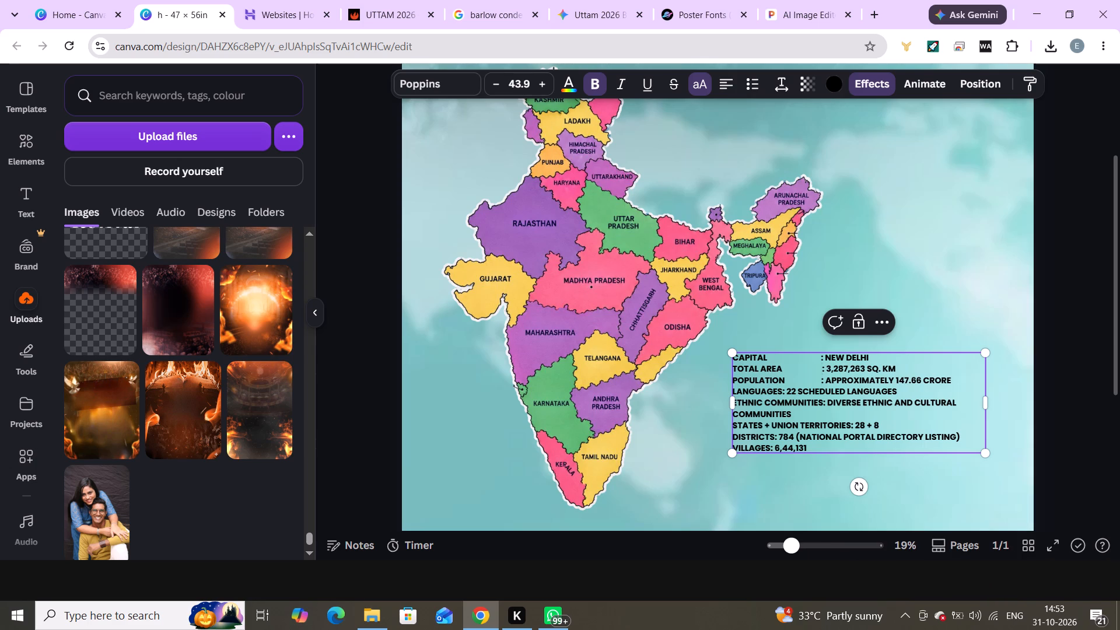
pyautogui.click(818, 361)
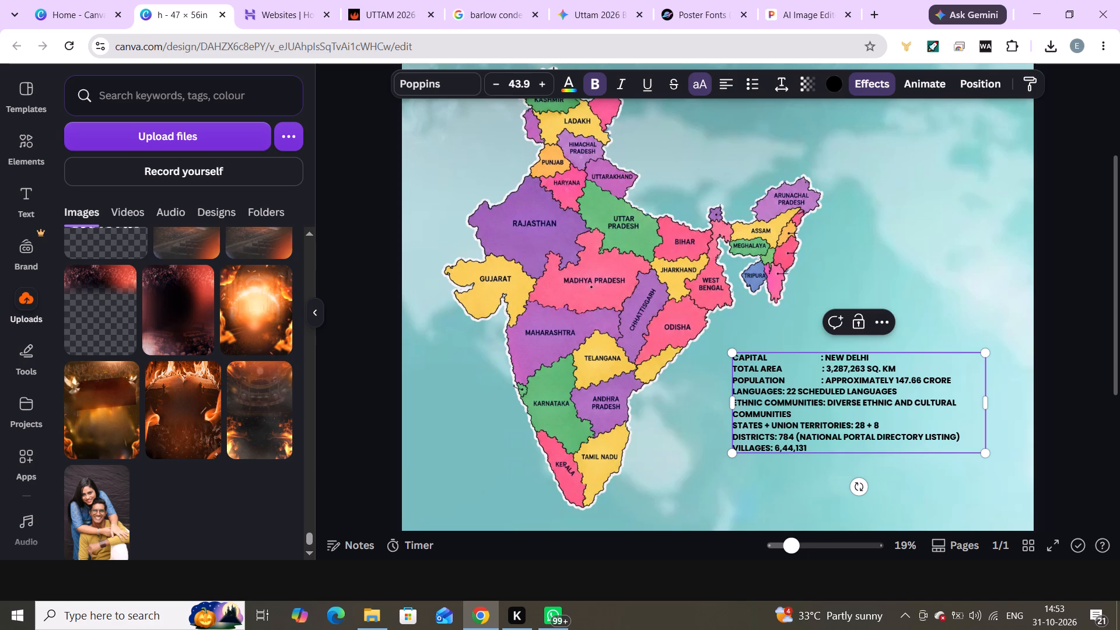
pyautogui.click(818, 361)
pyautogui.press('BackSpace')
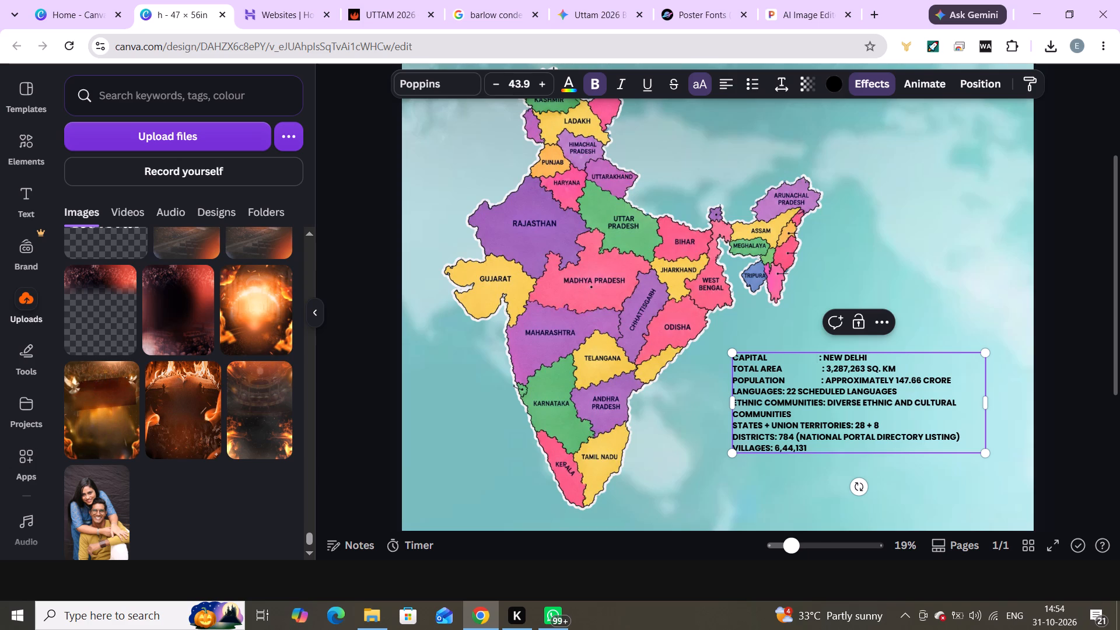
pyautogui.click(821, 373)
pyautogui.press('BackSpace')
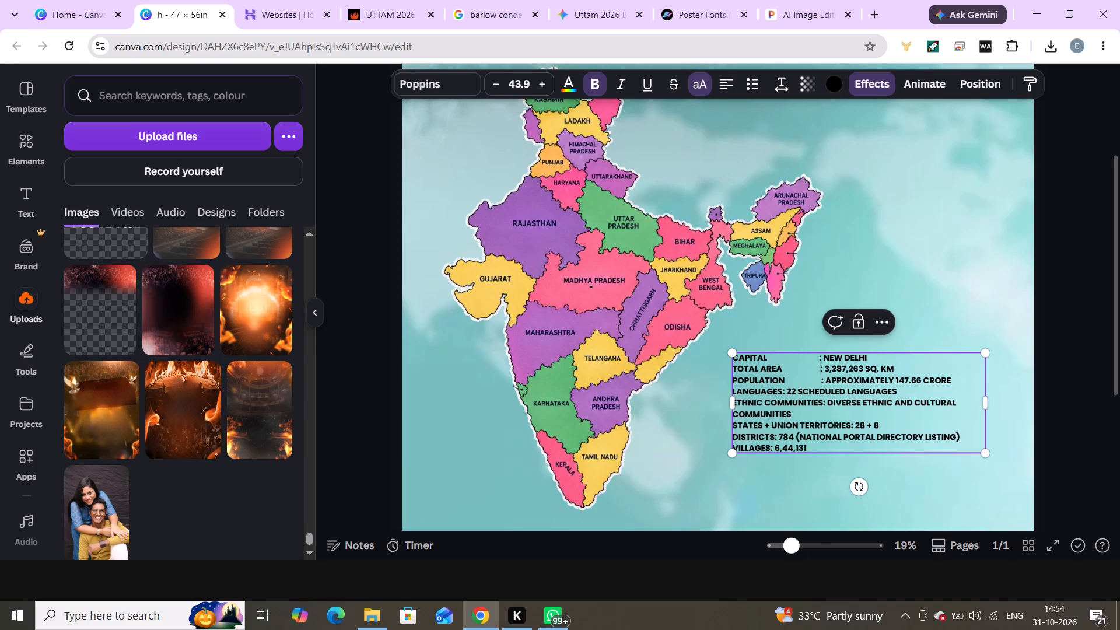
pyautogui.click(821, 383)
pyautogui.press('BackSpace')
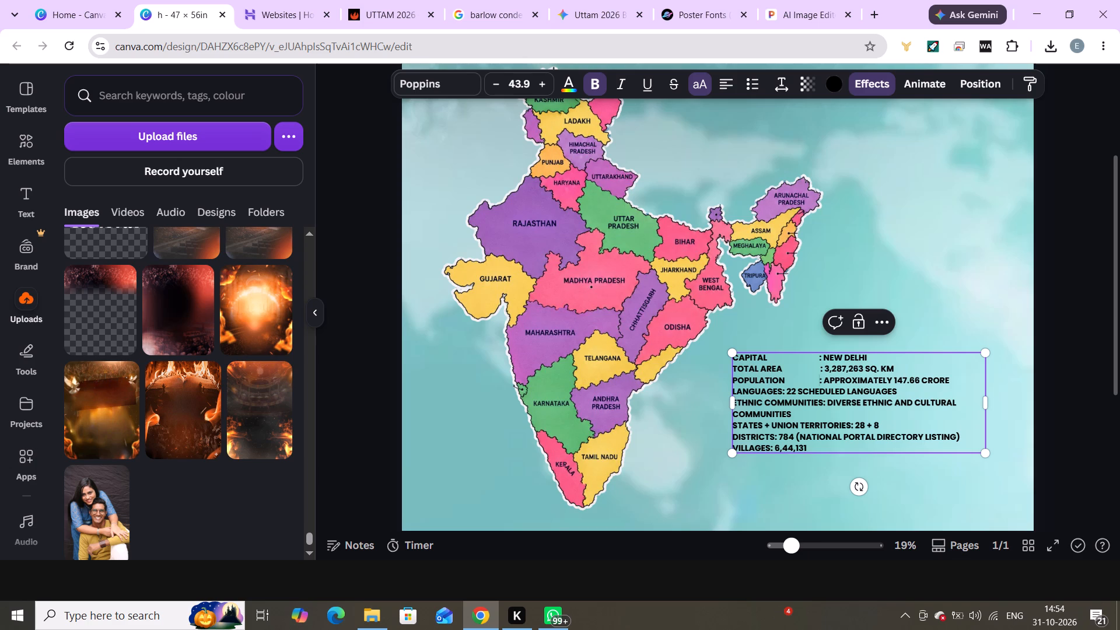
pyautogui.press('Up')
pyautogui.press('Right')
pyautogui.press('BackSpace')
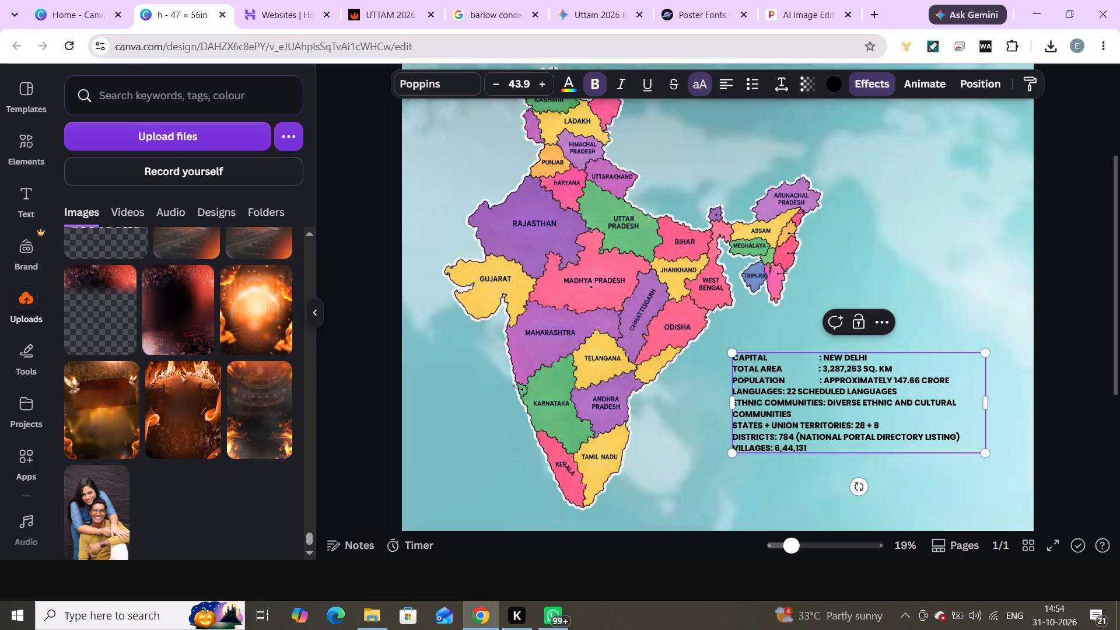
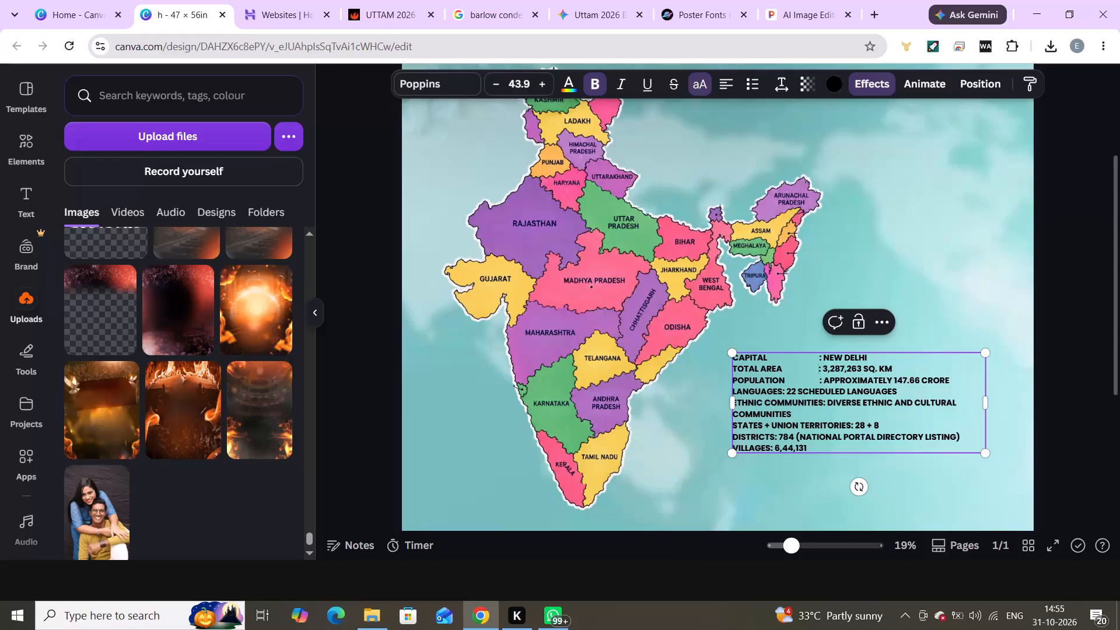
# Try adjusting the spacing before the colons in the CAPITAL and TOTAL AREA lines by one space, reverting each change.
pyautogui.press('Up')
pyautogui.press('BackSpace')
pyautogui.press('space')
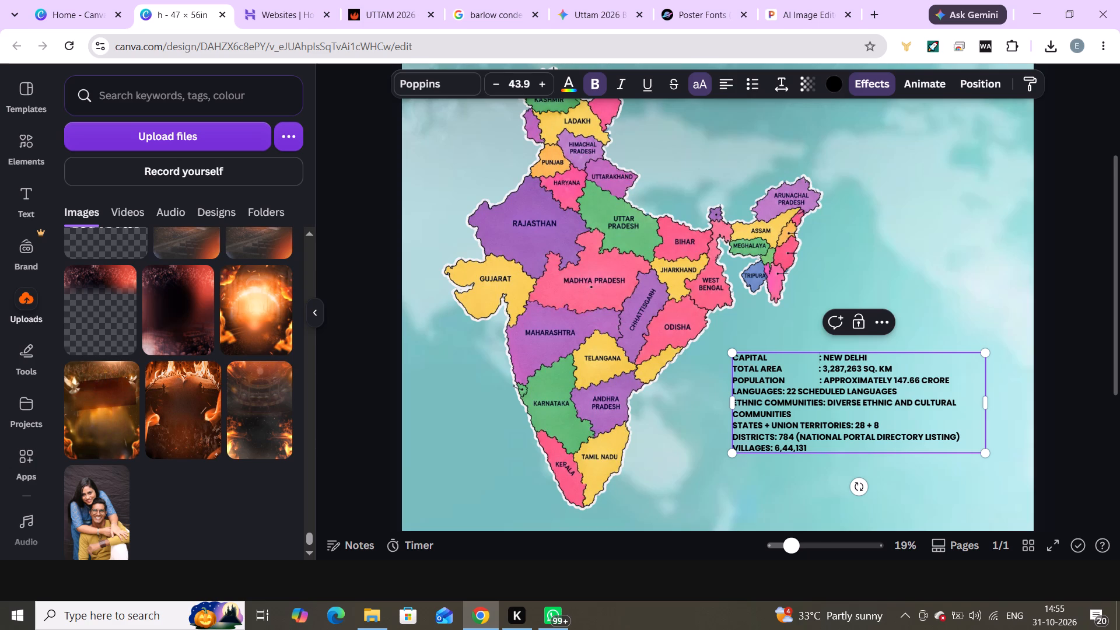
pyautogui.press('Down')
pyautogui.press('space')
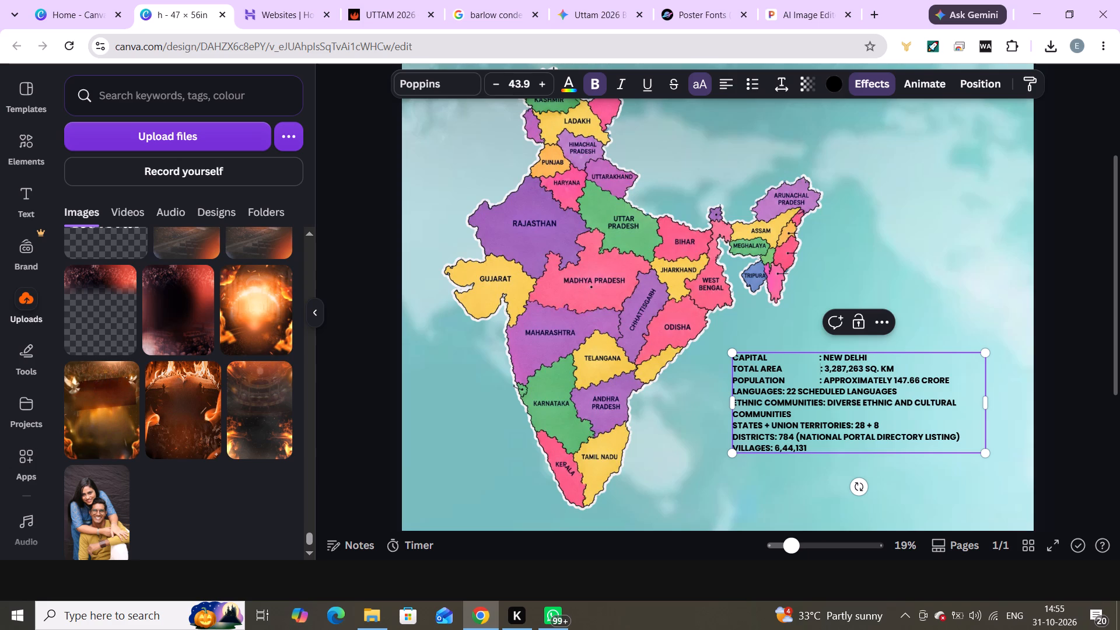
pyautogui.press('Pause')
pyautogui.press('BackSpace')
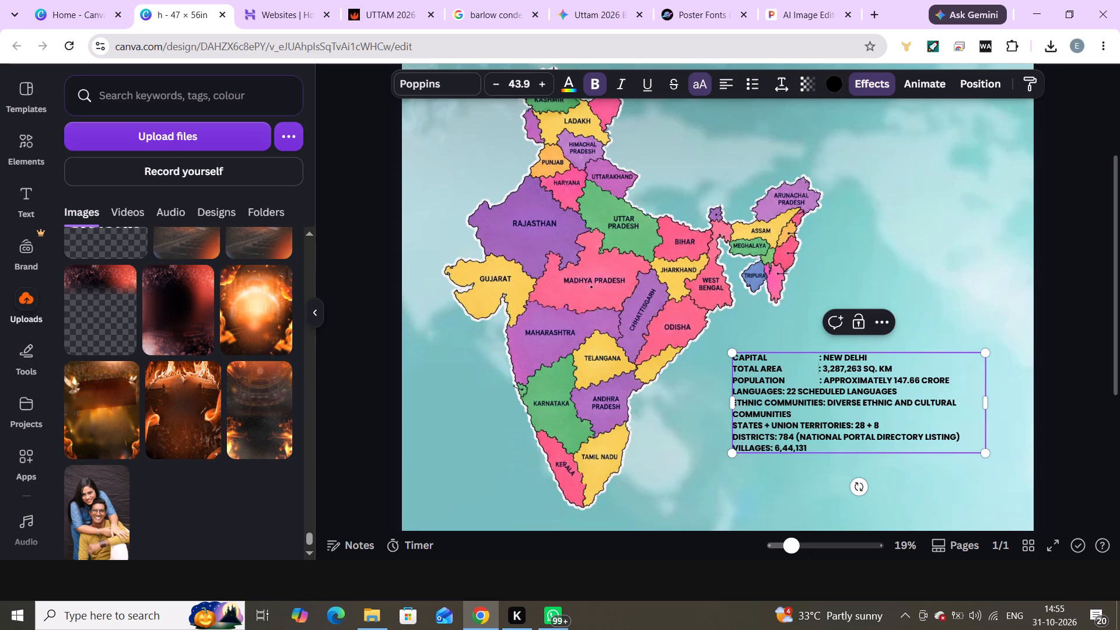
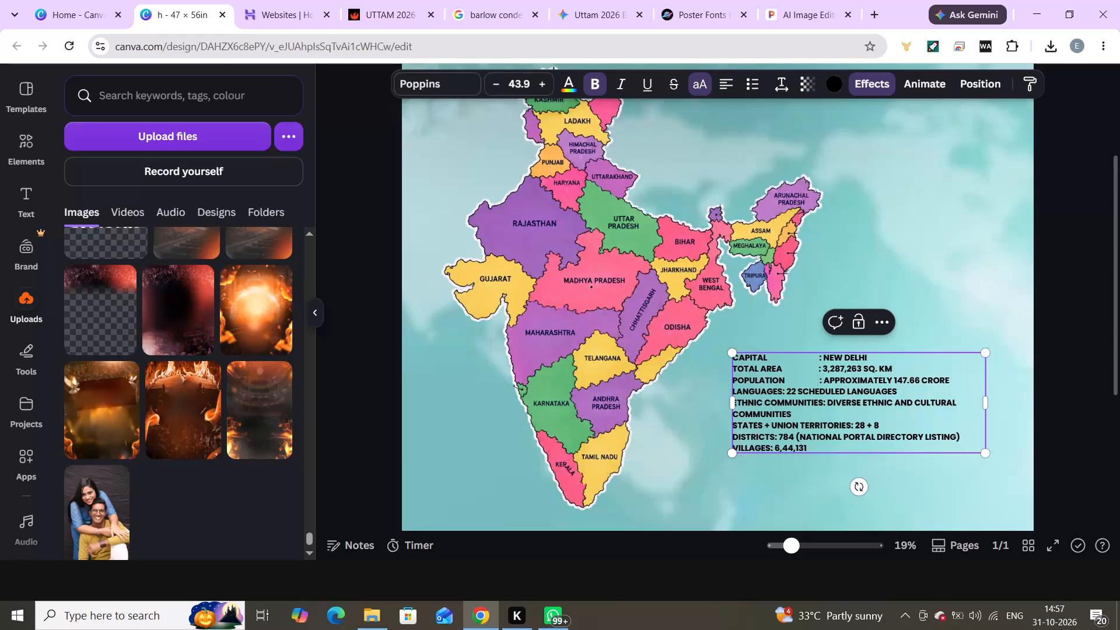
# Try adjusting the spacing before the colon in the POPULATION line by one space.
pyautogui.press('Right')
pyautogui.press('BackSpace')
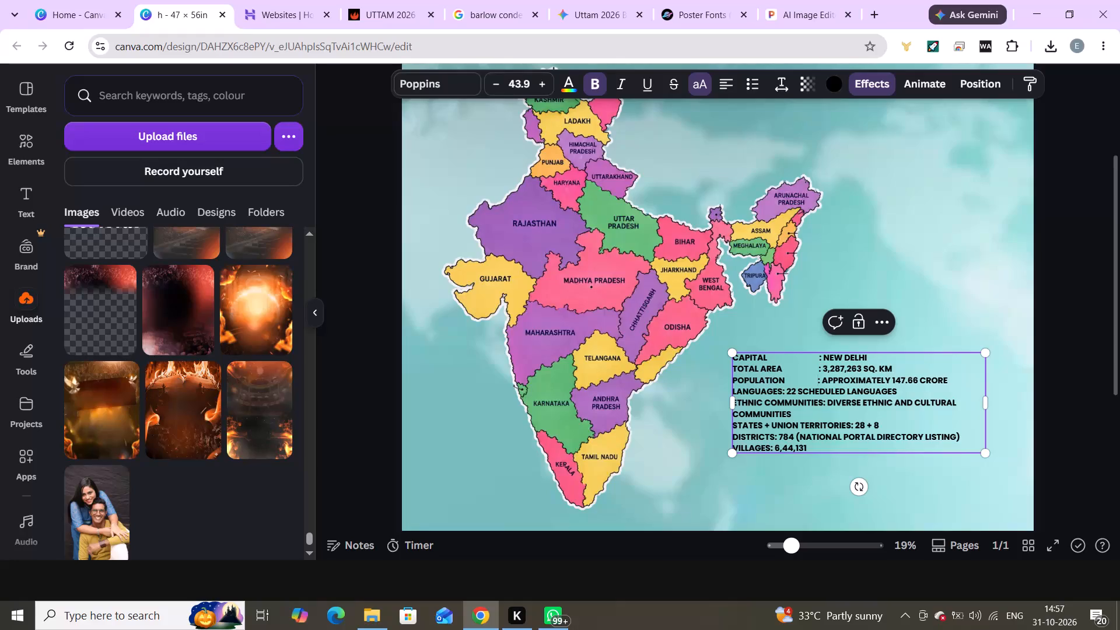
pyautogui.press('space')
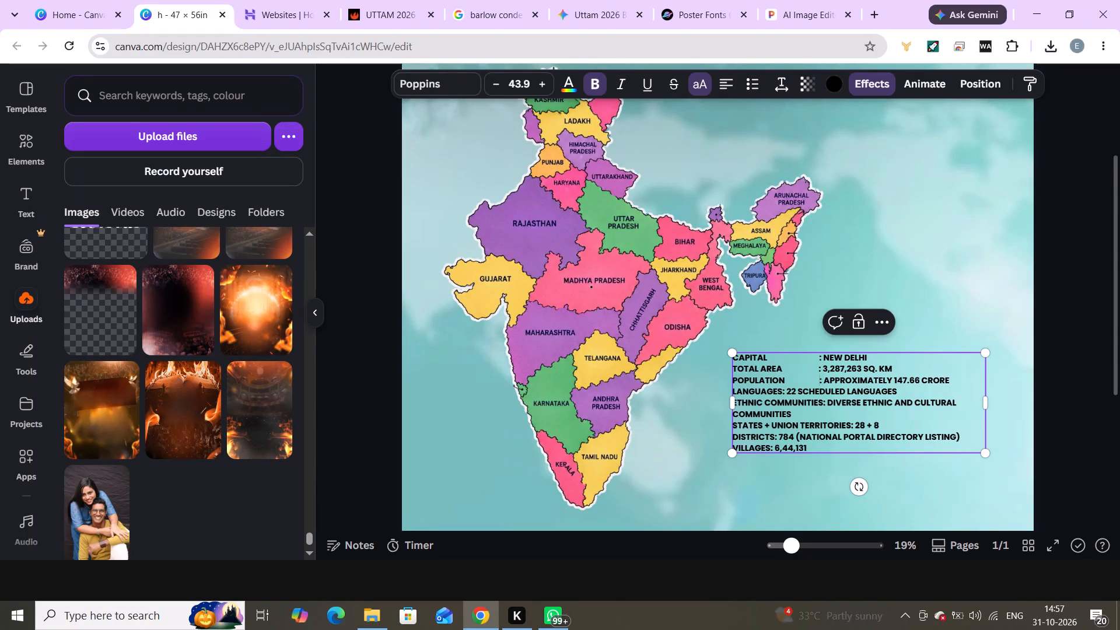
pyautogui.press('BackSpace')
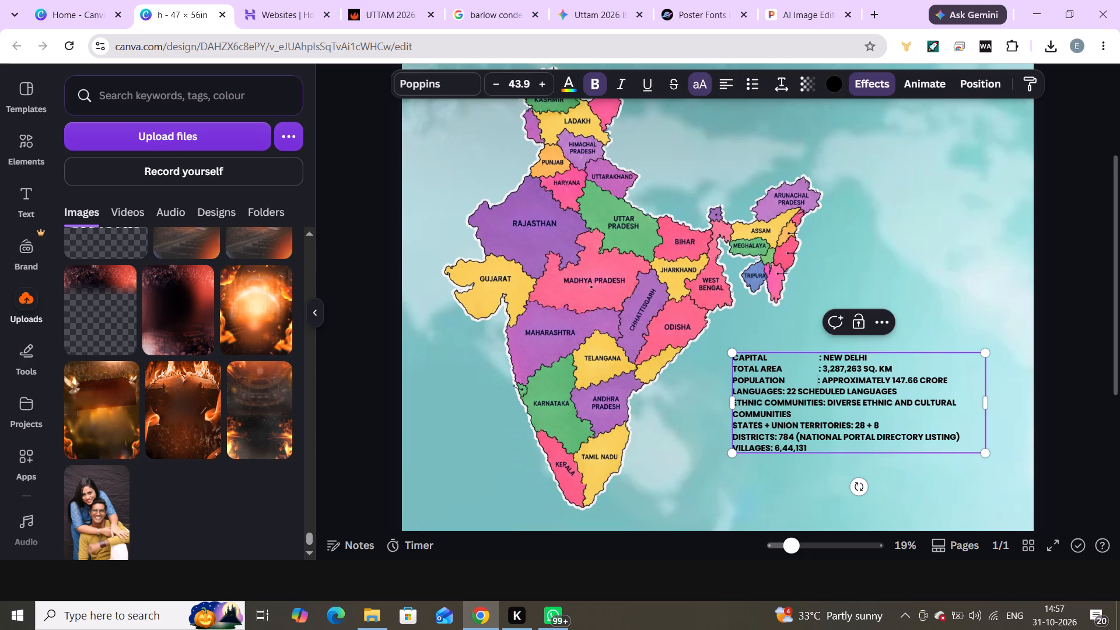
# Remove the extra spaces before the colon in the POPULATION line, leaving only a small gap after the label.
pyautogui.click(813, 364)
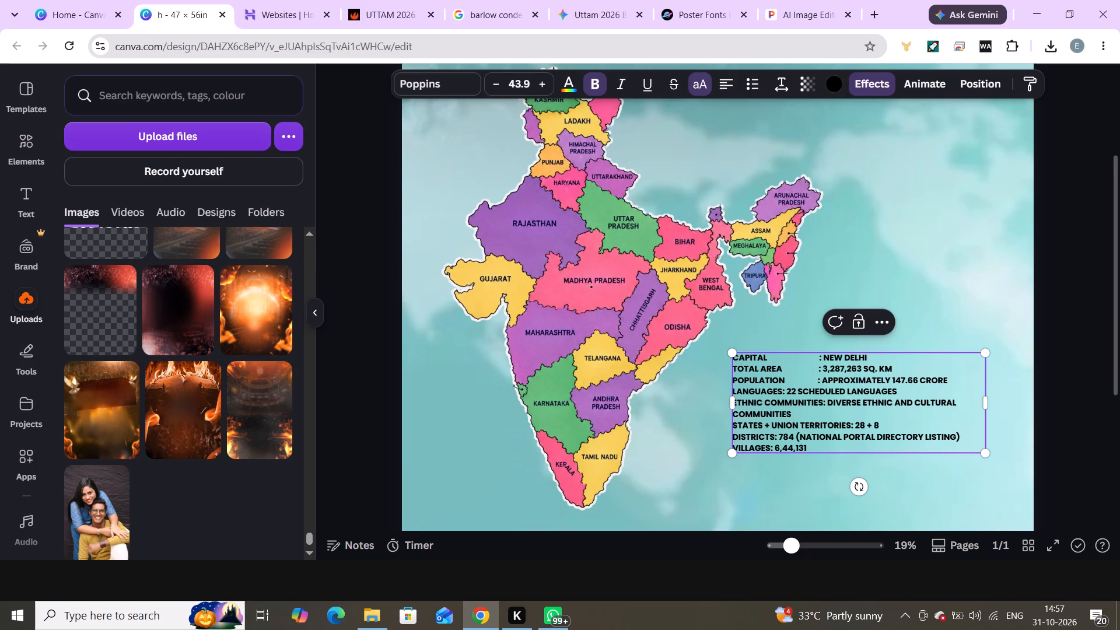
pyautogui.click(817, 369)
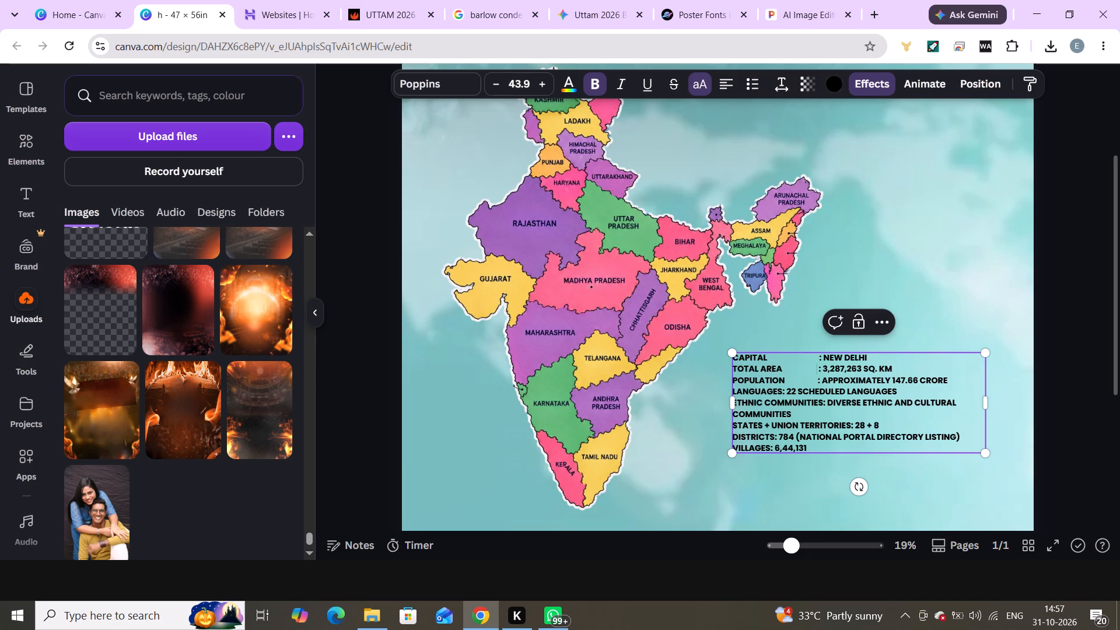
pyautogui.click(816, 368)
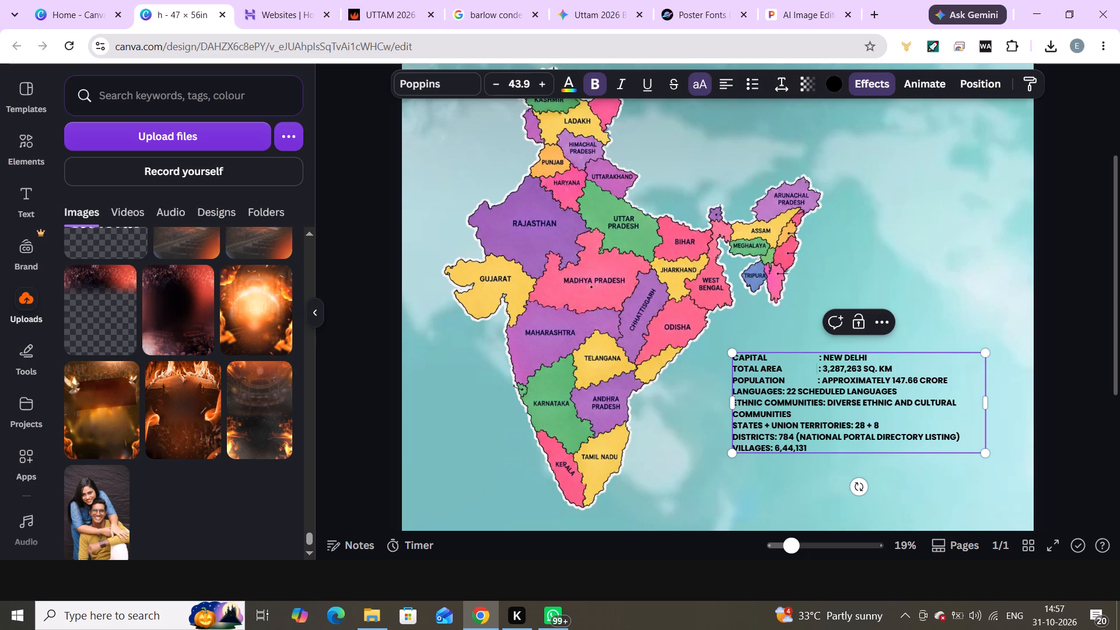
pyautogui.click(817, 378)
pyautogui.press('BackSpace')
pyautogui.press('BackSpace')
pyautogui.press('BackSpace')
pyautogui.press('BackSpace')
pyautogui.press('BackSpace')
pyautogui.press('BackSpace')
pyautogui.press('BackSpace')
pyautogui.press('BackSpace')
pyautogui.press('BackSpace')
pyautogui.press('BackSpace')
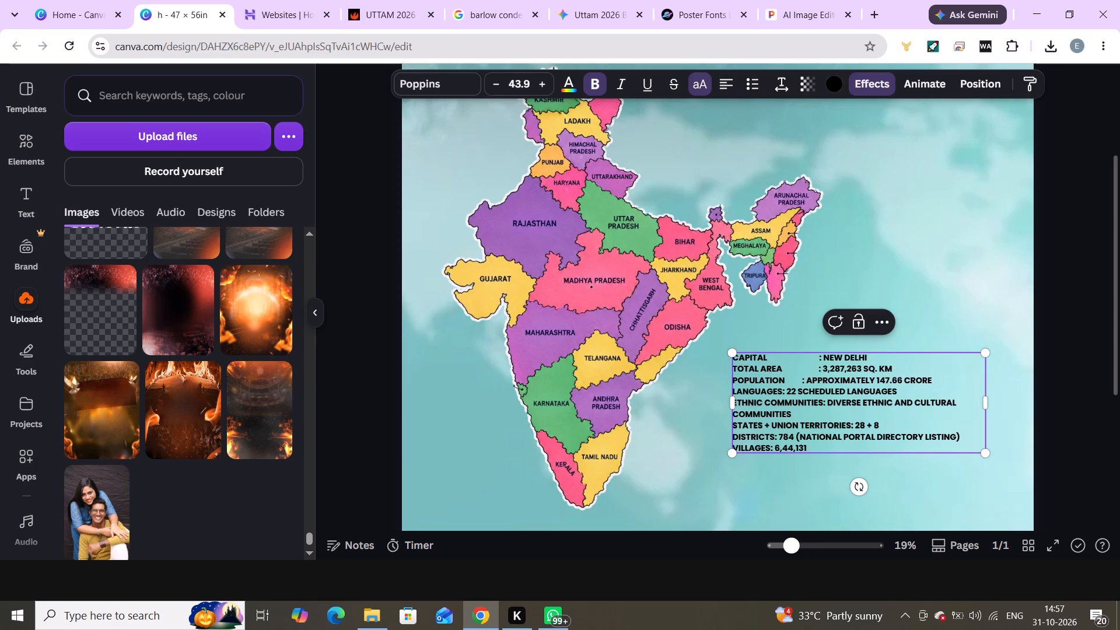
pyautogui.press('BackSpace')
pyautogui.press('BackSpace')
pyautogui.press('BackSpace')
pyautogui.press('BackSpace')
pyautogui.press('BackSpace')
pyautogui.press('BackSpace')
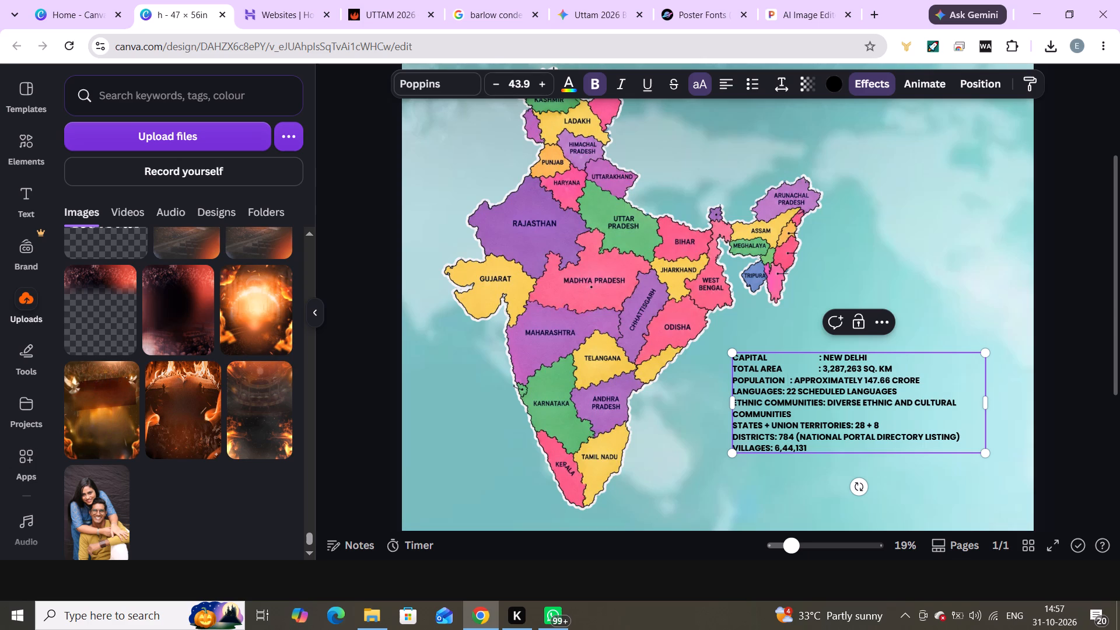
pyautogui.press('BackSpace')
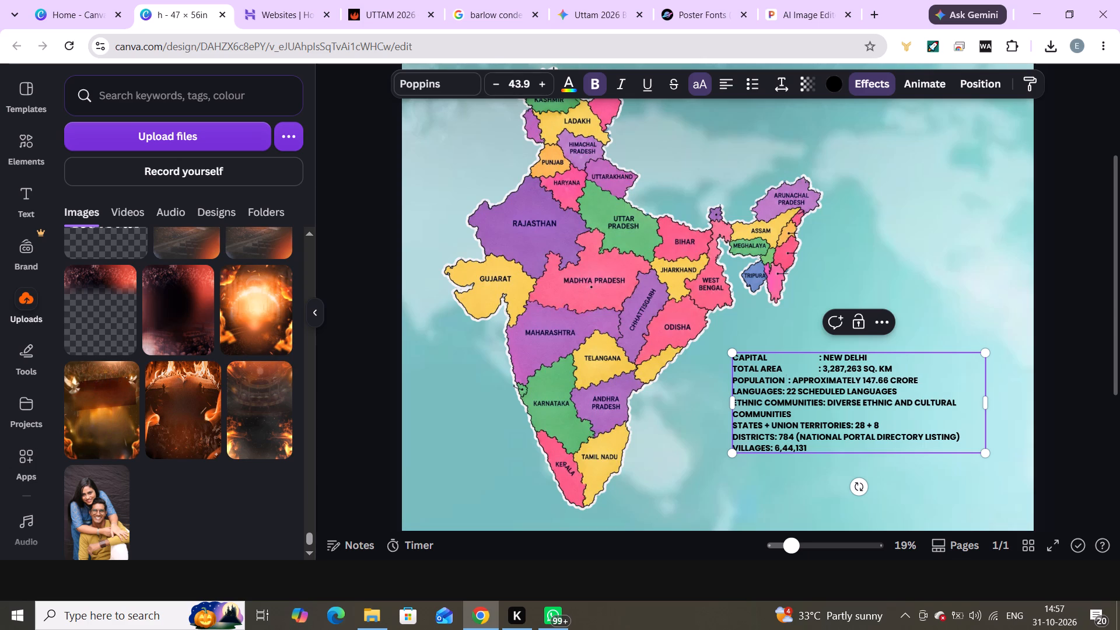
# Reduce the spaces before the colon in the TOTAL AREA line so it lines up with the POPULATION colon.
pyautogui.click(815, 370)
pyautogui.press('BackSpace')
pyautogui.press('BackSpace')
pyautogui.press('BackSpace')
pyautogui.press('BackSpace')
pyautogui.press('BackSpace')
pyautogui.press('BackSpace')
pyautogui.press('BackSpace')
pyautogui.press('BackSpace')
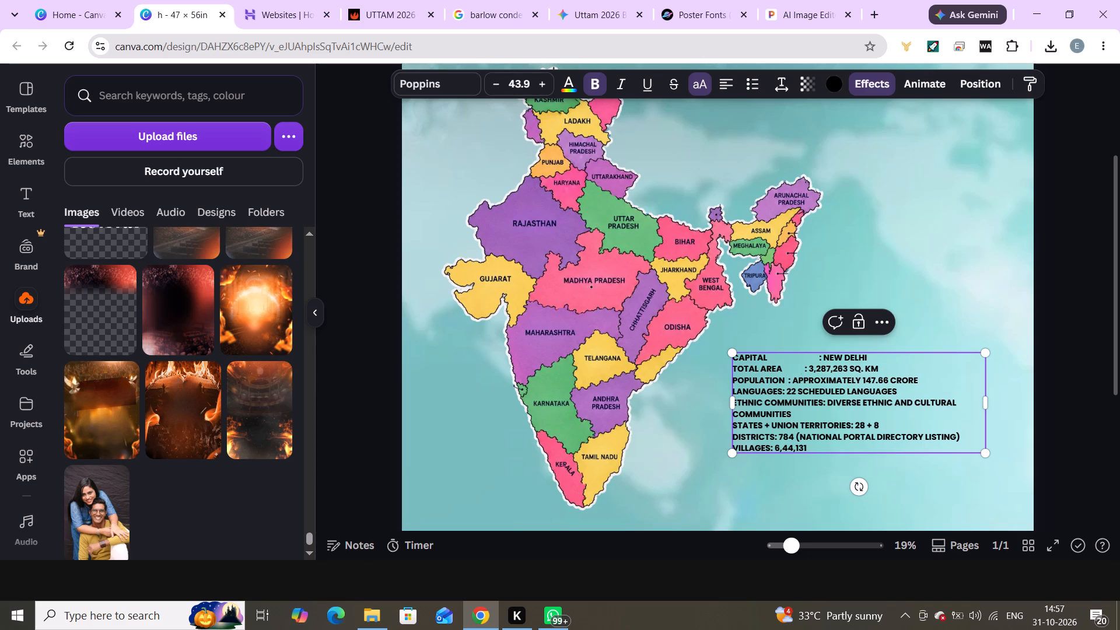
pyautogui.press('BackSpace')
pyautogui.press('BackSpace')
pyautogui.press('BackSpace')
pyautogui.press('BackSpace')
pyautogui.press('BackSpace')
pyautogui.press('BackSpace')
pyautogui.press('BackSpace')
pyautogui.press('Right')
pyautogui.press('BackSpace')
pyautogui.press('BackSpace')
pyautogui.press('BackSpace')
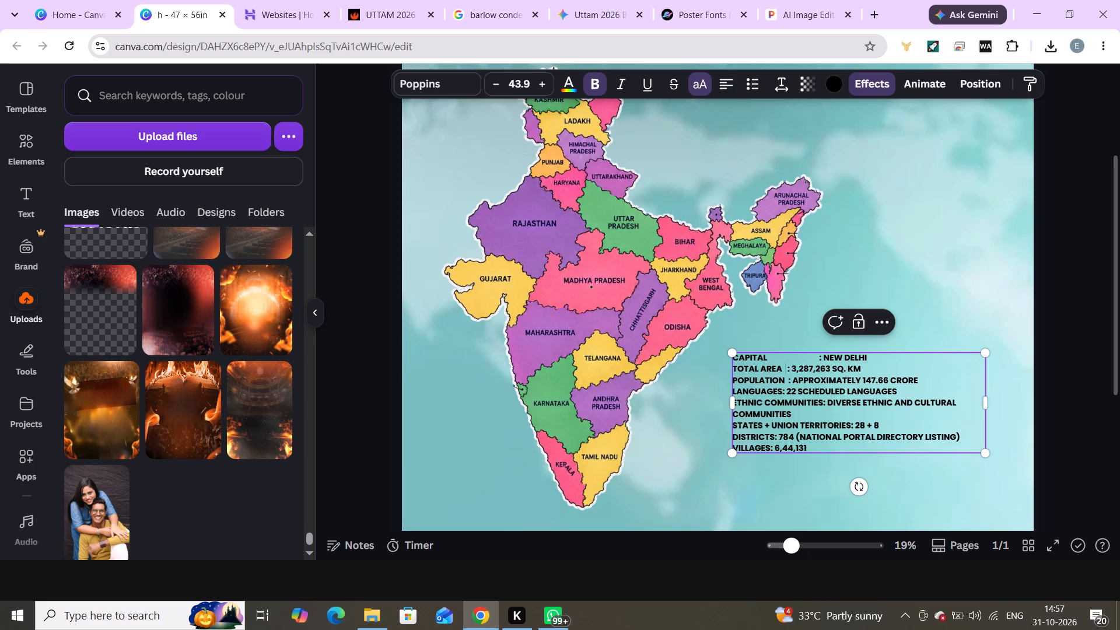
pyautogui.press('space')
# Reduce the spaces before the colon in the CAPITAL line so it lines up with the TOTAL AREA and POPULATION colons.
pyautogui.click(818, 356)
pyautogui.press('BackSpace')
pyautogui.press('BackSpace')
pyautogui.press('BackSpace')
pyautogui.press('BackSpace')
pyautogui.press('BackSpace')
pyautogui.press('BackSpace')
pyautogui.press('BackSpace')
pyautogui.press('BackSpace')
pyautogui.press('BackSpace')
pyautogui.press('BackSpace')
pyautogui.press('BackSpace')
pyautogui.press('BackSpace')
pyautogui.press('BackSpace')
pyautogui.press('BackSpace')
pyautogui.press('BackSpace')
pyautogui.press('BackSpace')
pyautogui.press('BackSpace')
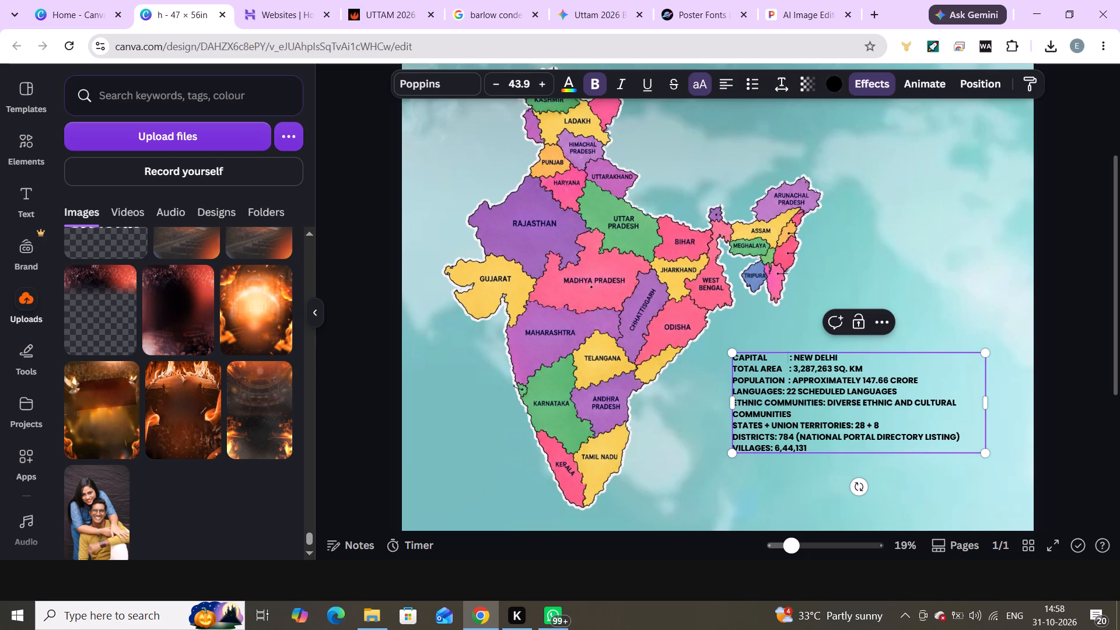
pyautogui.press('BackSpace')
pyautogui.press('space')
# Place the text cursor before the colon in the POPULATION line.
pyautogui.click(787, 378)
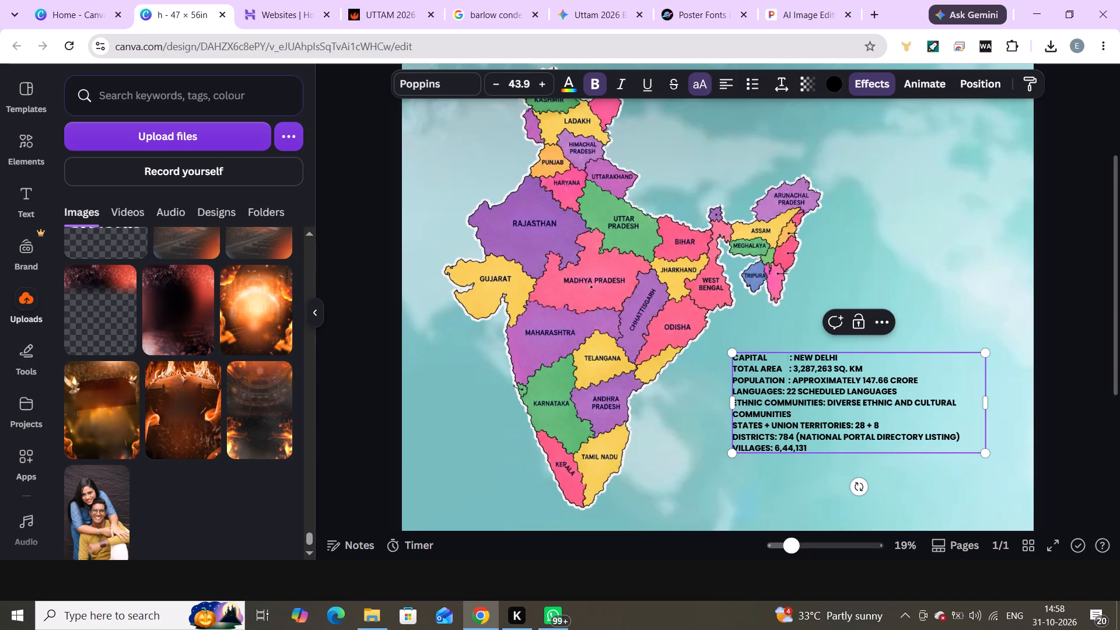
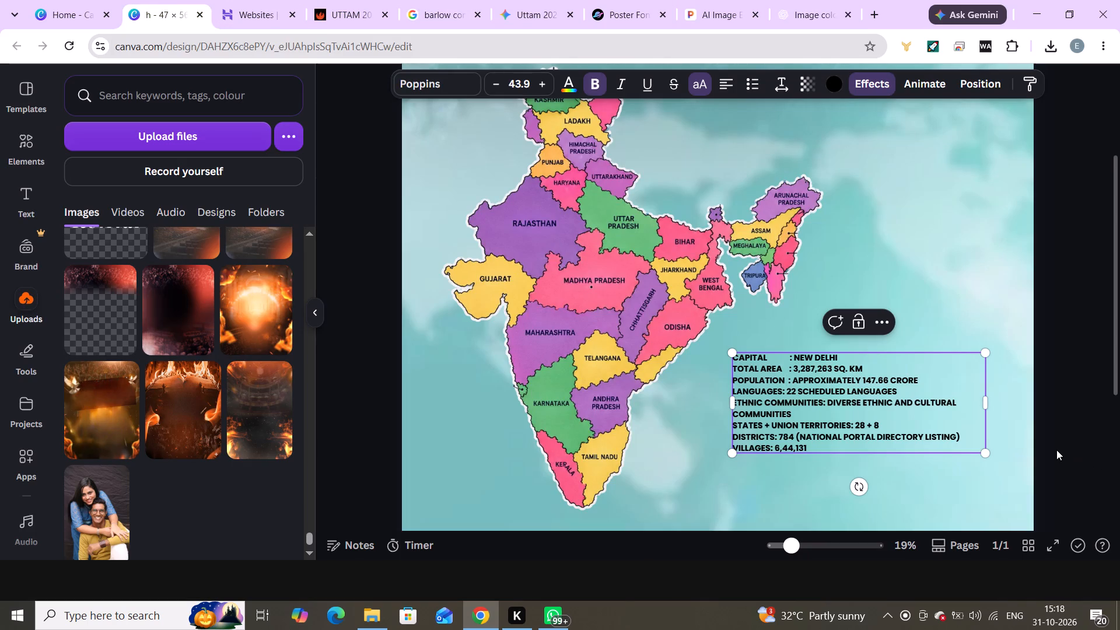
pyautogui.doubleClick(1053, 449)
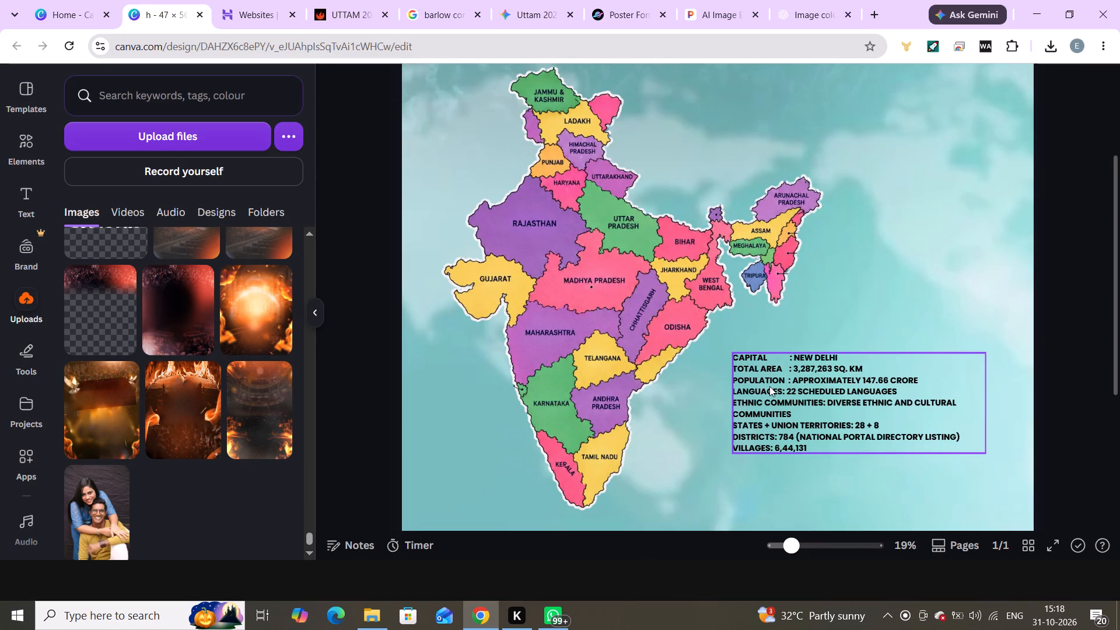
pyautogui.moveTo(769, 386); pyautogui.dragTo(801, 323)
pyautogui.moveTo(922, 428); pyautogui.dragTo(901, 430)
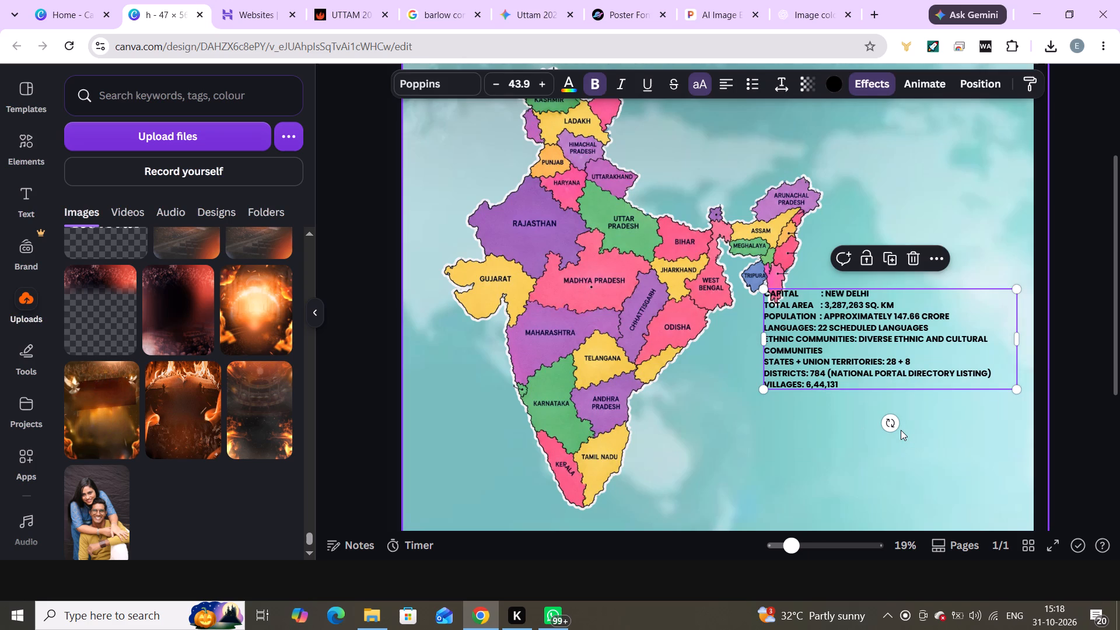
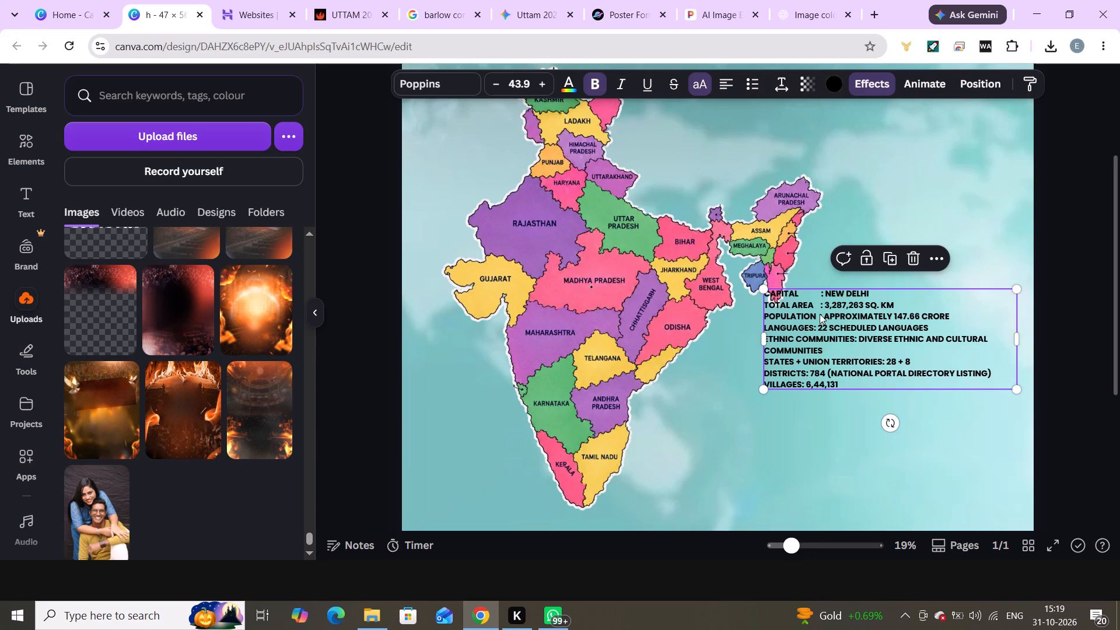
# Duplicate the India facts text block and place the copy directly below the original, clear of its last line.
pyautogui.click(817, 435)
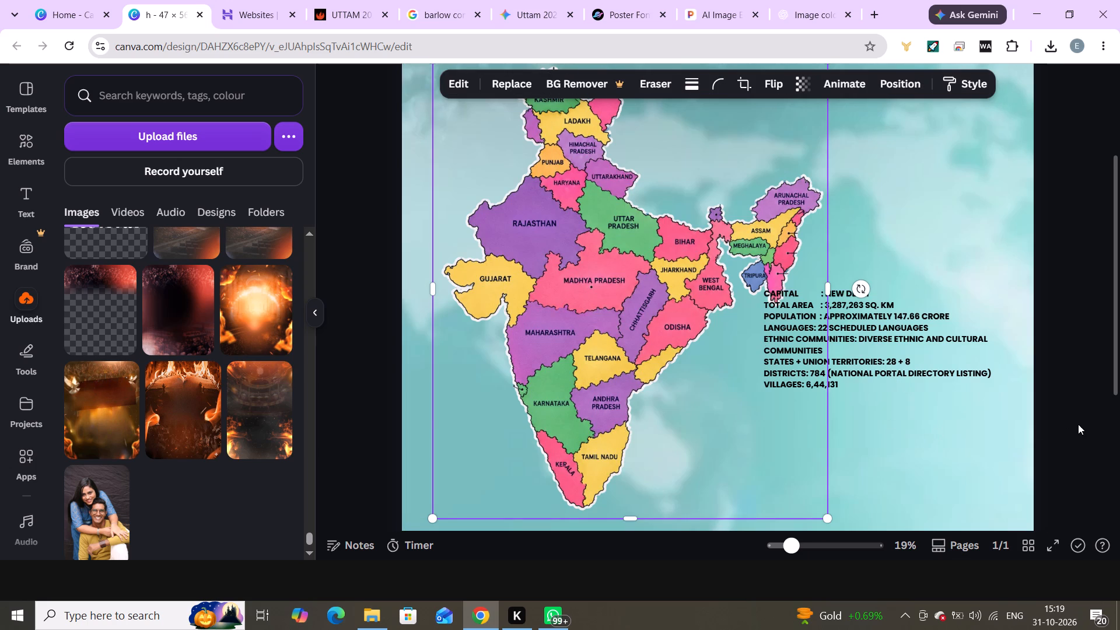
pyautogui.click(1078, 424)
pyautogui.click(863, 333)
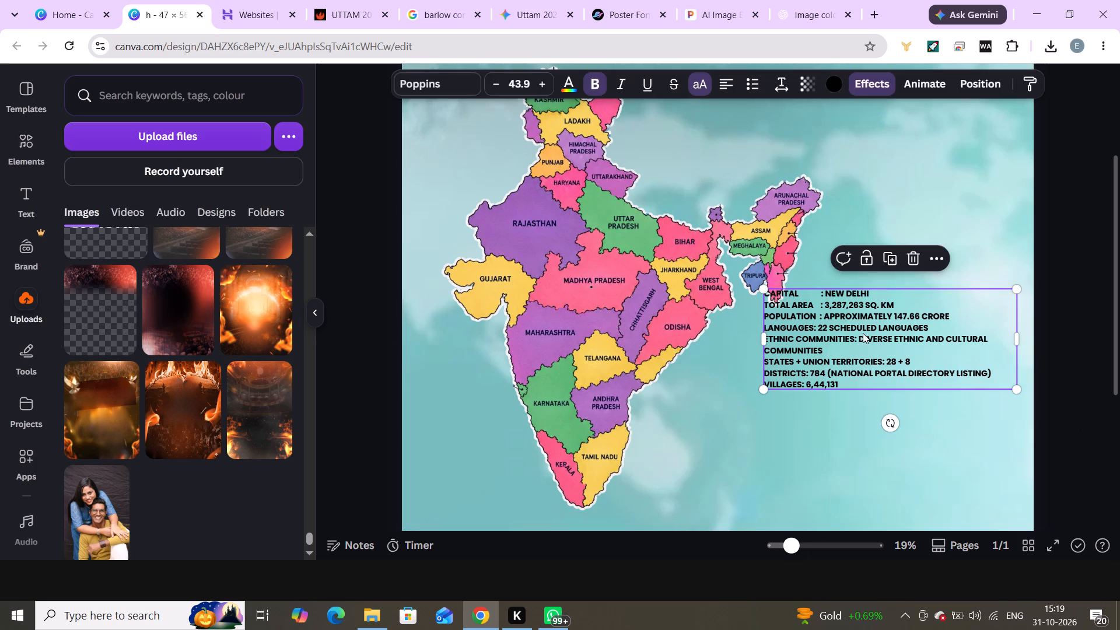
pyautogui.click(892, 258)
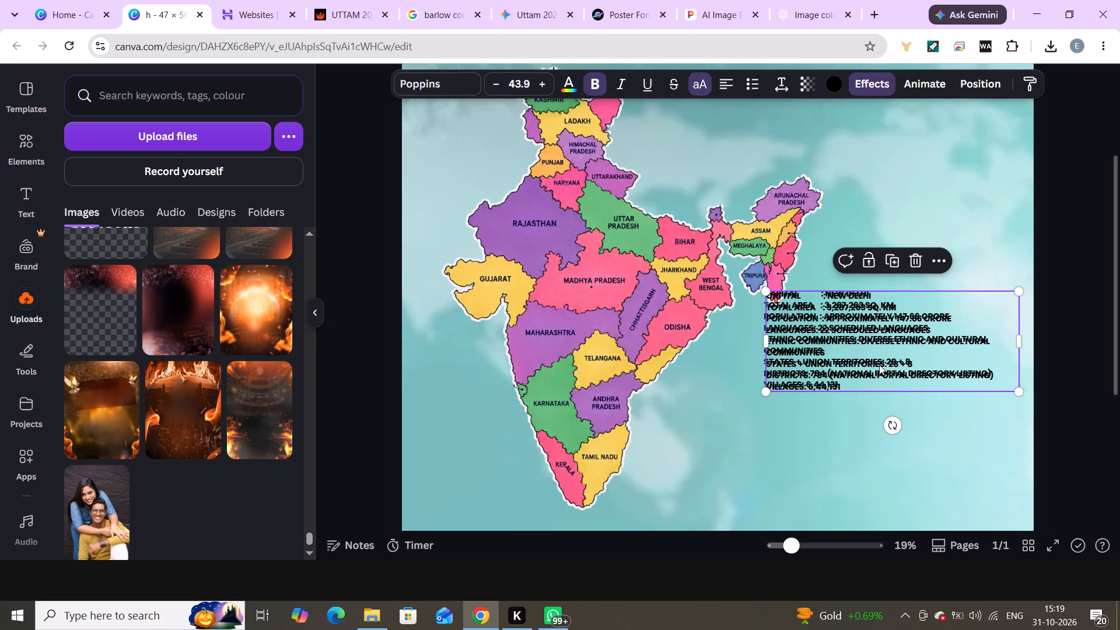
pyautogui.moveTo(875, 355); pyautogui.dragTo(862, 471)
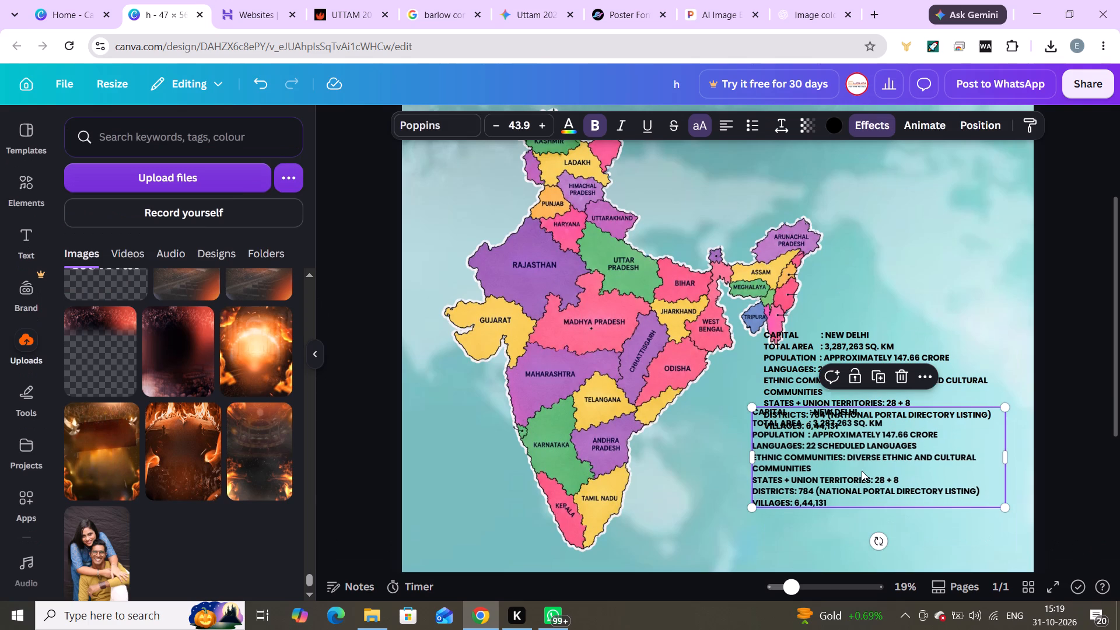
pyautogui.click(1046, 471)
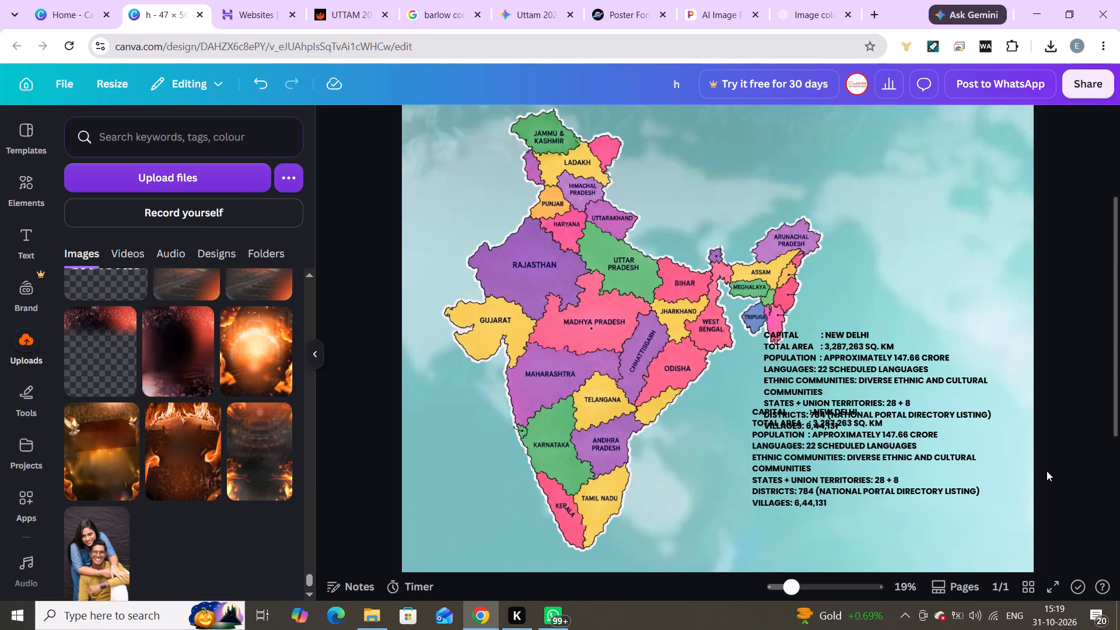
pyautogui.moveTo(778, 448); pyautogui.dragTo(787, 484)
# In the copied facts block, delete ": New Delhi" after Capital and ": 3,287,263 sq. km" after Total Area.
pyautogui.click(814, 456)
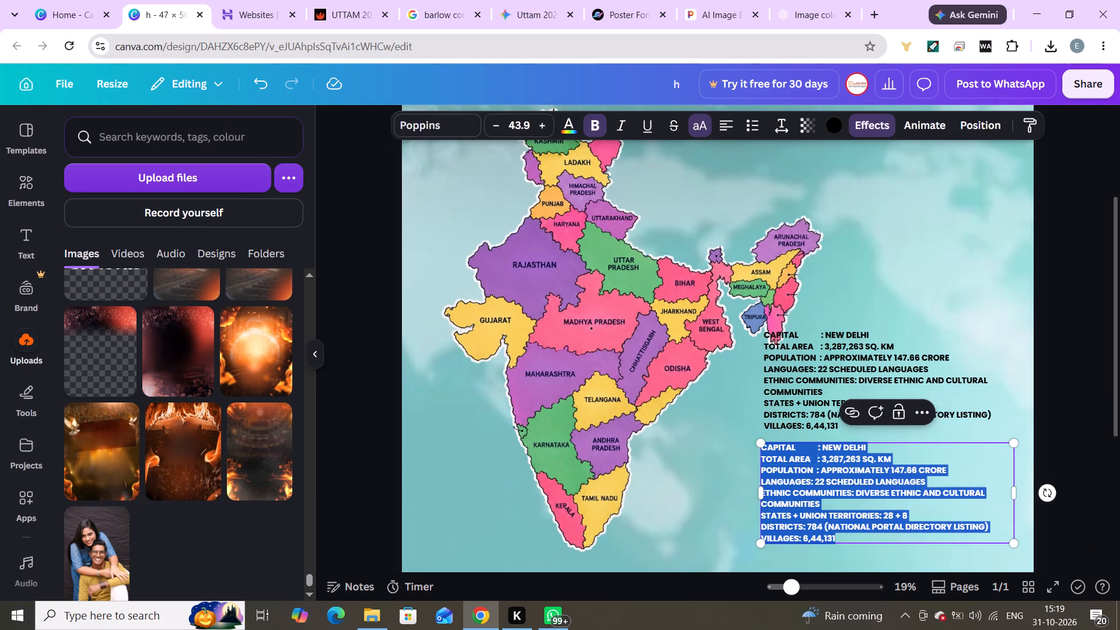
pyautogui.click(818, 449)
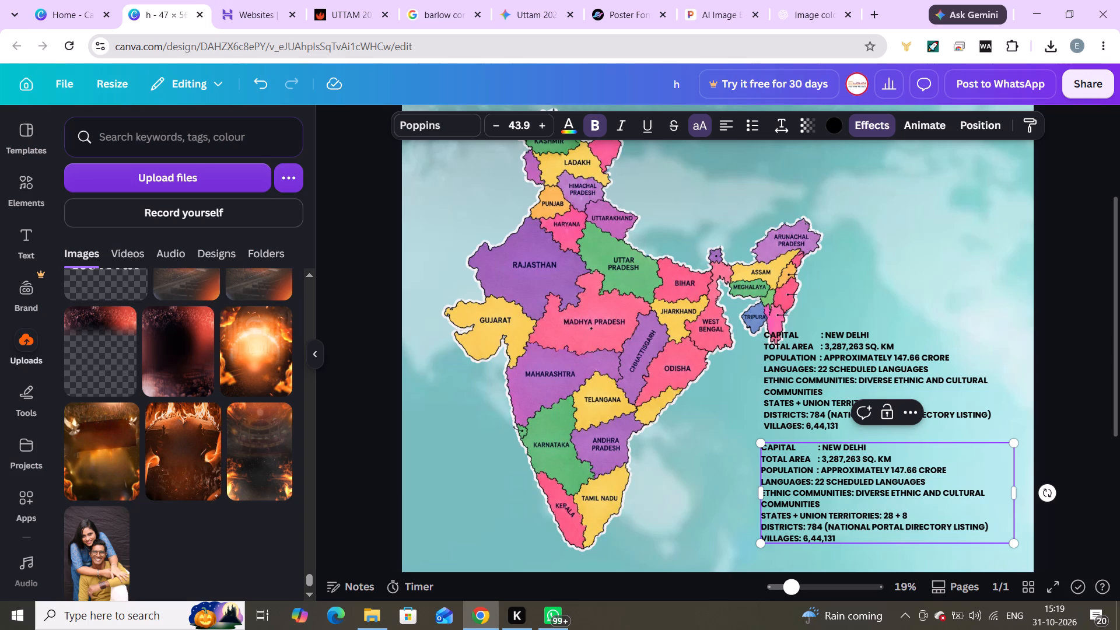
pyautogui.moveTo(818, 449); pyautogui.dragTo(873, 445)
pyautogui.press('BackSpace')
pyautogui.moveTo(818, 460); pyautogui.dragTo(939, 448)
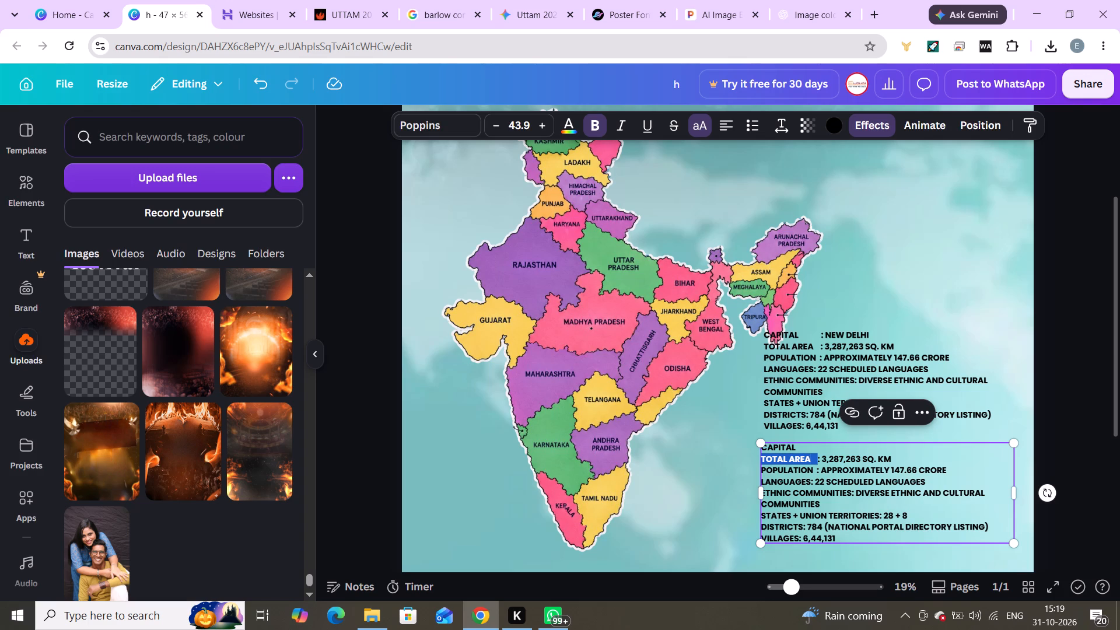
pyautogui.click(897, 461)
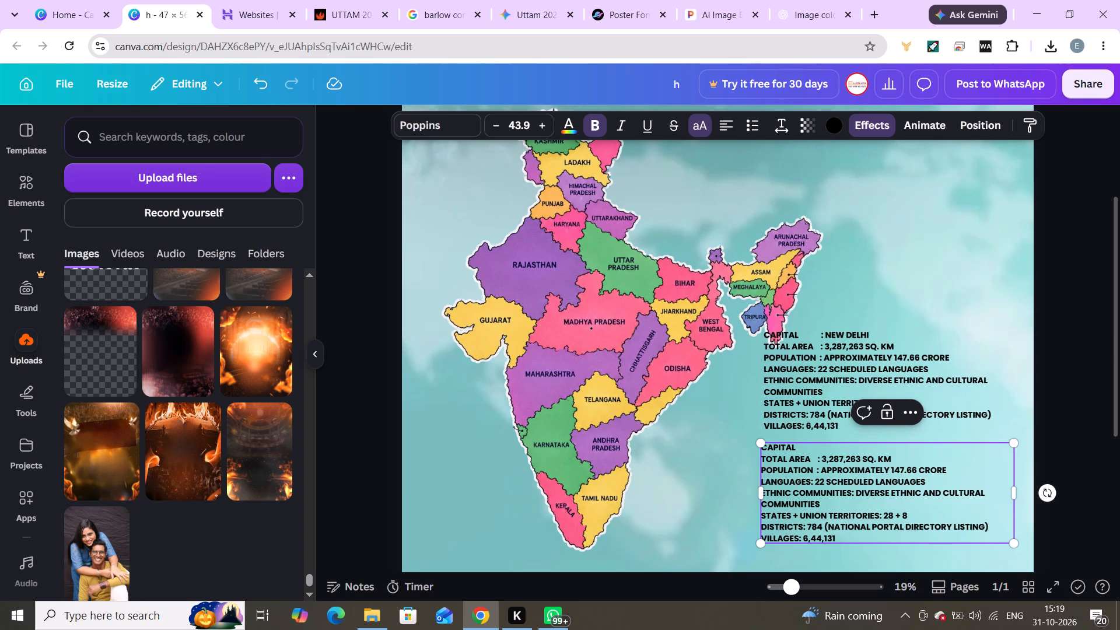
pyautogui.moveTo(898, 459); pyautogui.dragTo(820, 461)
pyautogui.press('BackSpace')
pyautogui.press('BackSpace')
# Delete "Approximately 147.66 crore" and its preceding colon from the copy's Population line, leaving only the label.
pyautogui.moveTo(819, 473); pyautogui.dragTo(923, 453)
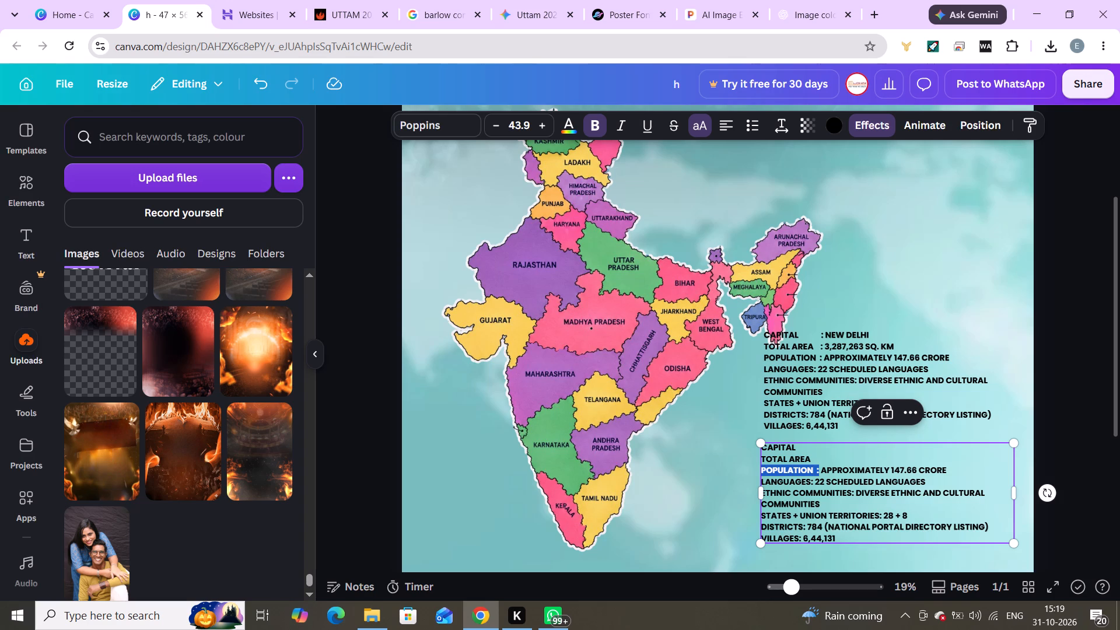
pyautogui.moveTo(923, 453); pyautogui.dragTo(938, 468)
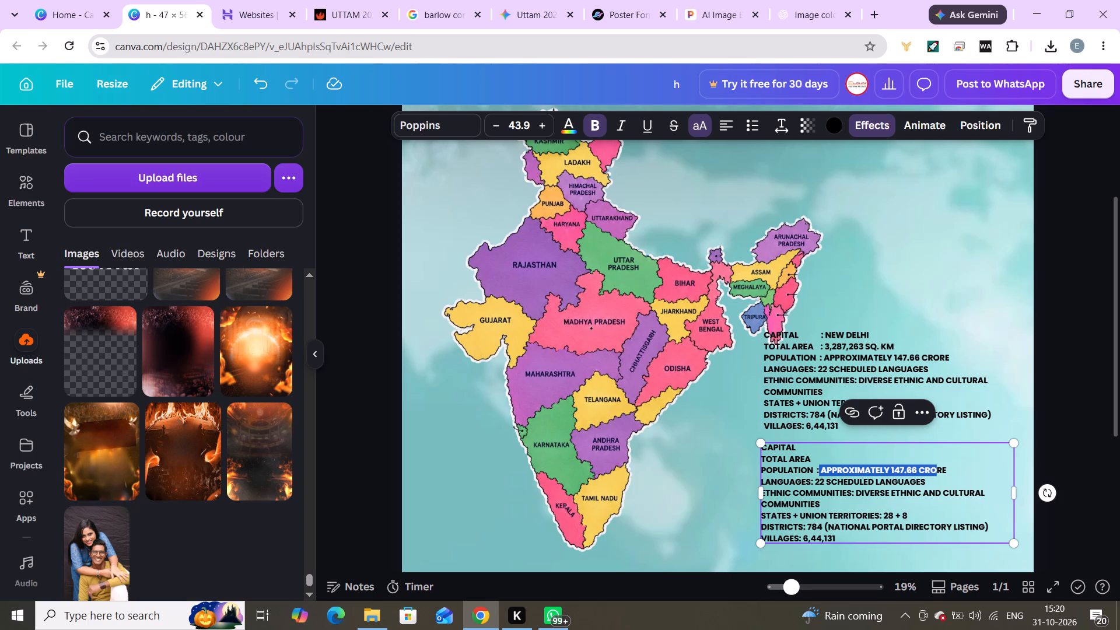
pyautogui.hotkey('shift', 'Right')
pyautogui.hotkey('shift', 'Right')
pyautogui.press('BackSpace')
pyautogui.press('Down')
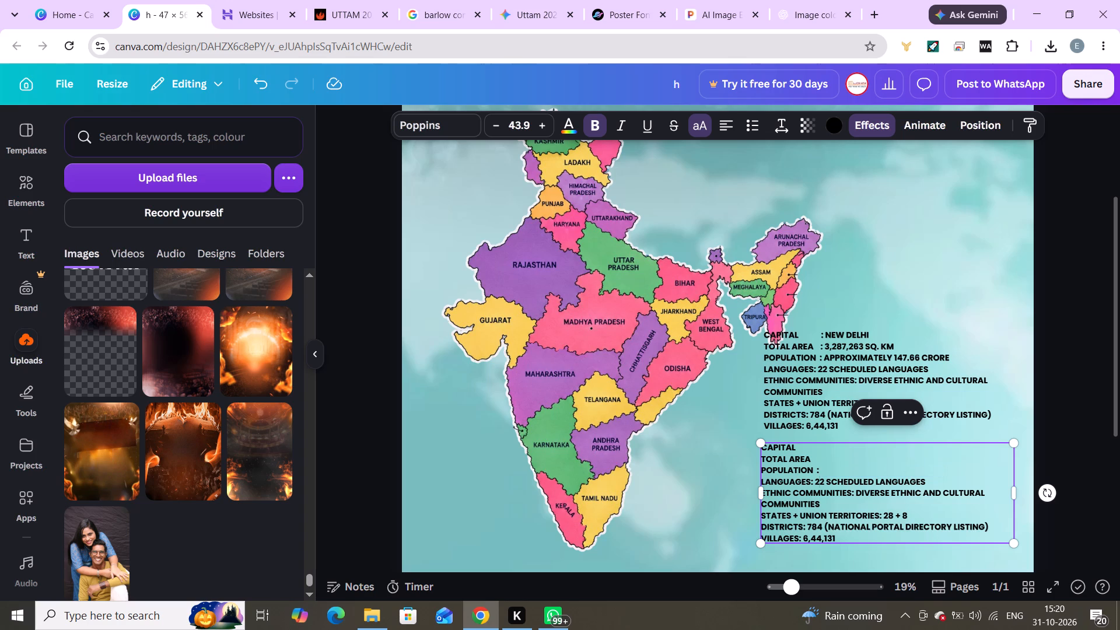
pyautogui.press('Up')
pyautogui.press('Left')
pyautogui.press('BackSpace')
pyautogui.press('Right')
pyautogui.press('BackSpace')
# Delete "22 scheduled languages" from the copy's Languages line, keeping the label and its colon.
pyautogui.press('Down')
pyautogui.hotkey('shift', 'Down')
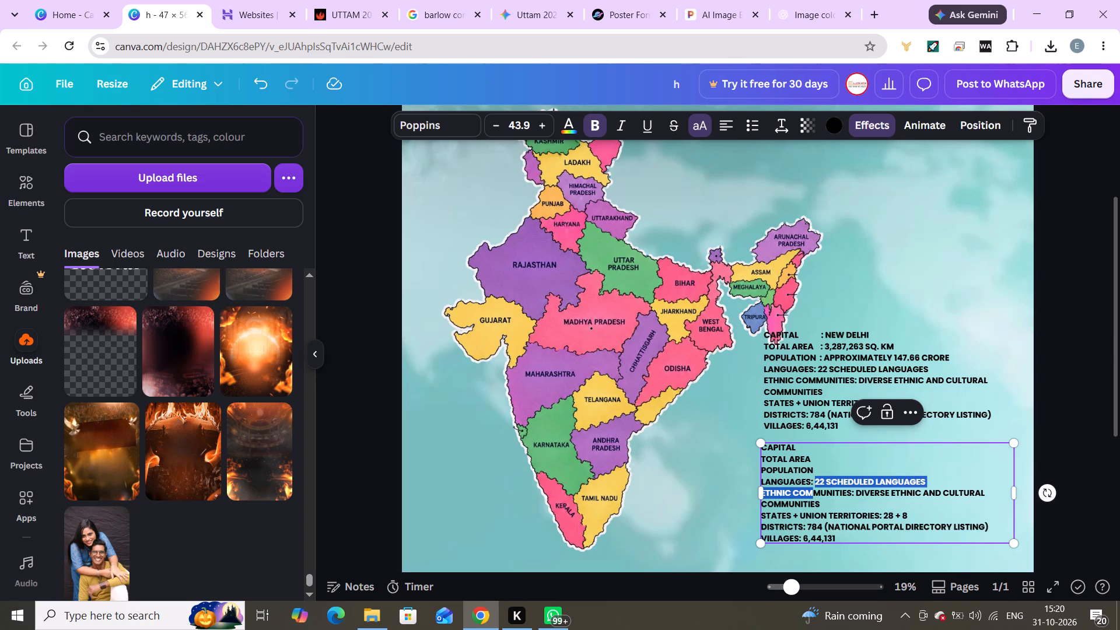
pyautogui.hotkey('shift', 'Down')
pyautogui.hotkey('shift', 'Right')
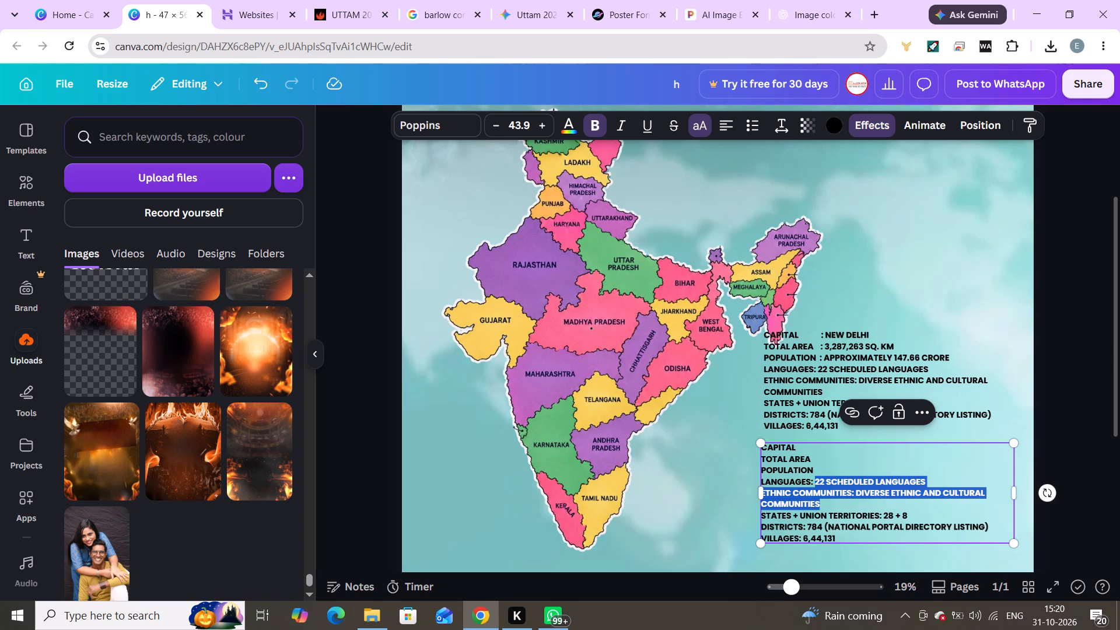
pyautogui.hotkey('shift', 'Up')
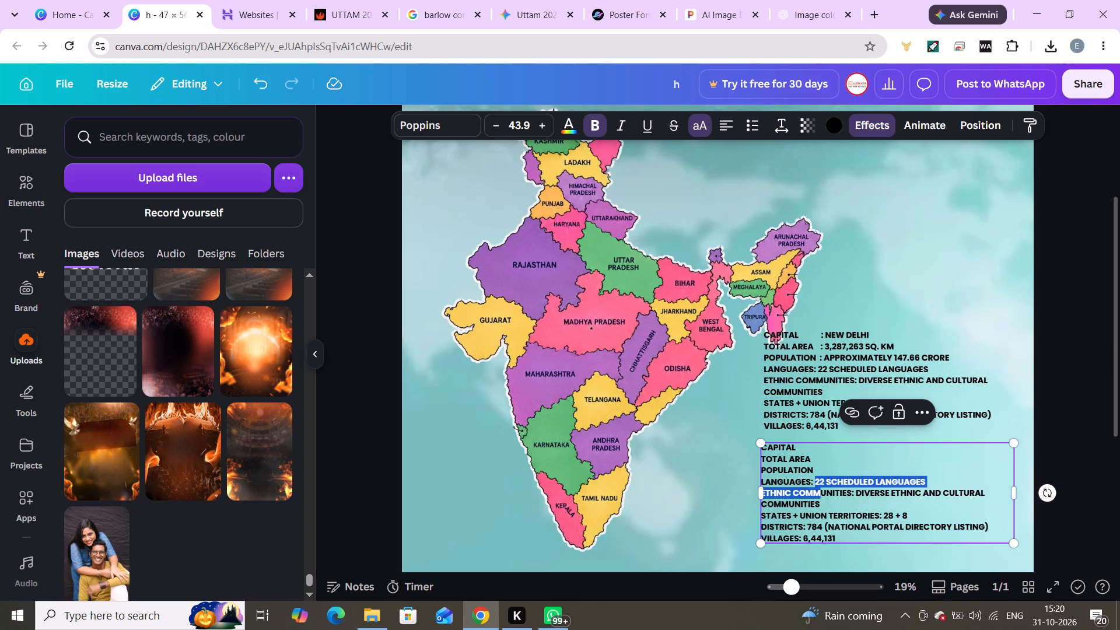
pyautogui.hotkey('shift', 'Right')
pyautogui.hotkey('shift', 'Right')
pyautogui.hotkey('shift', 'Up')
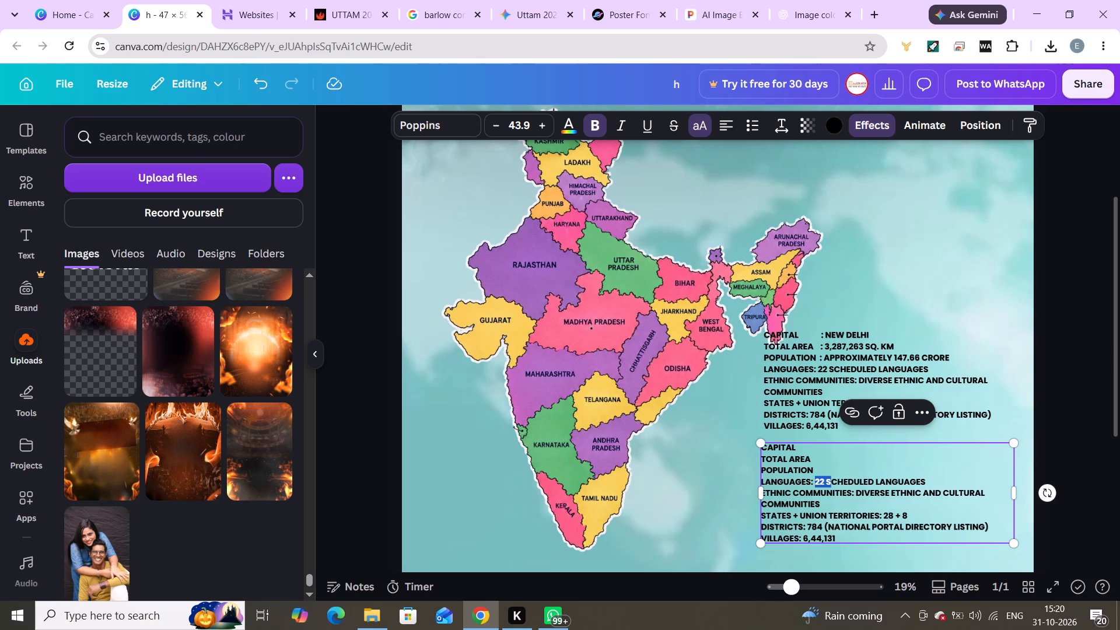
pyautogui.hotkey('shift', 'Right')
pyautogui.hotkey('shift', 'Right')
pyautogui.hotkey('shift', 'Right')
pyautogui.hotkey('shift', 'Right')
pyautogui.hotkey('shift', 'Right')
pyautogui.hotkey('shift', 'Right')
pyautogui.hotkey('shift', 'Right')
pyautogui.hotkey('shift', 'Right')
pyautogui.hotkey('shift', 'Right')
pyautogui.hotkey('shift', 'Right')
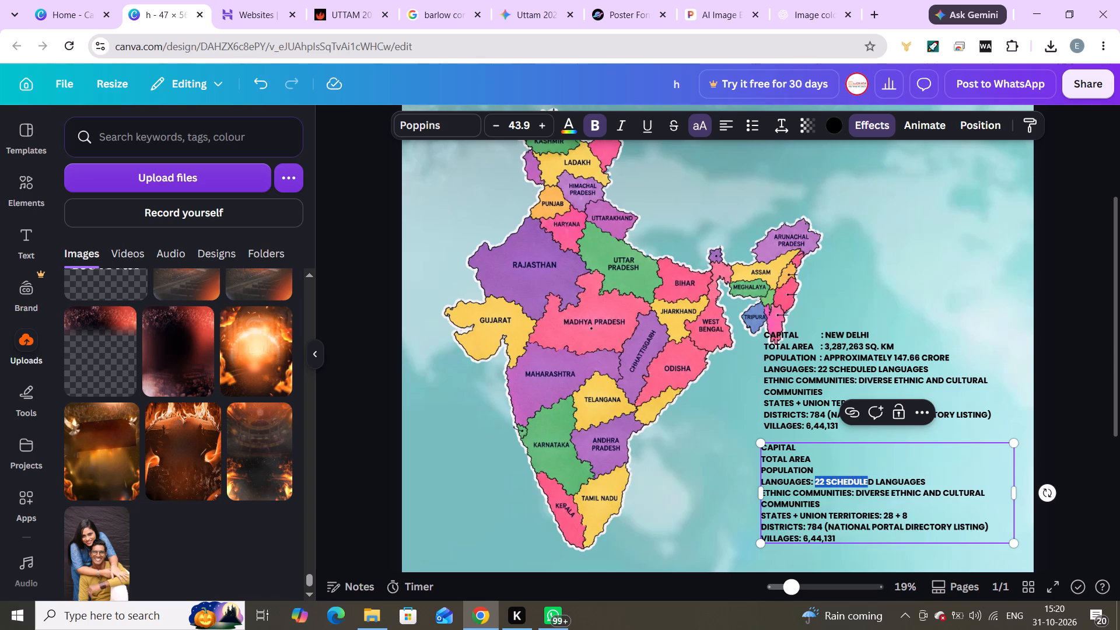
pyautogui.hotkey('shift', 'Right')
pyautogui.hotkey('shift', 'Right')
pyautogui.hotkey('shift', 'Right')
pyautogui.hotkey('shift', 'Right')
pyautogui.hotkey('shift', 'Right')
pyautogui.hotkey('shift', 'Right')
pyautogui.hotkey('shift', 'Right')
pyautogui.hotkey('shift', 'Right')
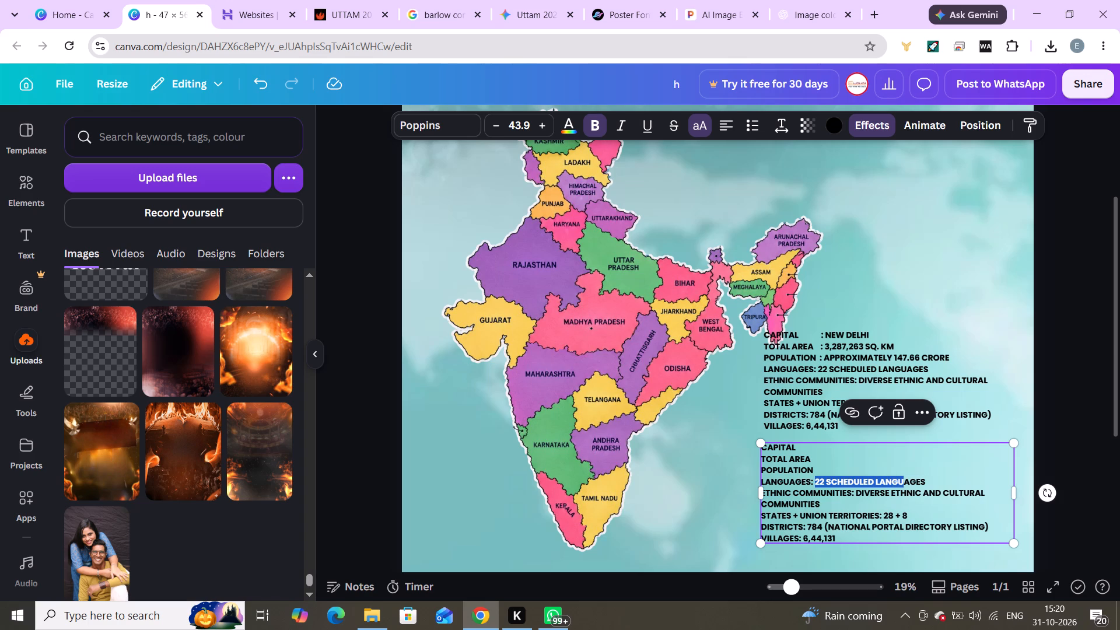
pyautogui.hotkey('shift', 'Right')
pyautogui.hotkey('shift', 'Right')
pyautogui.hotkey('shift', 'Right')
pyautogui.hotkey('shift', 'Right')
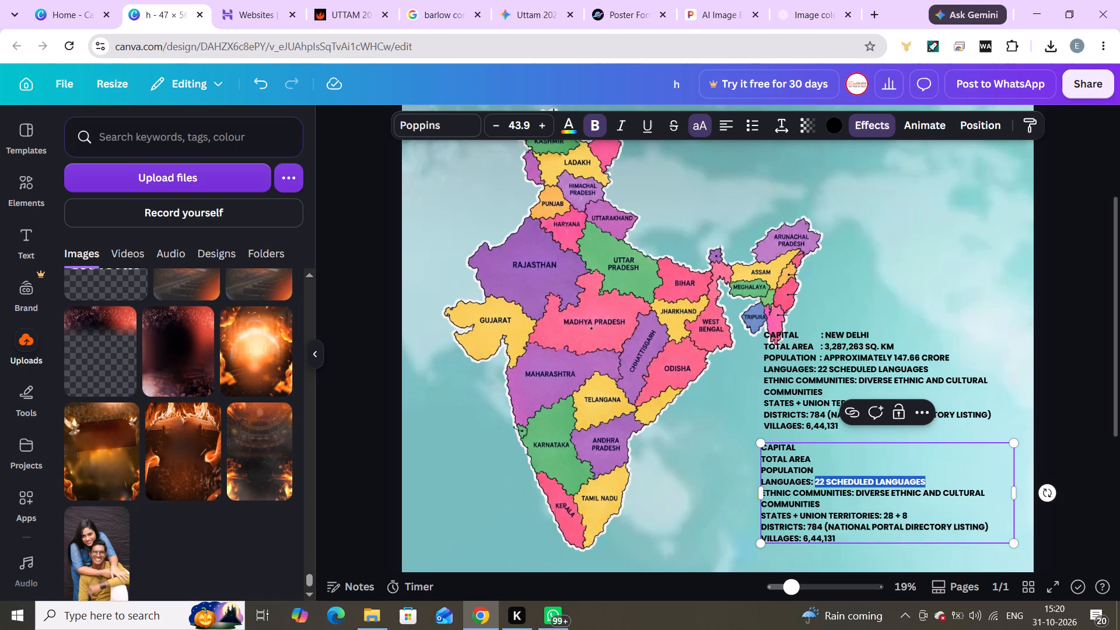
pyautogui.press('BackSpace')
# Delete ": Diverse ethnic and cultural communities" from the copy's Ethnic Communities entry, keeping only the label.
pyautogui.press('Down')
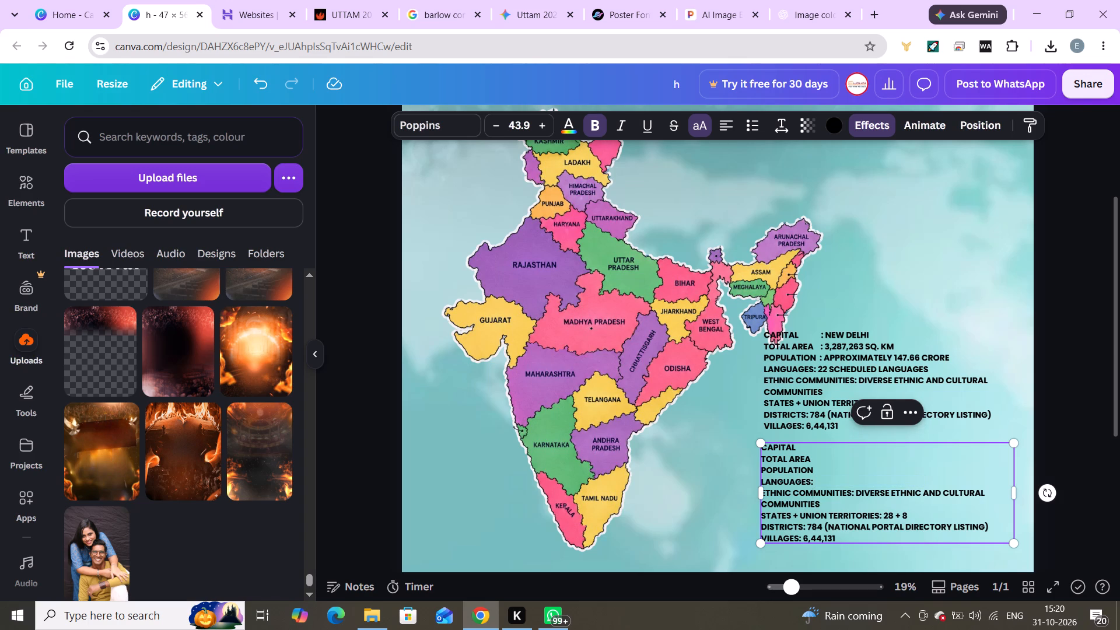
pyautogui.press('Right')
pyautogui.press('Right')
pyautogui.press('Right')
pyautogui.press('Right')
pyautogui.press('Right')
pyautogui.press('Right')
pyautogui.press('Right')
pyautogui.press('Right')
pyautogui.press('Right')
pyautogui.press('Left')
pyautogui.hotkey('shift', 'Down')
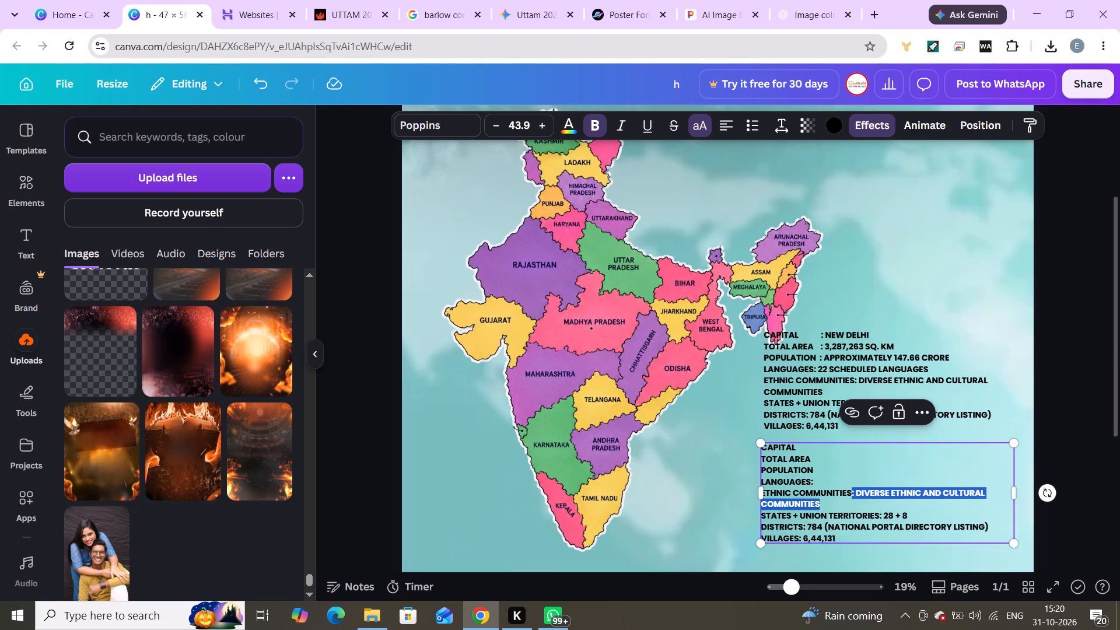
pyautogui.hotkey('shift', 'BackSpace')
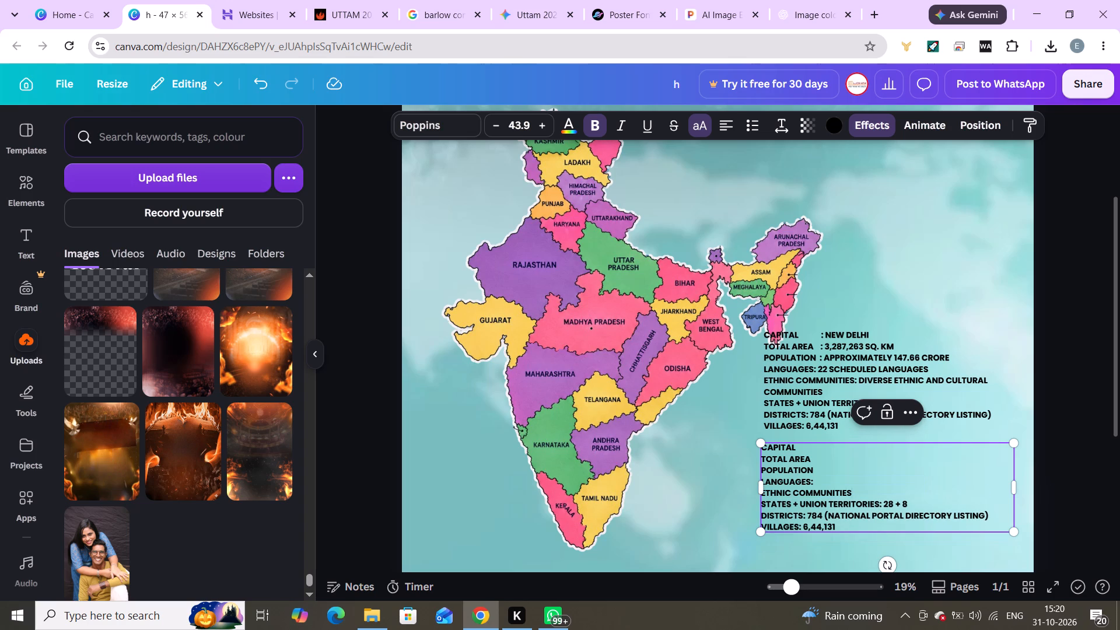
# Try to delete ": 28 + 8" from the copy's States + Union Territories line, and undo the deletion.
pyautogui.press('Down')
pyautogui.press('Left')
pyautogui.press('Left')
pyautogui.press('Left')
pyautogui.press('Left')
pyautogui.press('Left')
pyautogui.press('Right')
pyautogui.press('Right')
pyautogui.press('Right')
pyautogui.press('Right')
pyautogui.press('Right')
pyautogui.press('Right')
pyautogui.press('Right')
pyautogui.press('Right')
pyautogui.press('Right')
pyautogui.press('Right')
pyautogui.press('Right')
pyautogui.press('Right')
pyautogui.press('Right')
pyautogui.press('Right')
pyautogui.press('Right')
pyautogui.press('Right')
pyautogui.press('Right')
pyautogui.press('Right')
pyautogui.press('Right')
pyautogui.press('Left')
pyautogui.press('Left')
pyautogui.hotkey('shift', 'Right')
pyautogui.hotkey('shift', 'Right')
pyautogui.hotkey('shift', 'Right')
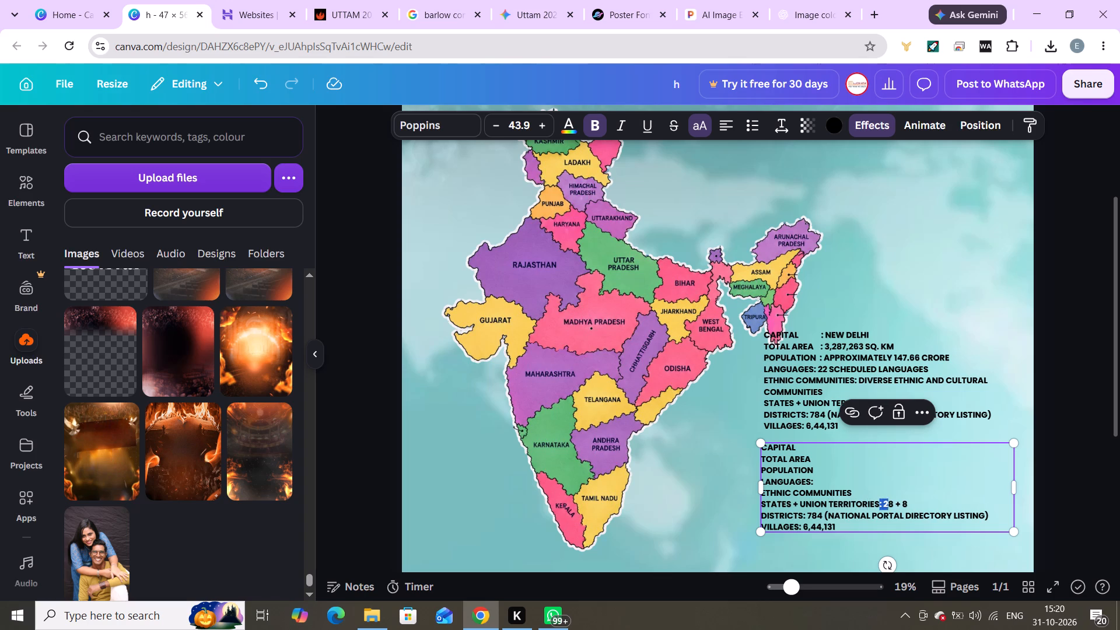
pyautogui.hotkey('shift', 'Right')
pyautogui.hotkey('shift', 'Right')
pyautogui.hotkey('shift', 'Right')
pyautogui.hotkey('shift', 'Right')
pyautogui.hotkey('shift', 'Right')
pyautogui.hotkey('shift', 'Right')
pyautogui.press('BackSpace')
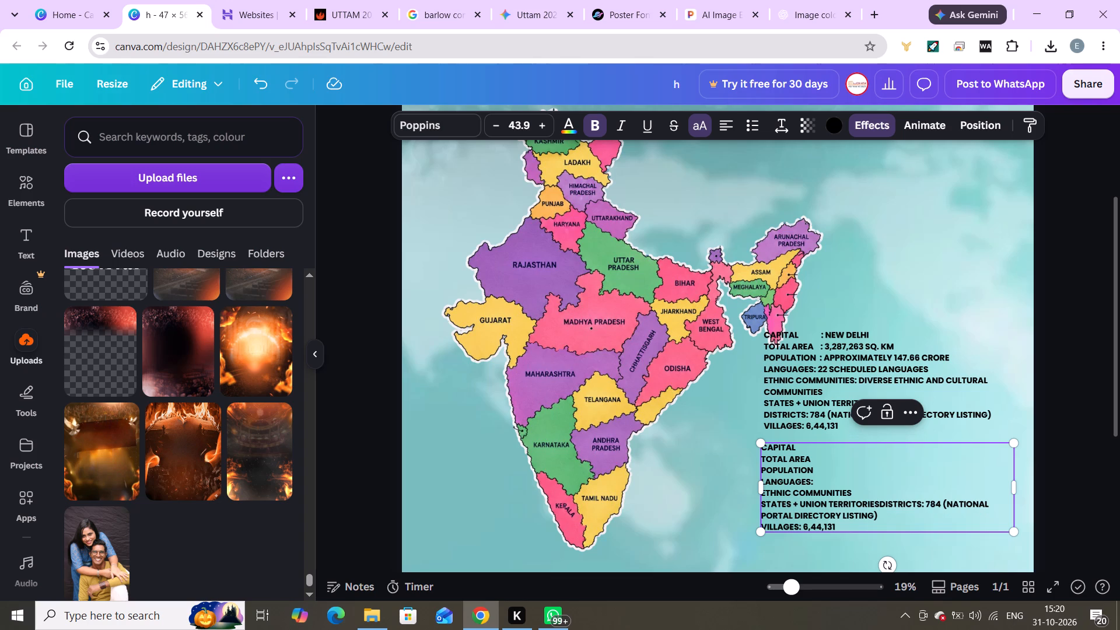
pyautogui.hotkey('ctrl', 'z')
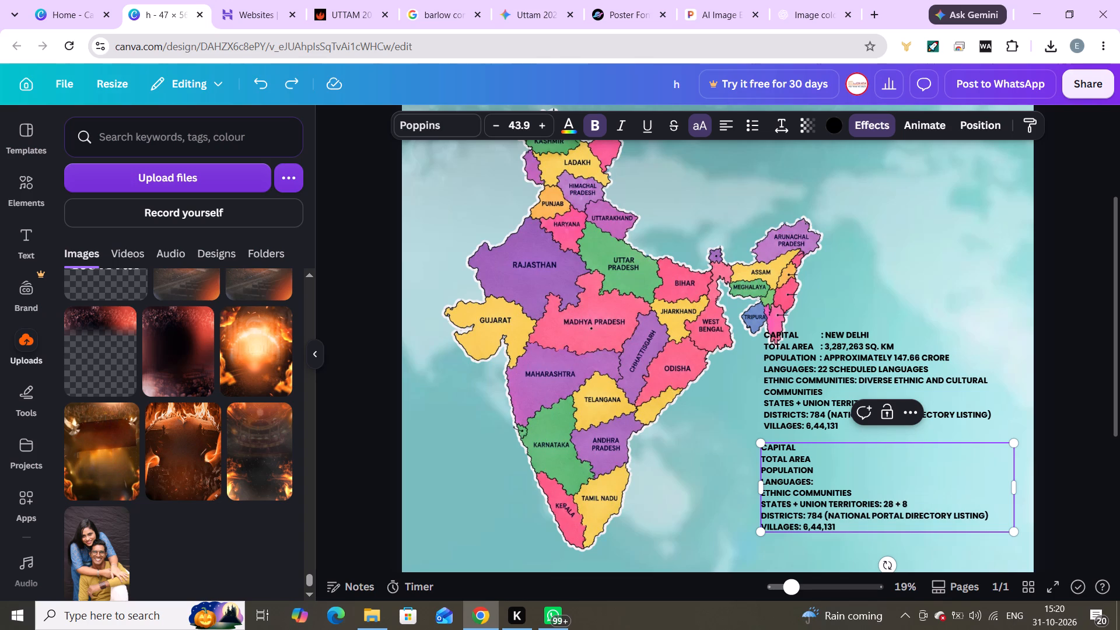
# Delete "28 + 8" from the copy's States + Union Territories line, keeping the label and its colon.
pyautogui.moveTo(907, 505); pyautogui.dragTo(878, 504)
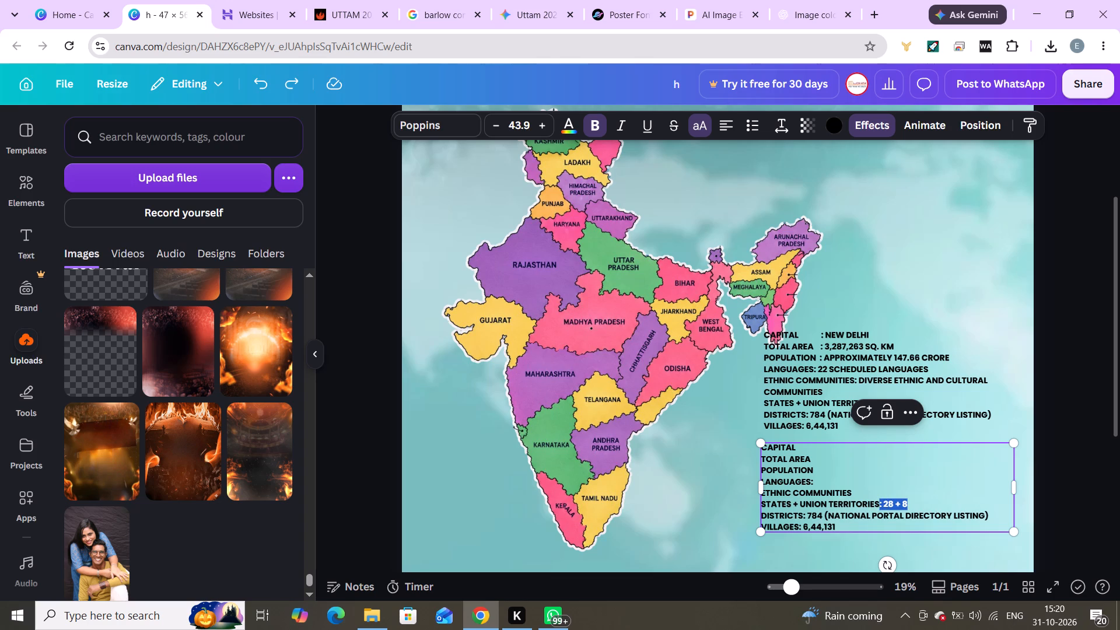
pyautogui.moveTo(878, 504); pyautogui.dragTo(883, 504)
pyautogui.press('Return')
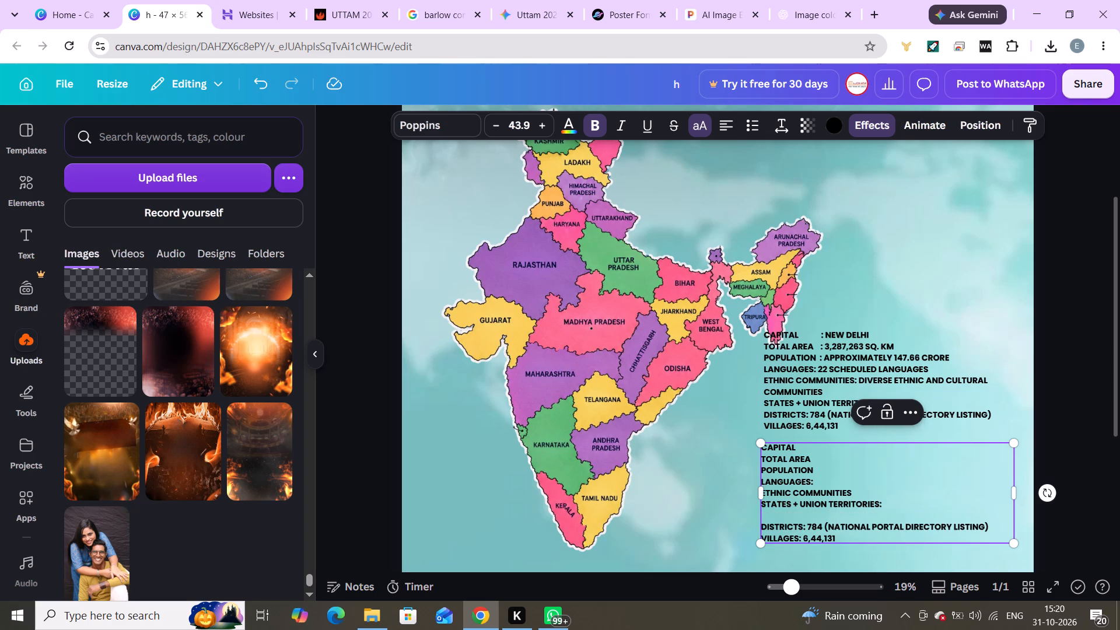
pyautogui.press('BackSpace')
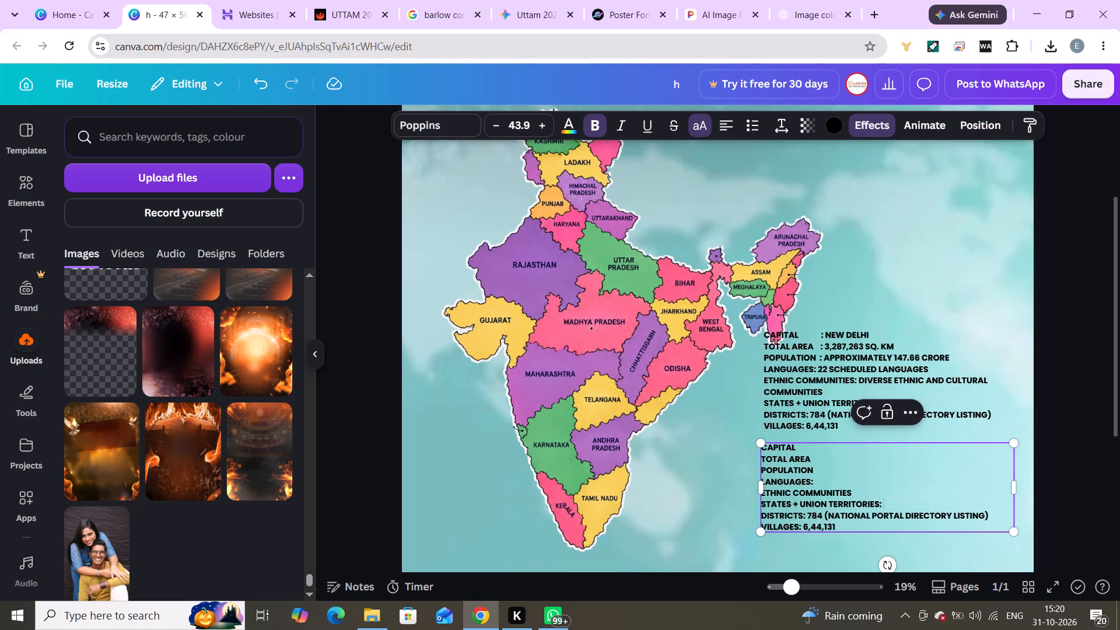
# Delete "784 (National Portal Directory Listing)" from the copy's Districts line, keeping the label and its colon.
pyautogui.moveTo(995, 515); pyautogui.dragTo(806, 514)
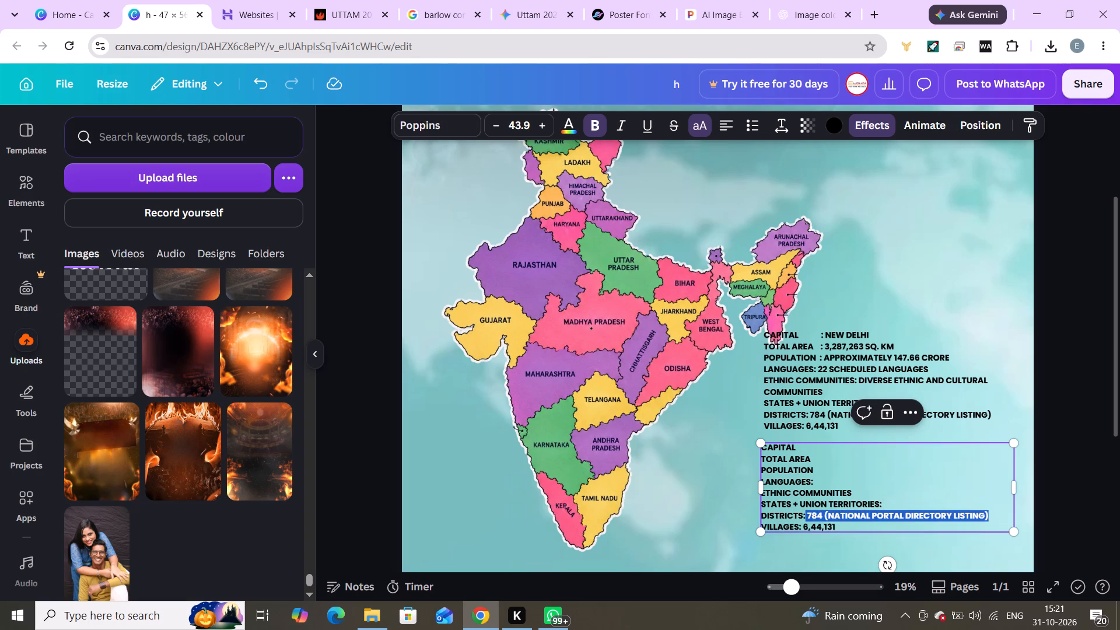
pyautogui.moveTo(806, 514); pyautogui.dragTo(808, 517)
pyautogui.press('BackSpace')
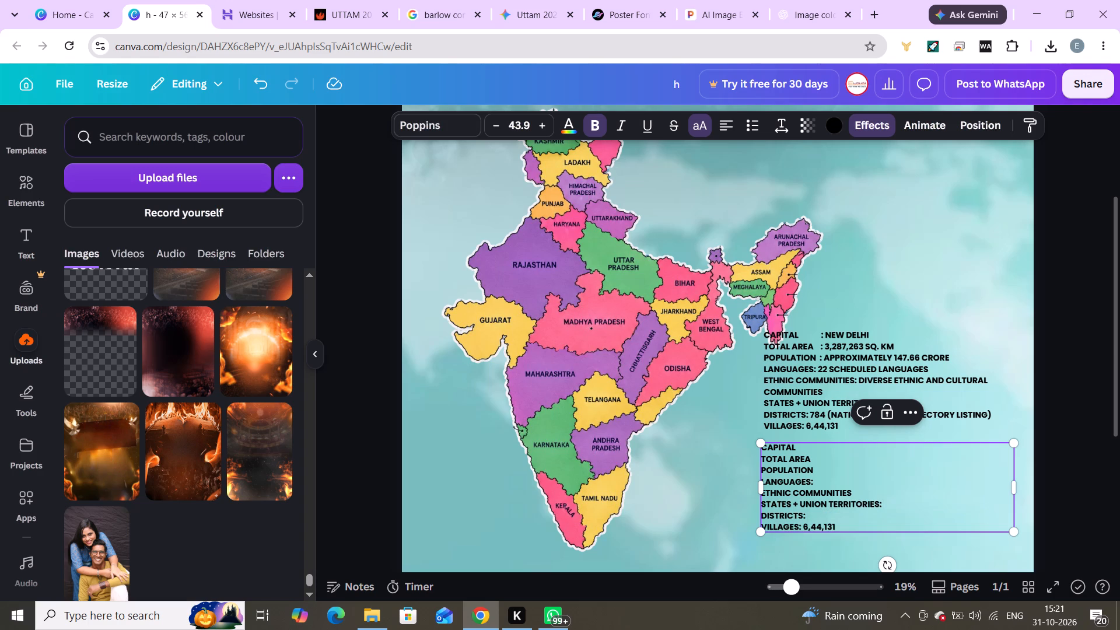
# Delete "6,44,131" and its preceding colon from the copy's Villages line, leaving only the label.
pyautogui.moveTo(804, 526); pyautogui.dragTo(838, 525)
pyautogui.press('BackSpace')
pyautogui.press('BackSpace')
pyautogui.press('BackSpace')
# Remove the trailing colons from the copy's Districts and States + Union Territories labels.
pyautogui.press('Up')
pyautogui.press('Right')
pyautogui.press('Right')
pyautogui.press('BackSpace')
pyautogui.click(915, 508)
pyautogui.press('BackSpace')
pyautogui.press('BackSpace')
# Narrow the labels-only text box to just fit its longest line, "States + Union Territories".
pyautogui.moveTo(1014, 488); pyautogui.dragTo(892, 501)
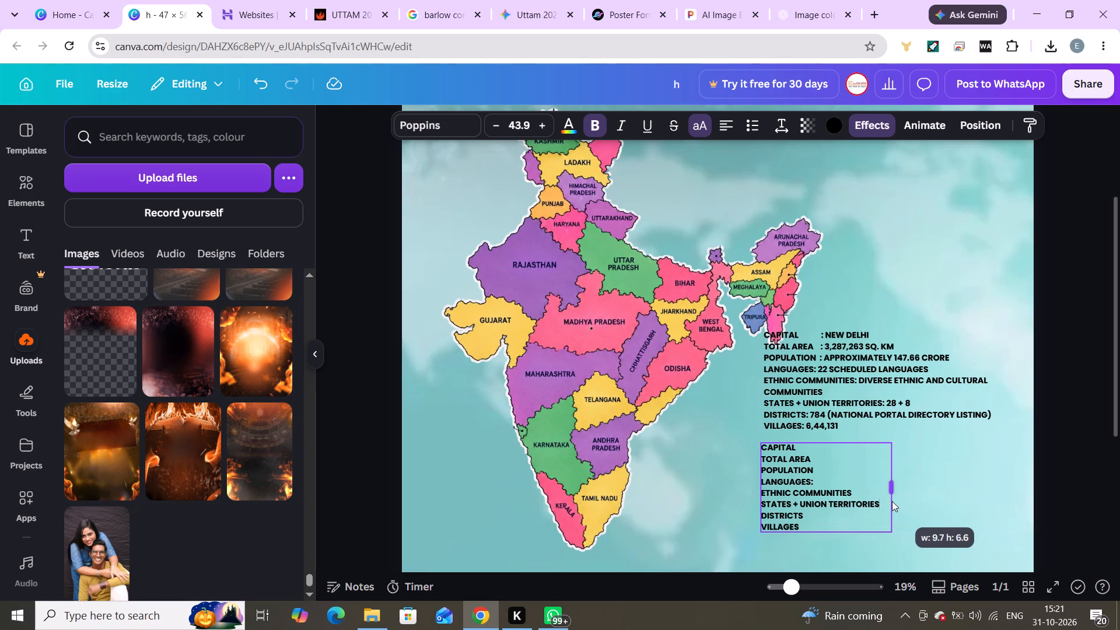
pyautogui.moveTo(892, 501); pyautogui.dragTo(885, 503)
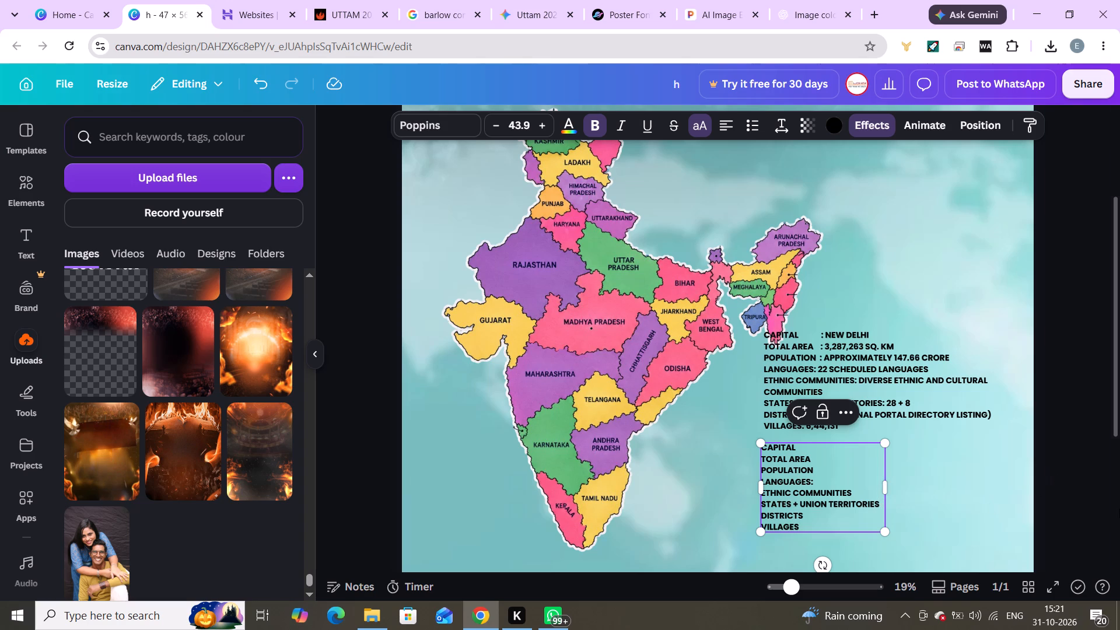
pyautogui.click(1050, 505)
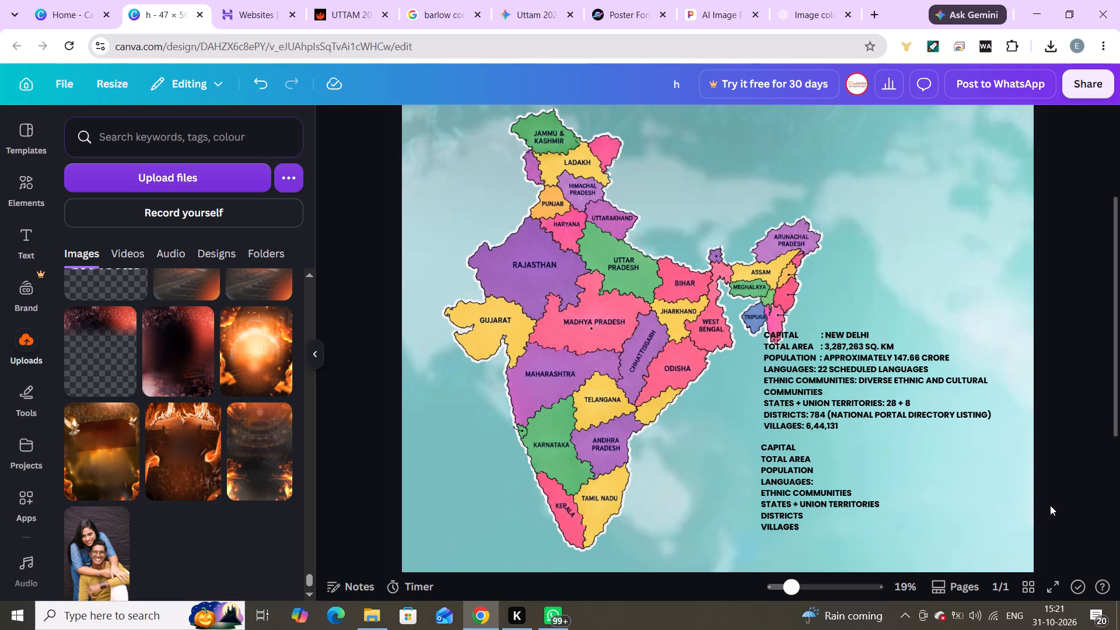
# Move the labels-only text box next to Andhra Pradesh and Tamil Nadu on the map, diagonally below the original facts.
pyautogui.moveTo(804, 499); pyautogui.dragTo(694, 503)
pyautogui.click(1066, 463)
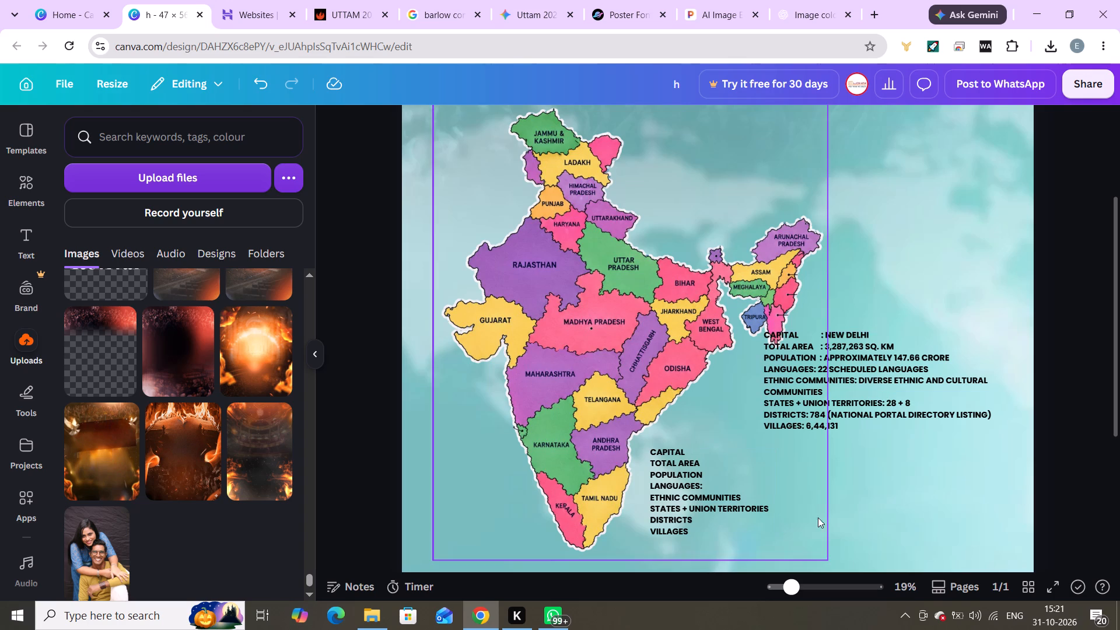
pyautogui.click(1060, 465)
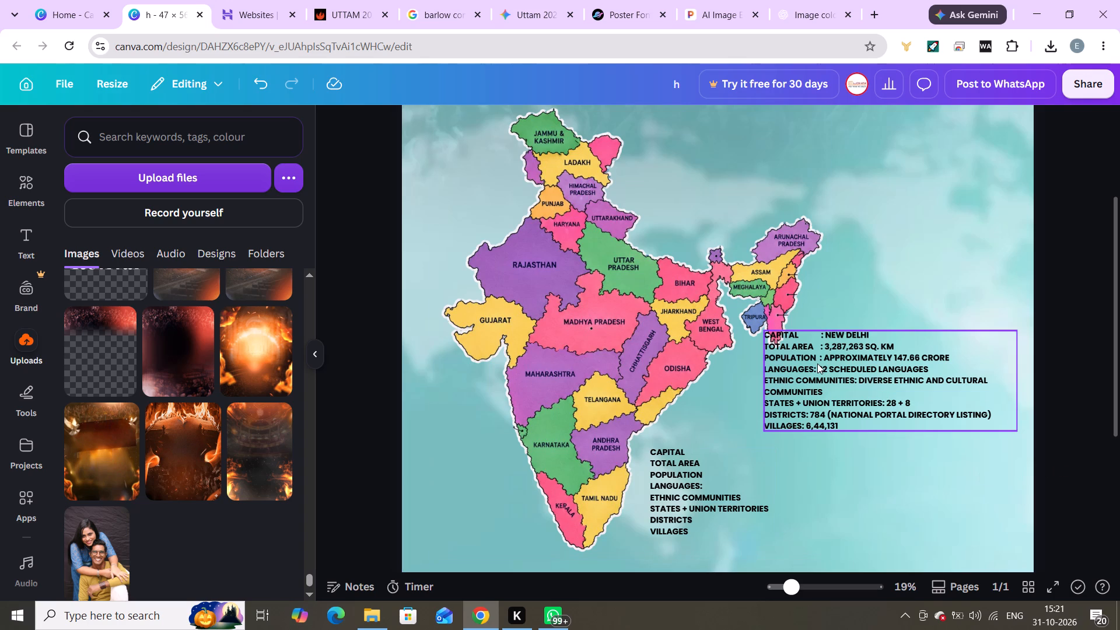
# Delete the "Capital" label and its spacing from the original facts text, keeping ": New Delhi".
pyautogui.click(819, 344)
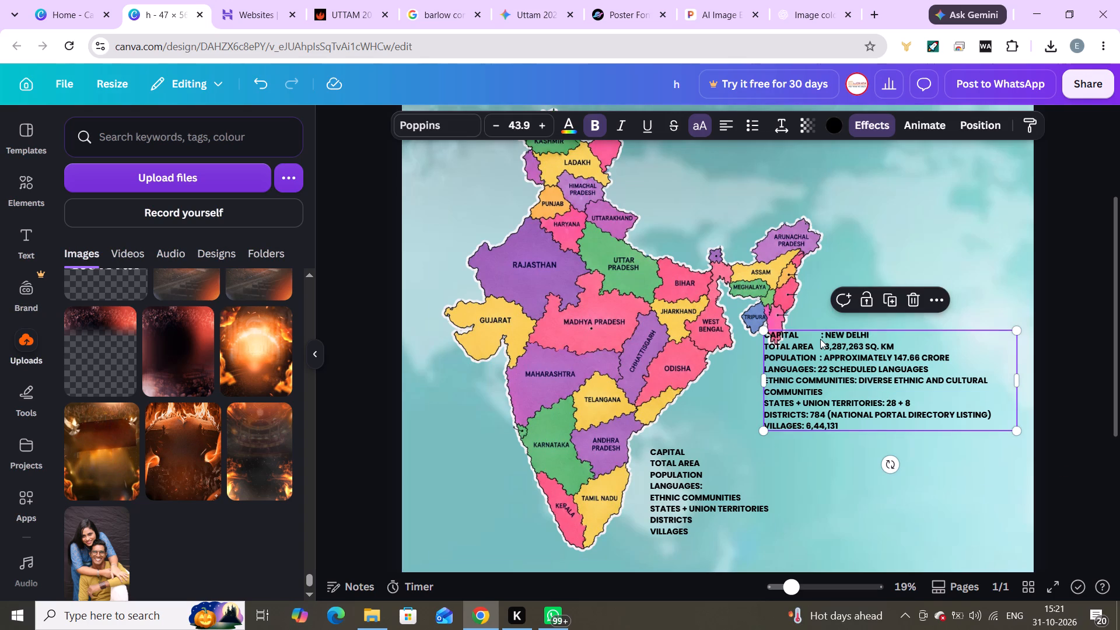
pyautogui.doubleClick(820, 350)
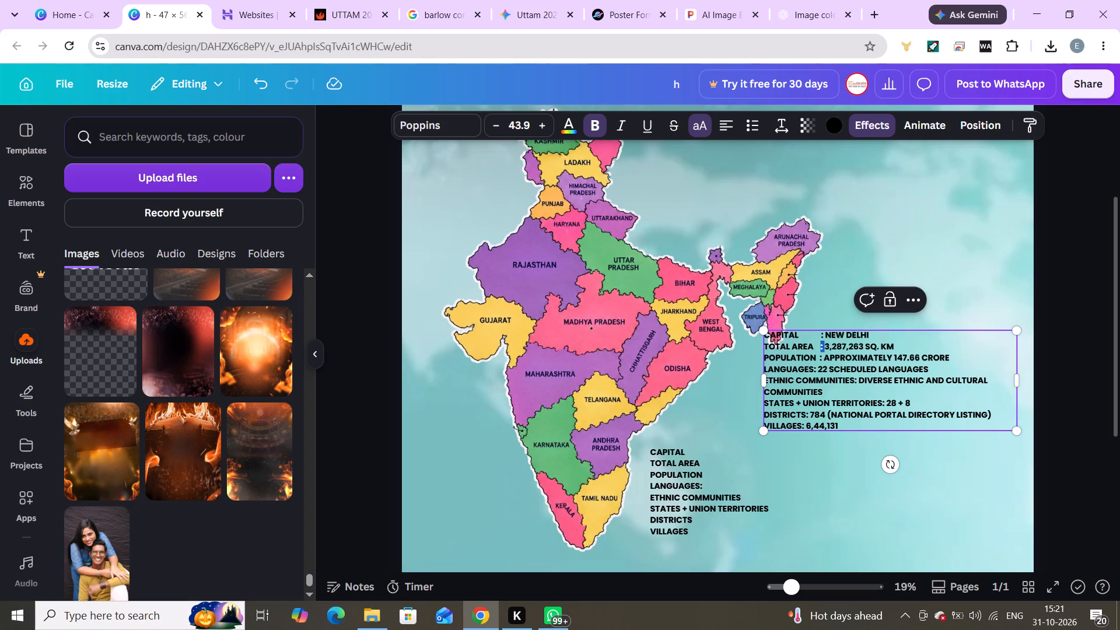
pyautogui.click(820, 339)
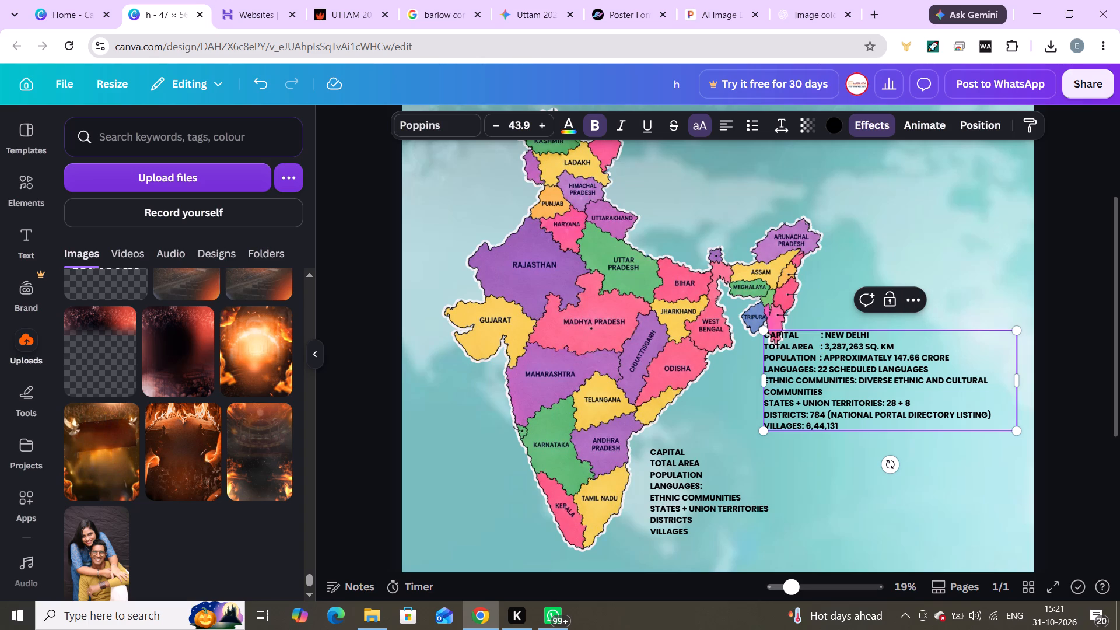
pyautogui.press('BackSpace')
pyautogui.press('BackSpace')
pyautogui.press('BackSpace')
pyautogui.press('BackSpace')
pyautogui.press('BackSpace')
pyautogui.press('BackSpace')
pyautogui.press('BackSpace')
pyautogui.press('BackSpace')
pyautogui.press('BackSpace')
pyautogui.press('BackSpace')
pyautogui.press('BackSpace')
pyautogui.press('BackSpace')
pyautogui.press('BackSpace')
pyautogui.press('BackSpace')
pyautogui.press('BackSpace')
pyautogui.press('BackSpace')
pyautogui.press('BackSpace')
pyautogui.press('BackSpace')
pyautogui.press('BackSpace')
pyautogui.press('BackSpace')
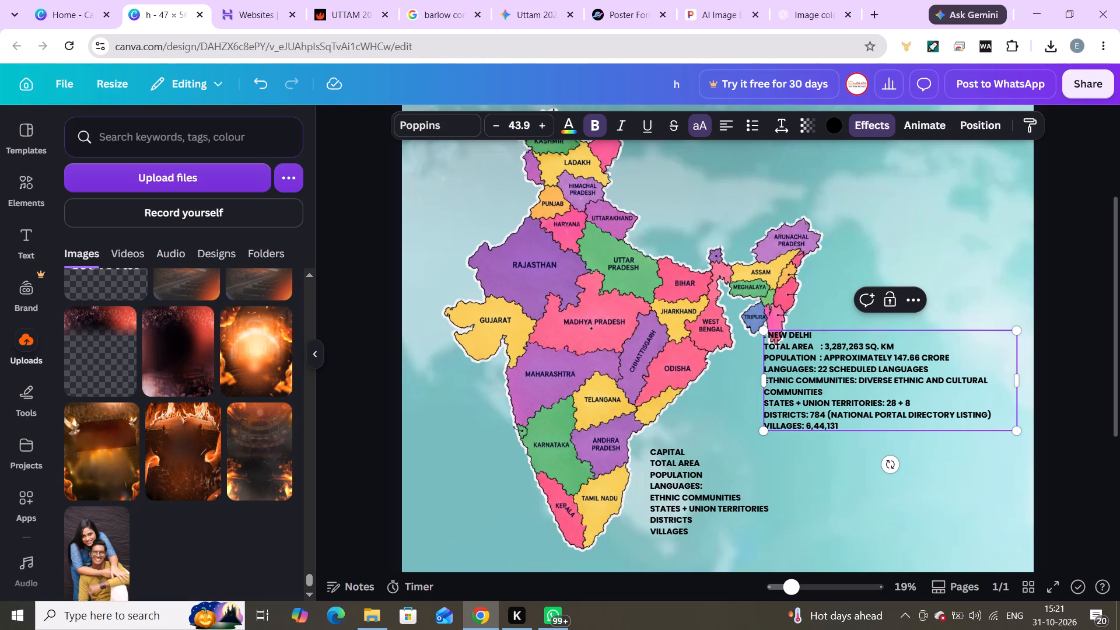
# Delete the "Total Area" label and its spacing from the original facts text, keeping ": 3,287,263 sq. km".
pyautogui.press('Down')
pyautogui.hotkey('shift', 'Right')
pyautogui.hotkey('shift', 'Right')
pyautogui.hotkey('shift', 'Right')
pyautogui.hotkey('shift', 'Right')
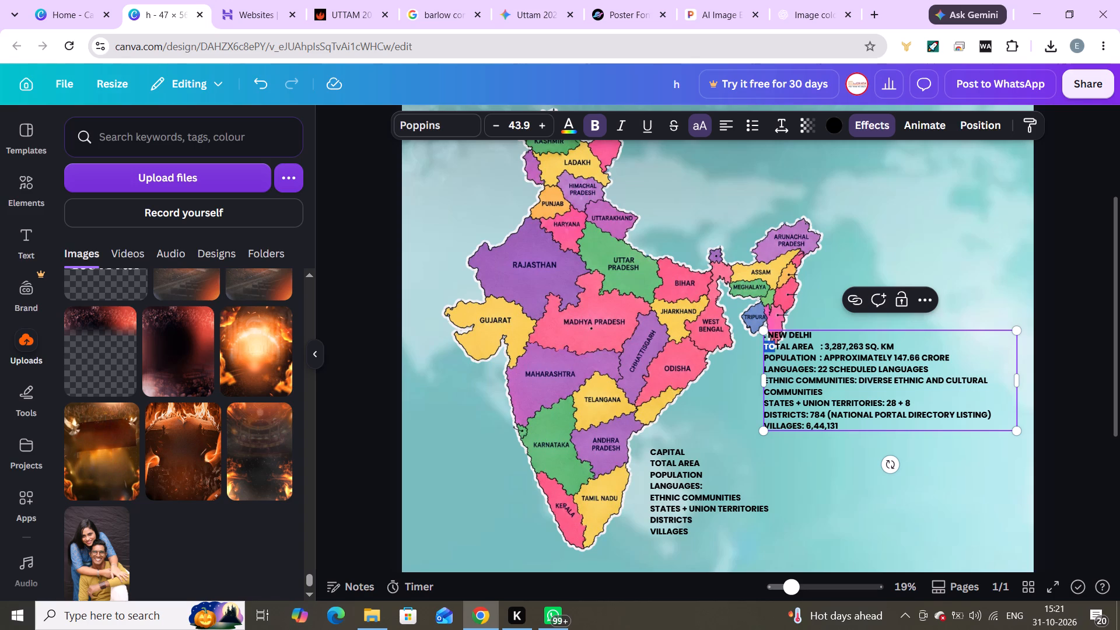
pyautogui.hotkey('shift', 'Right')
pyautogui.hotkey('shift', 'Right')
pyautogui.hotkey('shift', 'Right')
pyautogui.hotkey('shift', 'Right')
pyautogui.hotkey('shift', 'Right')
pyautogui.hotkey('shift', 'Right')
pyautogui.hotkey('shift', 'Right')
pyautogui.hotkey('shift', 'Right')
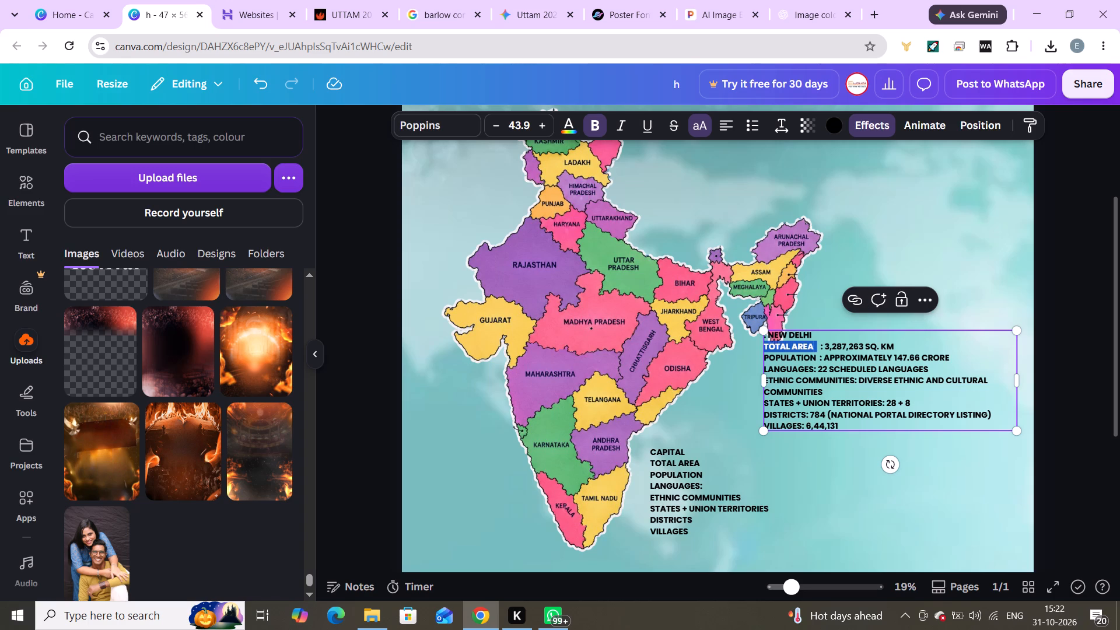
pyautogui.hotkey('shift', 'Right')
pyautogui.hotkey('shift', 'Right')
pyautogui.press('BackSpace')
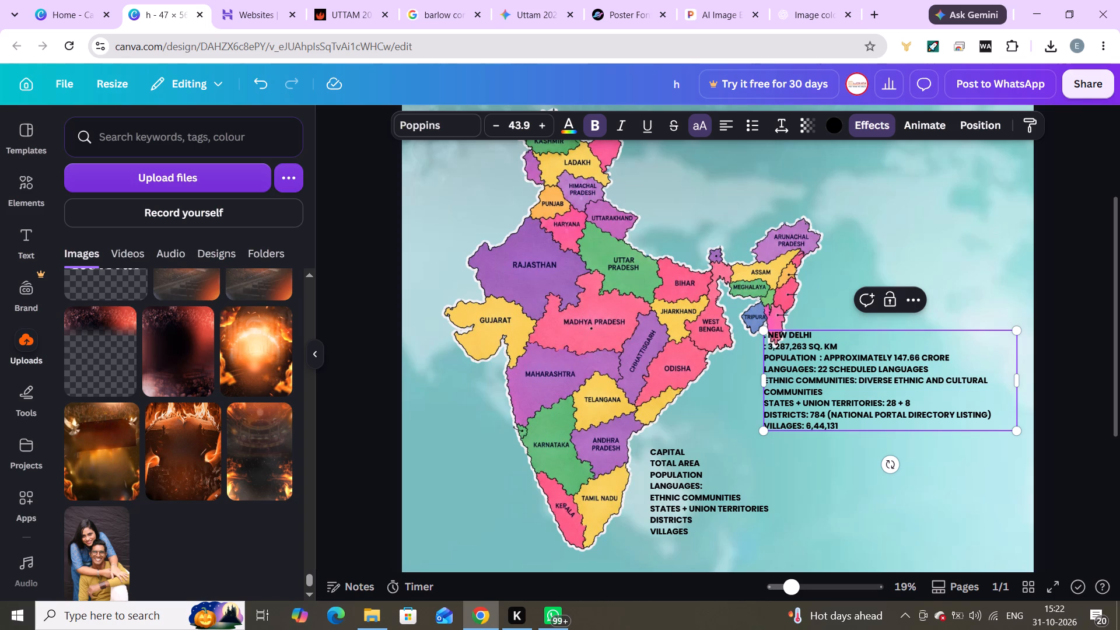
# Delete the "Population" label and its spacing from the original facts text, keeping ": Approximately 147.66 crore".
pyautogui.press('Down')
pyautogui.hotkey('shift', 'Right')
pyautogui.hotkey('shift', 'Right')
pyautogui.hotkey('shift', 'Right')
pyautogui.hotkey('shift', 'Right')
pyautogui.hotkey('shift', 'Right')
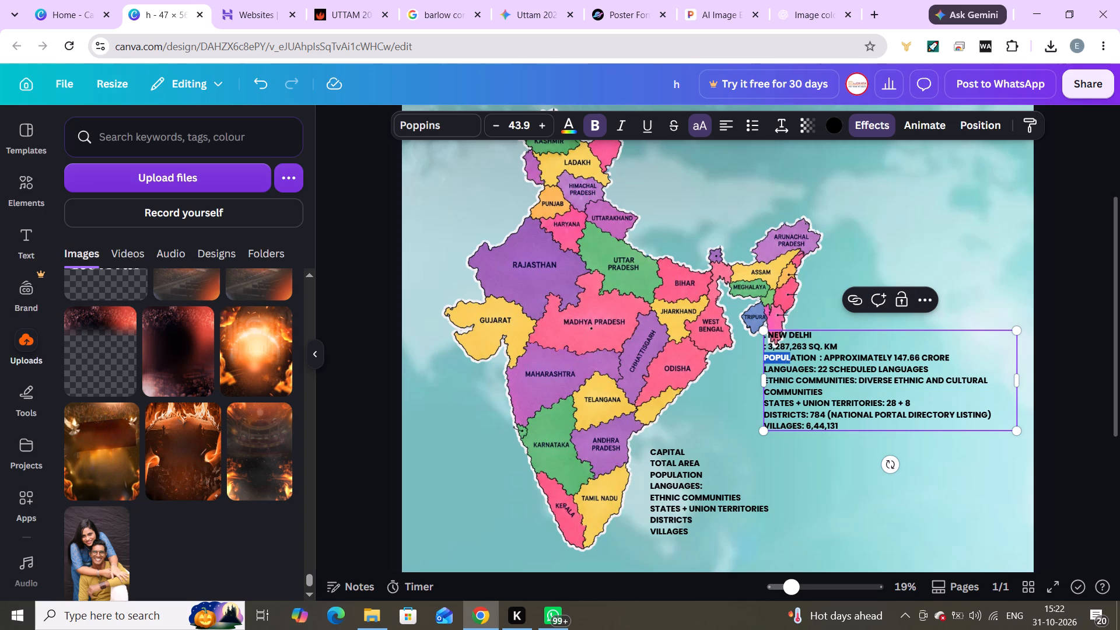
pyautogui.hotkey('shift', 'Right')
pyautogui.hotkey('shift', 'Right')
pyautogui.hotkey('shift', 'Right')
pyautogui.hotkey('shift', 'Right')
pyautogui.hotkey('shift', 'Right')
pyautogui.hotkey('shift', 'Right')
pyautogui.hotkey('shift', 'Right')
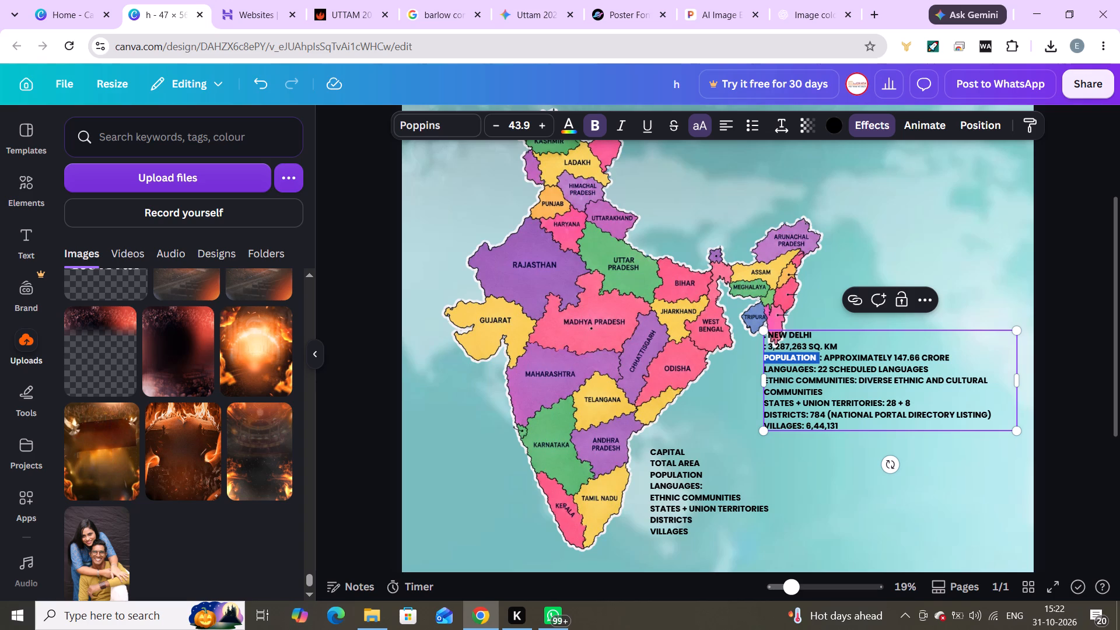
pyautogui.press('BackSpace')
# Delete the "Languages" label from the original facts text, keeping ": 22 scheduled languages".
pyautogui.press('Down')
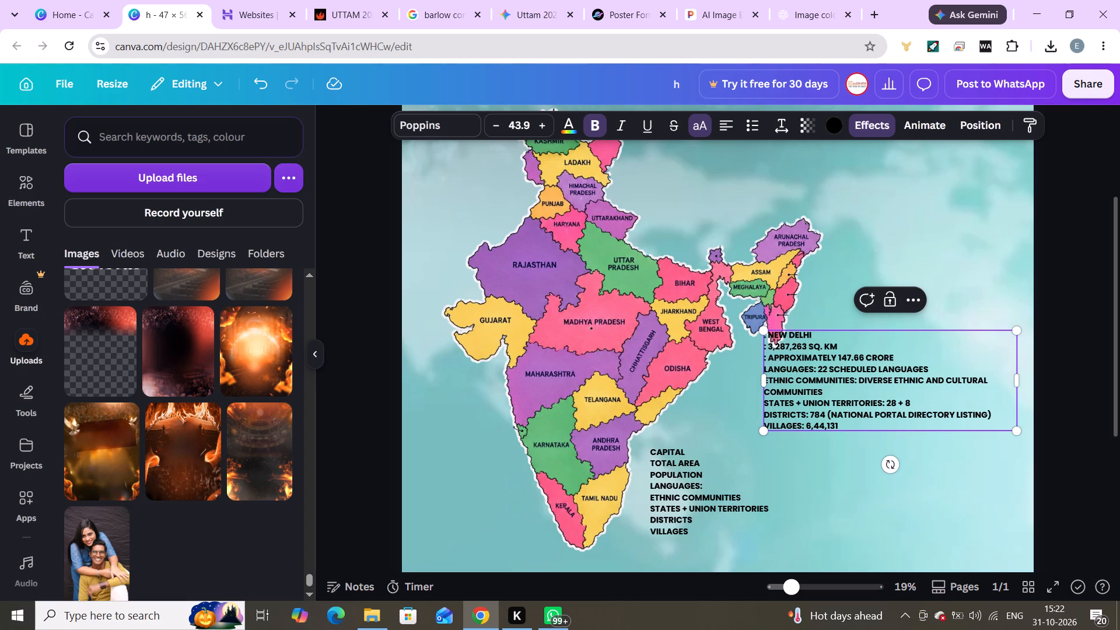
pyautogui.hotkey('shift', 'Right')
pyautogui.hotkey('shift', 'Right')
pyautogui.hotkey('shift', 'Right')
pyautogui.hotkey('shift', 'Right')
pyautogui.hotkey('shift', 'Right')
pyautogui.hotkey('shift', 'Right')
pyautogui.hotkey('shift', 'Right')
pyautogui.hotkey('shift', 'Right')
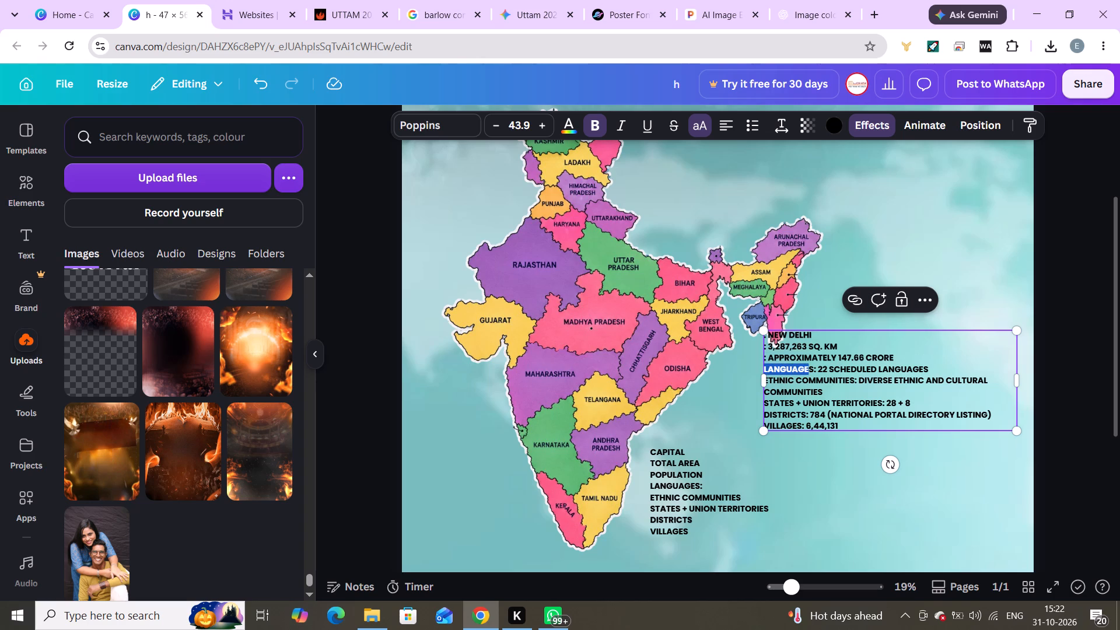
pyautogui.hotkey('shift', 'Right')
pyautogui.hotkey('shift', 'Right')
pyautogui.hotkey('shift', 'Left')
pyautogui.press('BackSpace')
# Delete the "Ethnic Communities" label from the original facts text, keeping ": Diverse ethnic and cultural communities".
pyautogui.press('Down')
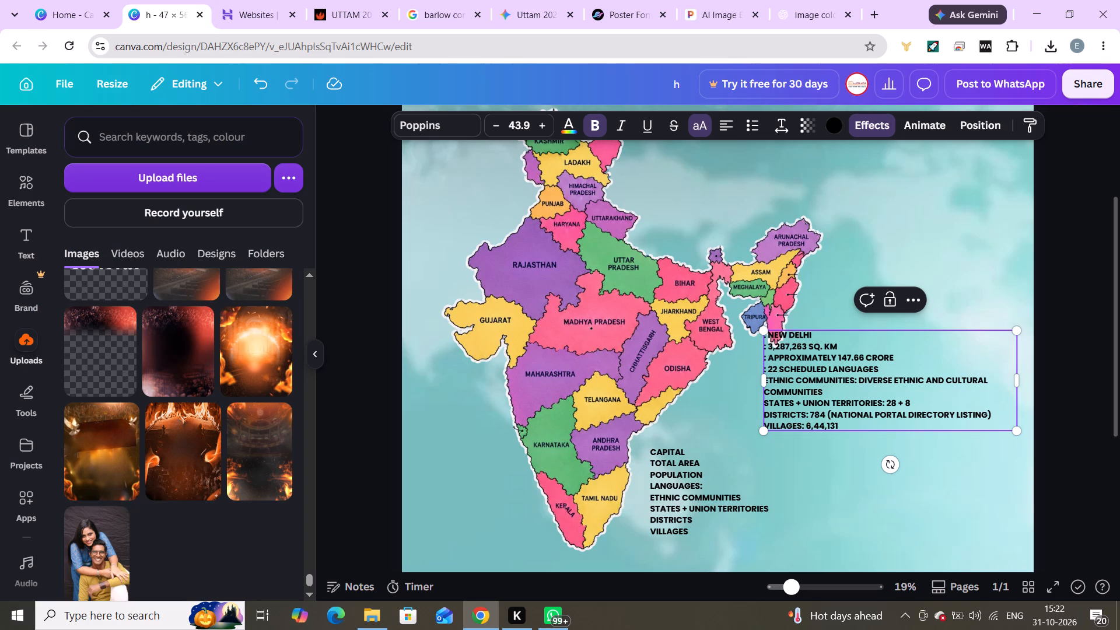
pyautogui.hotkey('shift', 'Right')
pyautogui.hotkey('shift', 'Right')
pyautogui.hotkey('shift', 'Right')
pyautogui.hotkey('shift', 'Right')
pyautogui.hotkey('shift', 'Right')
pyautogui.hotkey('shift', 'Right')
pyautogui.hotkey('shift', 'Right')
pyautogui.hotkey('shift', 'Right')
pyautogui.hotkey('shift', 'Right')
pyautogui.hotkey('shift', 'Right')
pyautogui.hotkey('shift', 'Right')
pyautogui.hotkey('shift', 'Right')
pyautogui.hotkey('shift', 'Right')
pyautogui.hotkey('shift', 'Right')
pyautogui.hotkey('shift', 'Right')
pyautogui.hotkey('shift', 'Right')
pyautogui.hotkey('shift', 'Right')
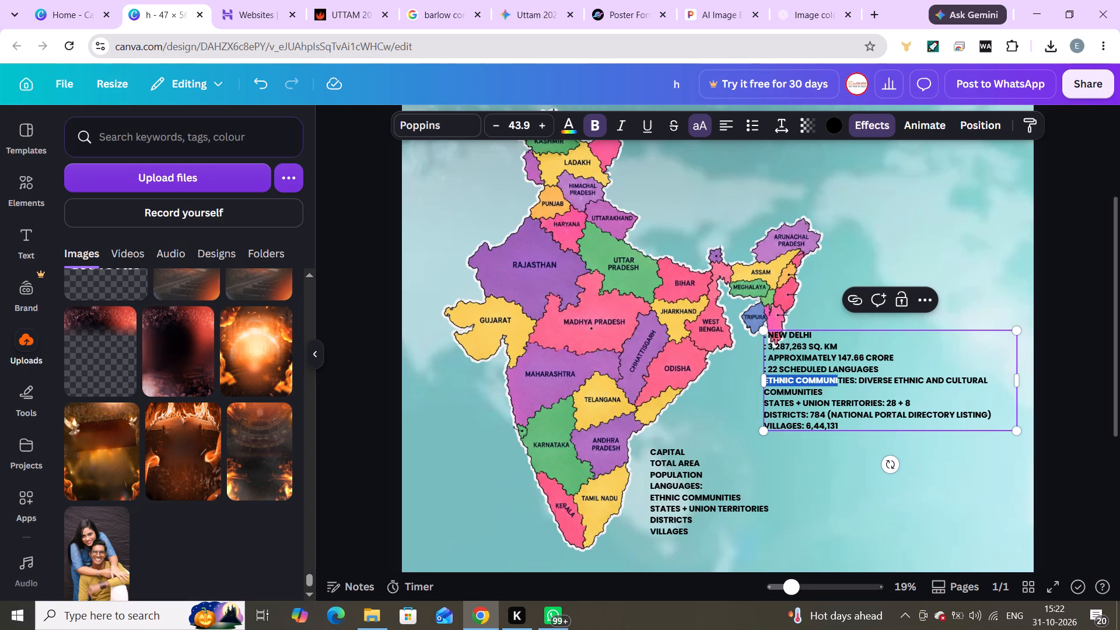
pyautogui.hotkey('shift', 'Right')
pyautogui.hotkey('shift', 'Right')
pyautogui.hotkey('shift', 'Right')
pyautogui.hotkey('shift', 'Right')
pyautogui.press('BackSpace')
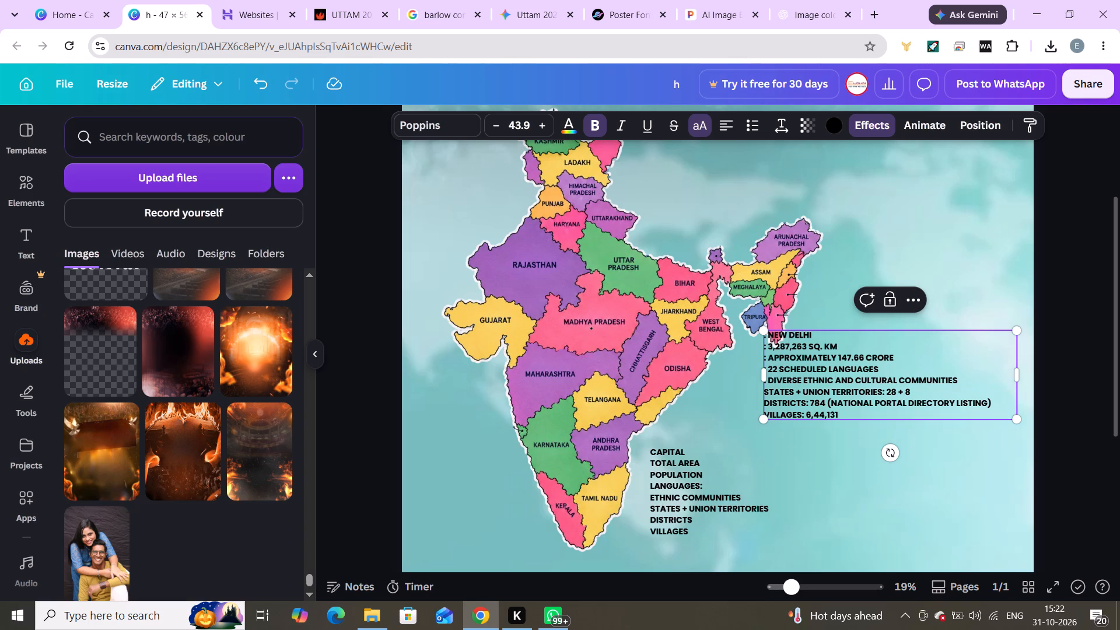
# Delete the "States + Union Territories" label from the original facts text, keeping ": 28 + 8".
pyautogui.press('Down')
pyautogui.hotkey('shift', 'Right')
pyautogui.hotkey('shift', 'Right')
pyautogui.hotkey('shift', 'Right')
pyautogui.hotkey('shift', 'Right')
pyautogui.hotkey('shift', 'Right')
pyautogui.hotkey('shift', 'Right')
pyautogui.hotkey('shift', 'Right')
pyautogui.hotkey('shift', 'Right')
pyautogui.hotkey('shift', 'Right')
pyautogui.hotkey('shift', 'Right')
pyautogui.hotkey('shift', 'Right')
pyautogui.hotkey('shift', 'Right')
pyautogui.hotkey('shift', 'Right')
pyautogui.hotkey('shift', 'Right')
pyautogui.hotkey('shift', 'Right')
pyautogui.hotkey('shift', 'Right')
pyautogui.hotkey('shift', 'Right')
pyautogui.hotkey('shift', 'Right')
pyautogui.hotkey('shift', 'Right')
pyautogui.hotkey('shift', 'Right')
pyautogui.hotkey('shift', 'Right')
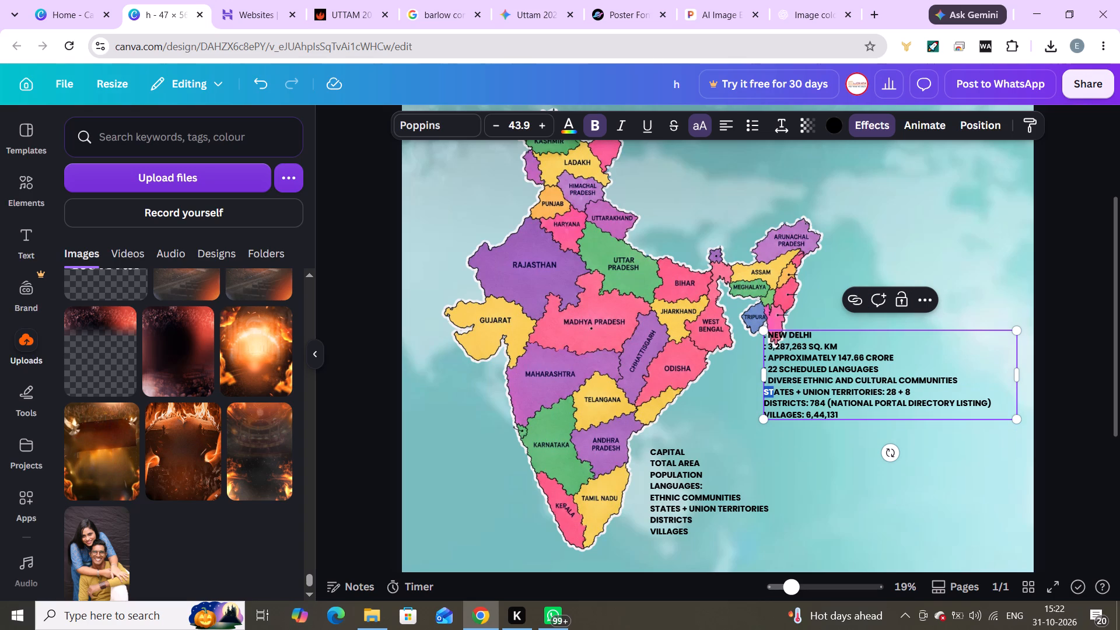
pyautogui.hotkey('shift', 'Right')
pyautogui.hotkey('shift', 'Right')
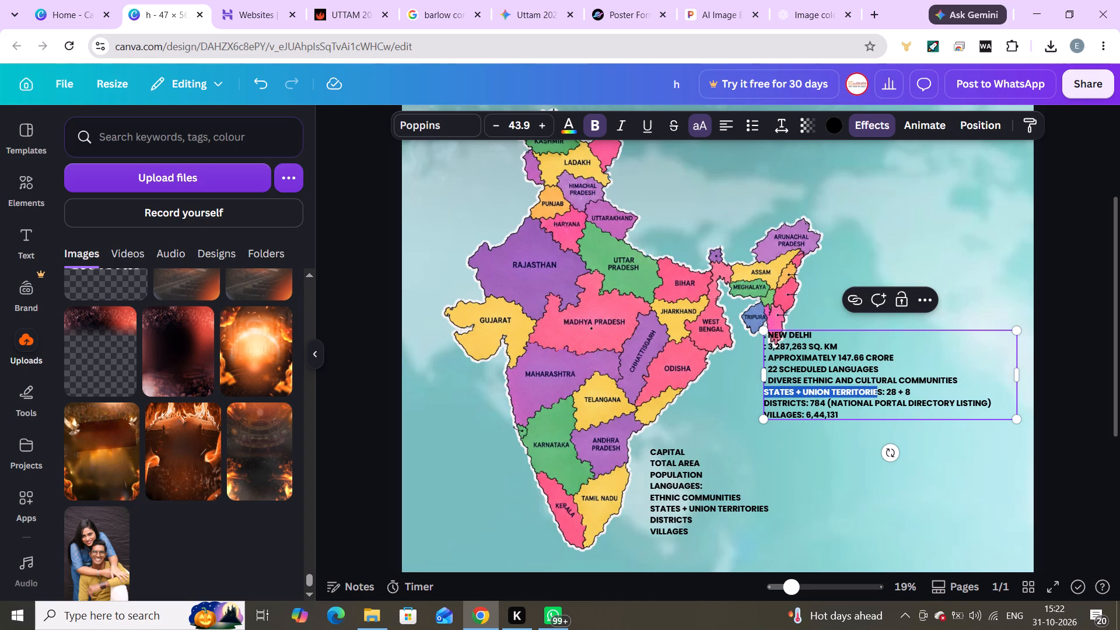
pyautogui.hotkey('shift', 'Right')
pyautogui.hotkey('shift', 'Right')
pyautogui.hotkey('shift', 'Left')
pyautogui.press('BackSpace')
# Delete the "Districts" label from the original facts text, keeping the colon and the value after it.
pyautogui.press('Down')
pyautogui.hotkey('shift', 'Right')
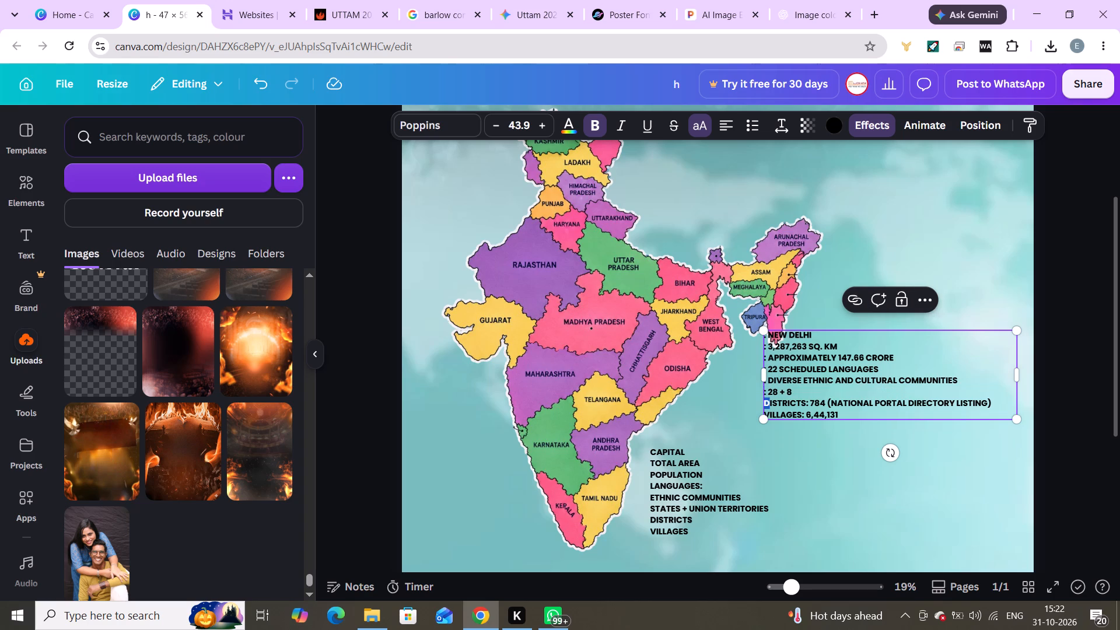
pyautogui.hotkey('shift', 'Right')
pyautogui.hotkey('shift', 'Right')
pyautogui.hotkey('shift', 'Right')
pyautogui.hotkey('shift', 'Right')
pyautogui.hotkey('shift', 'Right')
pyautogui.hotkey('shift', 'Right')
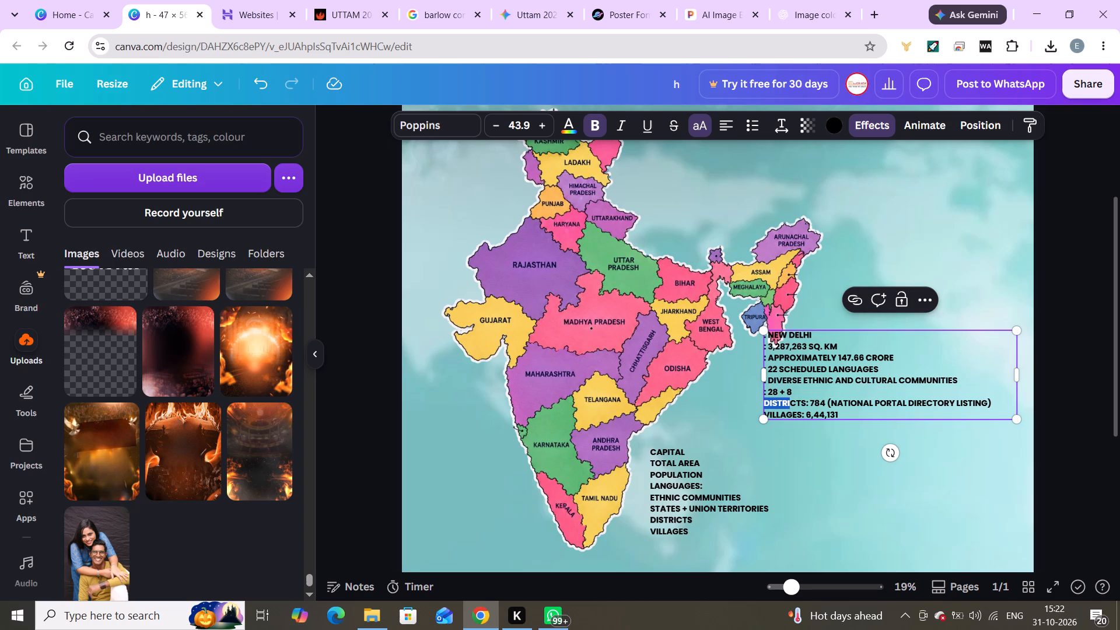
pyautogui.hotkey('shift', 'Right')
pyautogui.hotkey('shift', 'Right')
pyautogui.hotkey('shift', 'Right')
pyautogui.hotkey('shift', 'Right')
pyautogui.hotkey('shift', 'Left')
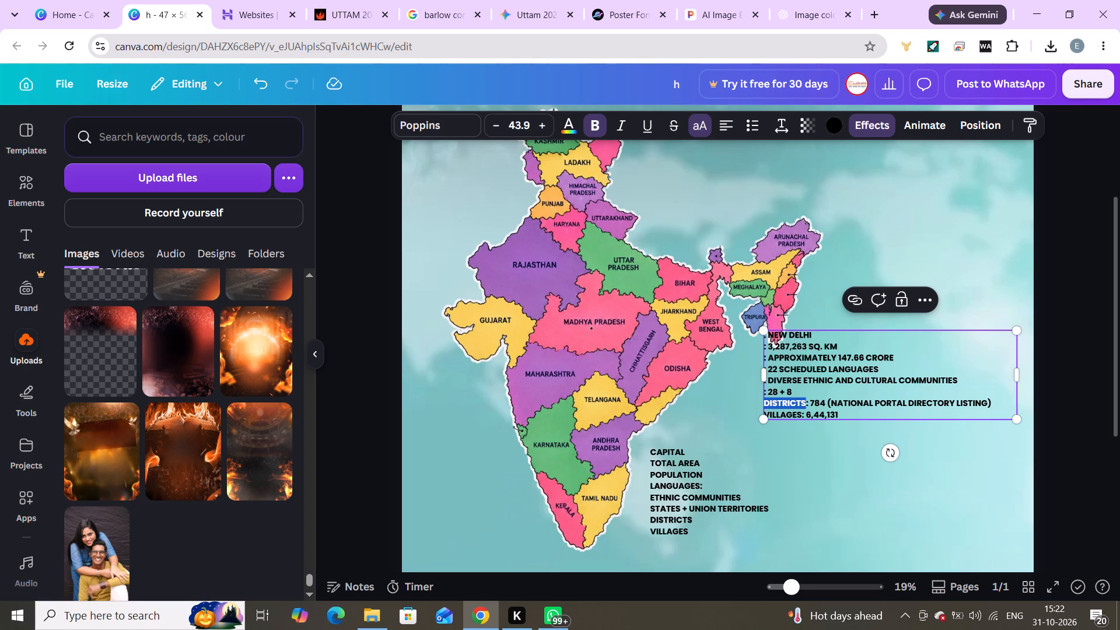
pyautogui.press('BackSpace')
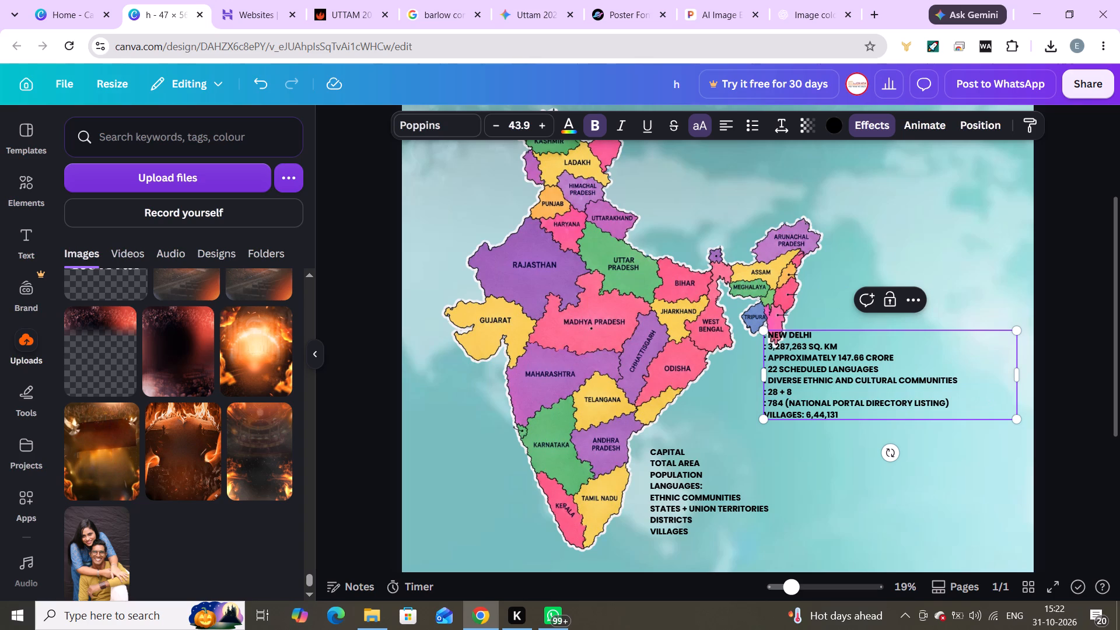
# Delete the "Villages" label from the original facts text, keeping ": 6,44,131".
pyautogui.press('Down')
pyautogui.hotkey('ctrl', 'shift', 'Right')
pyautogui.hotkey('ctrl', 'shift', 'Right')
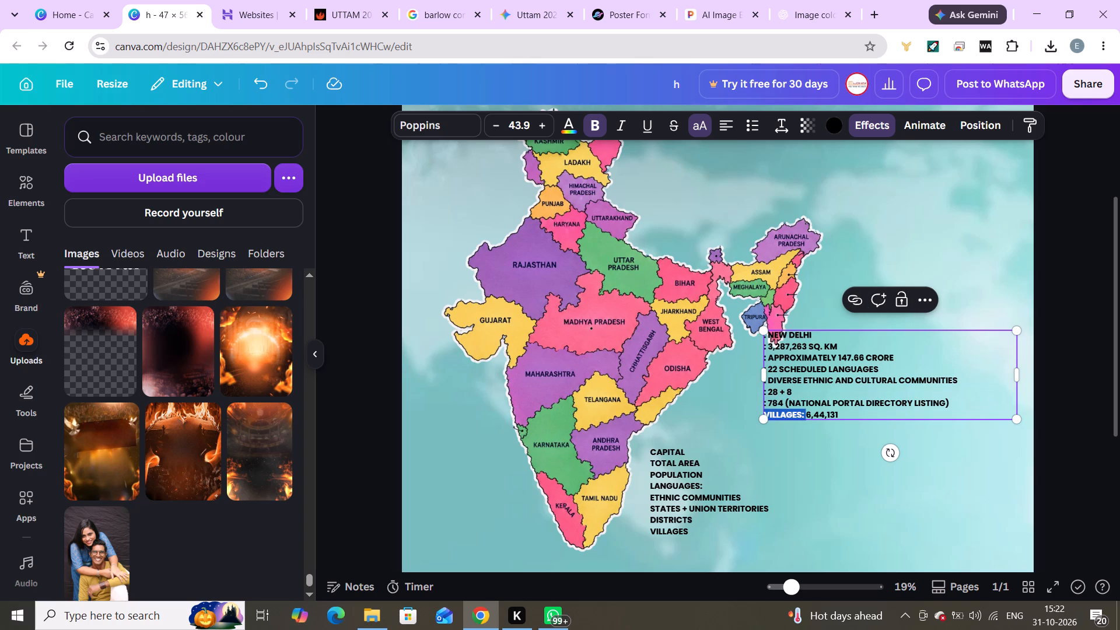
pyautogui.hotkey('ctrl', 'shift', 'Left')
pyautogui.press('BackSpace')
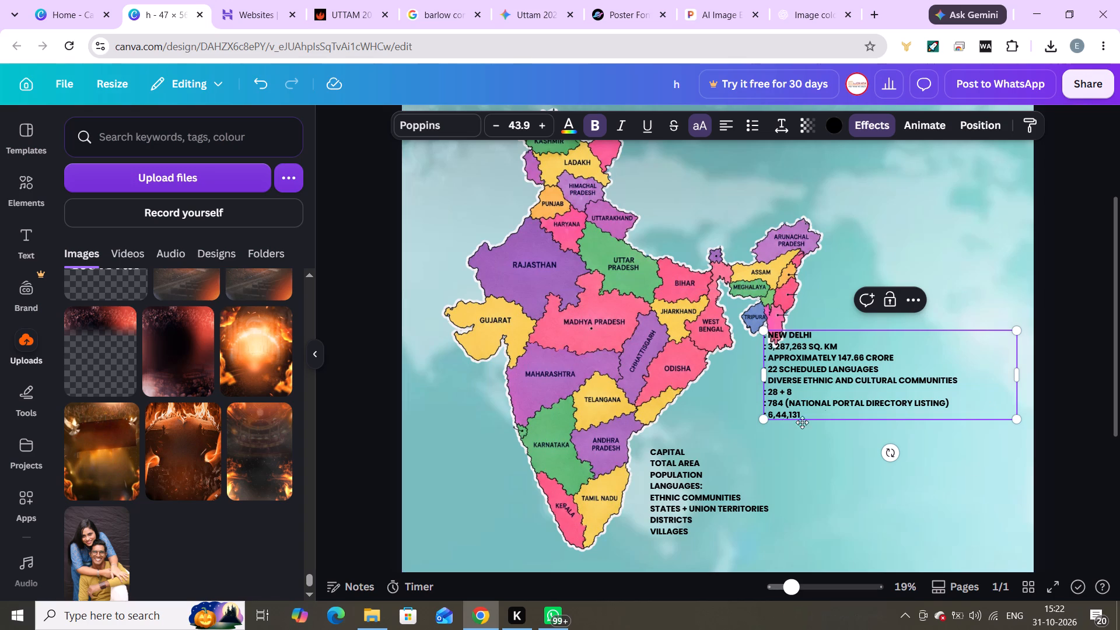
# Remove "(National Portal Directory Listing)" from the districts value, leaving ": 784" and ": 6,44,131" on separate lines.
pyautogui.moveTo(787, 401); pyautogui.dragTo(857, 413)
pyautogui.moveTo(857, 413); pyautogui.dragTo(930, 407)
pyautogui.press('BackSpace')
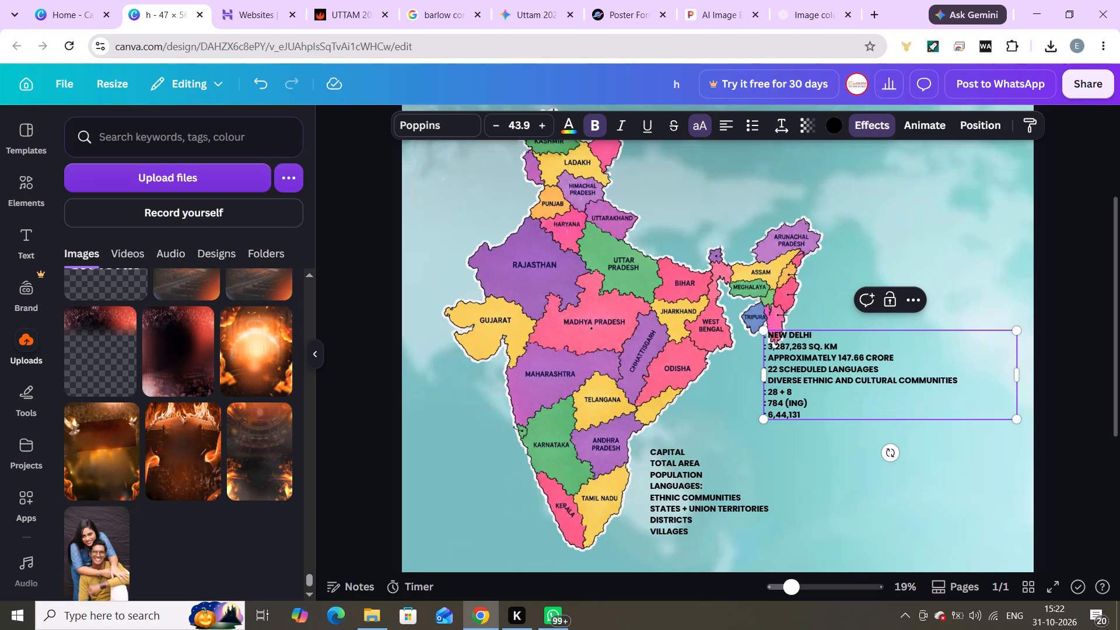
pyautogui.press('Right')
pyautogui.press('Right')
pyautogui.press('Right')
pyautogui.press('Right')
pyautogui.press('Right')
pyautogui.press('BackSpace')
pyautogui.press('BackSpace')
pyautogui.press('BackSpace')
pyautogui.press('BackSpace')
pyautogui.press('BackSpace')
pyautogui.press('BackSpace')
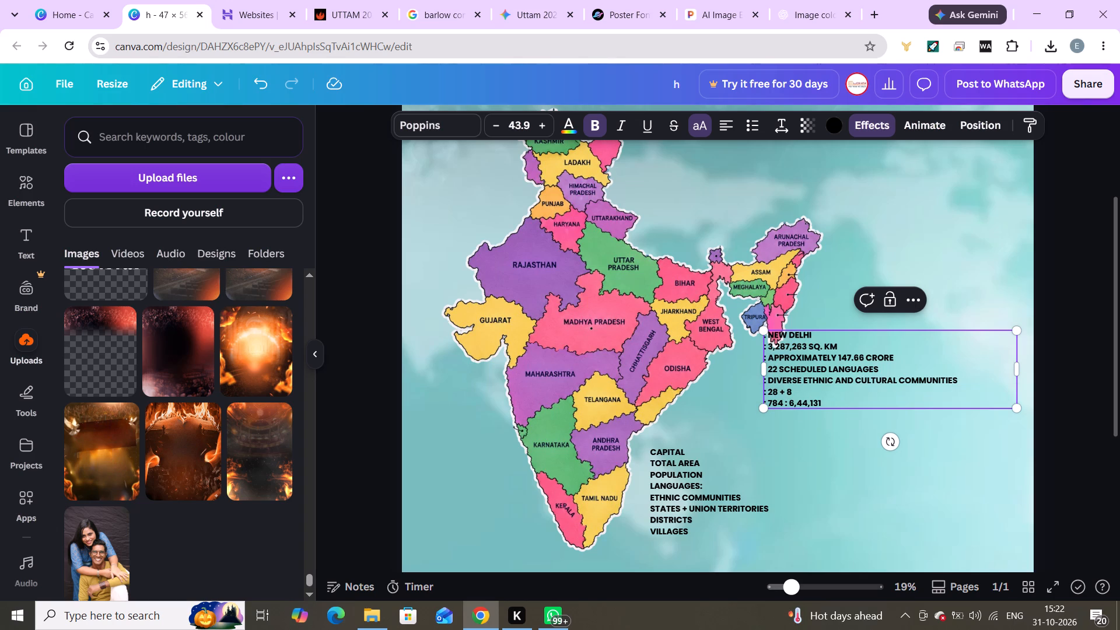
pyautogui.press('Return')
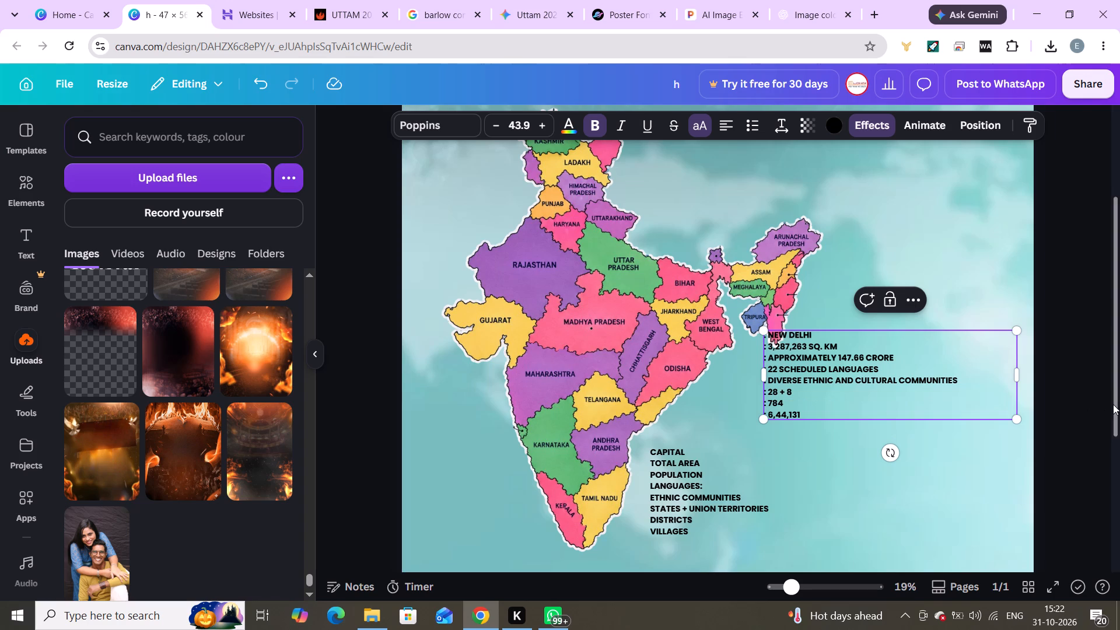
# Narrow the values text box so its width fits closely around the longest line.
pyautogui.click(1083, 419)
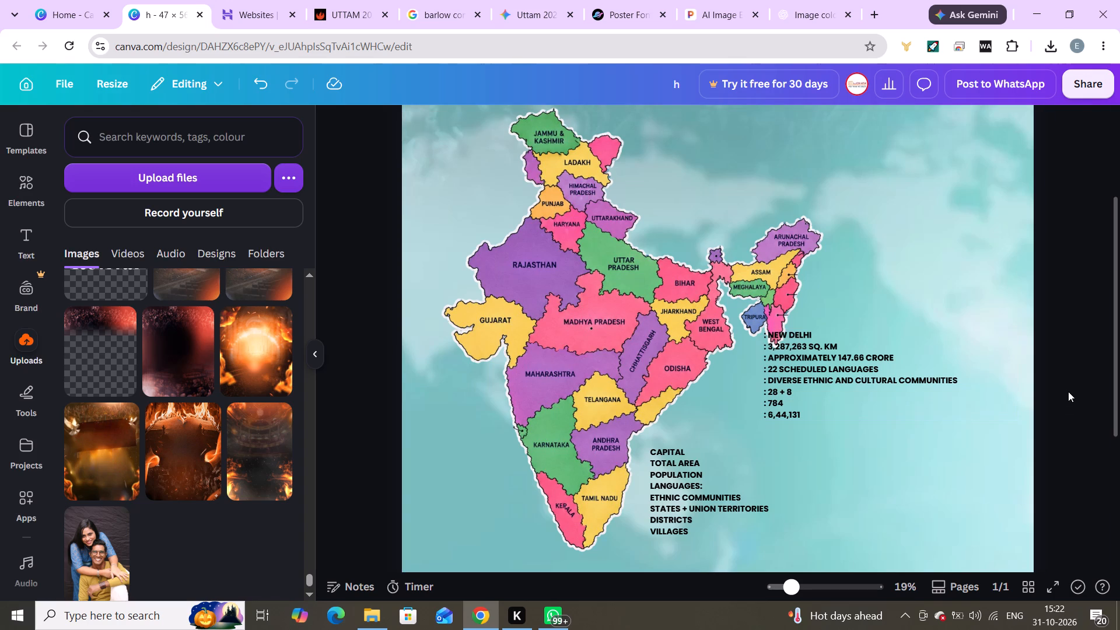
pyautogui.click(916, 386)
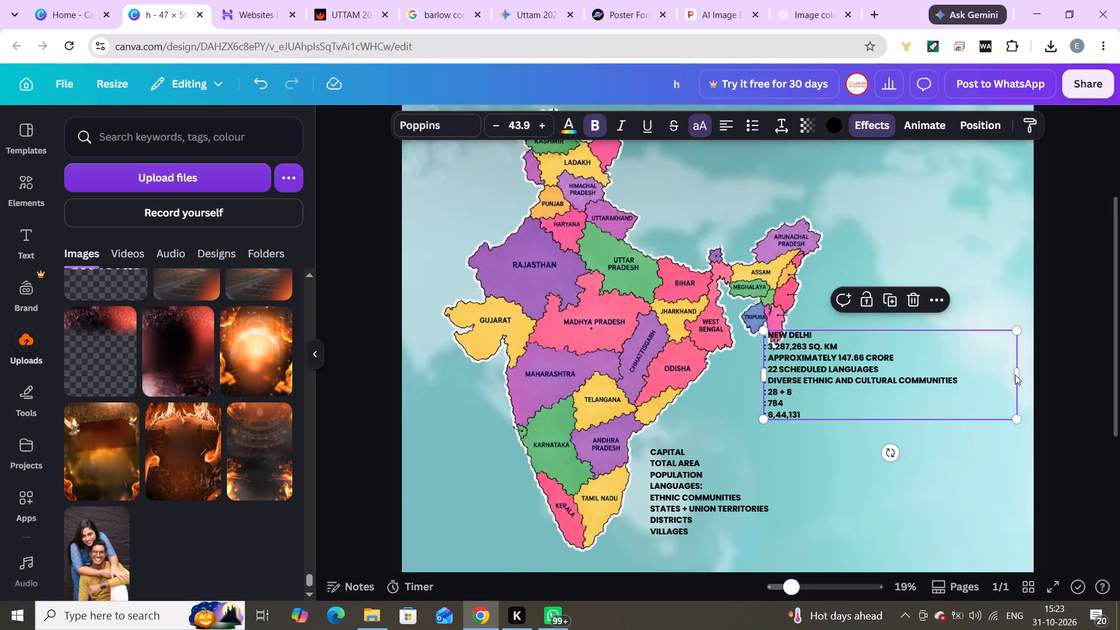
pyautogui.moveTo(1019, 373); pyautogui.dragTo(965, 381)
pyautogui.click(1053, 398)
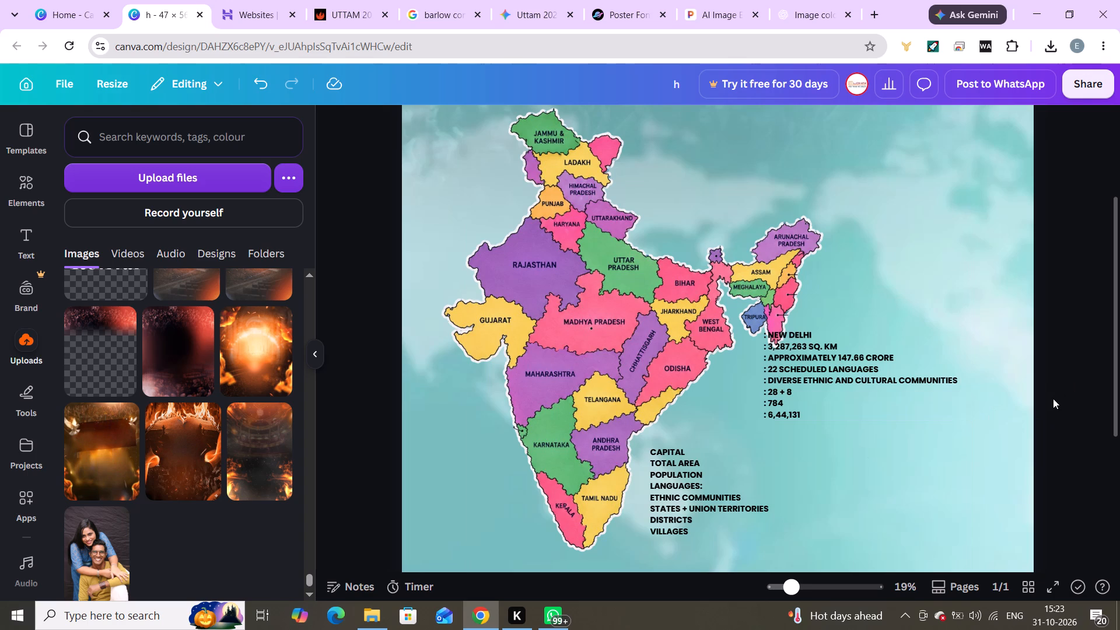
# Move the values text box beside the labels text box, aligning its rows with the labels and leaving a small gap.
pyautogui.moveTo(858, 377); pyautogui.dragTo(874, 479)
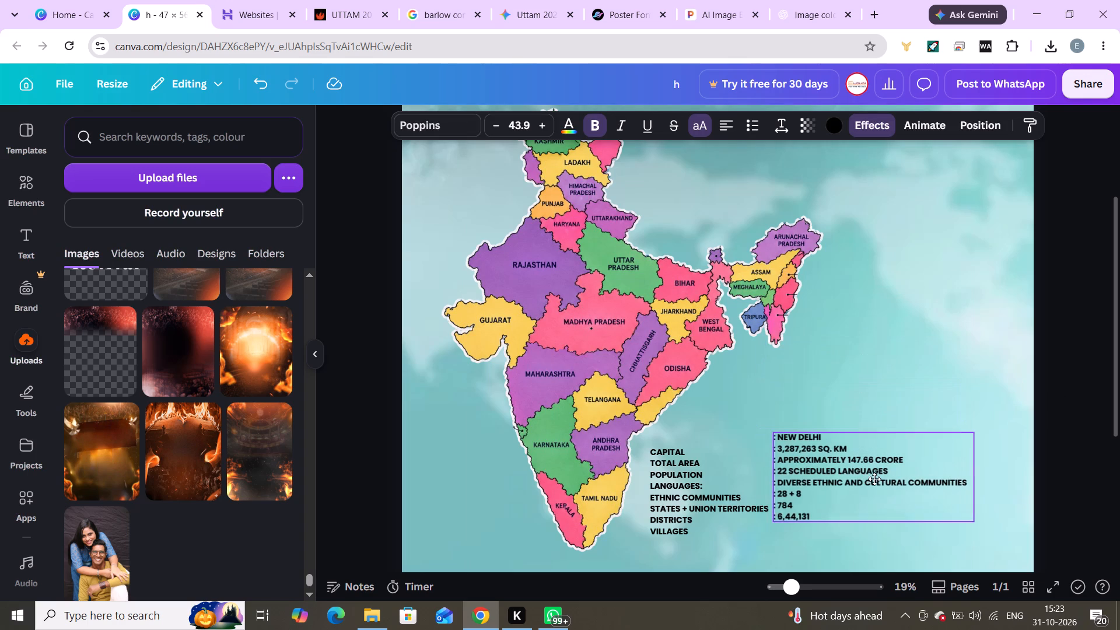
pyautogui.moveTo(874, 479); pyautogui.dragTo(880, 480)
pyautogui.moveTo(860, 471); pyautogui.dragTo(859, 480)
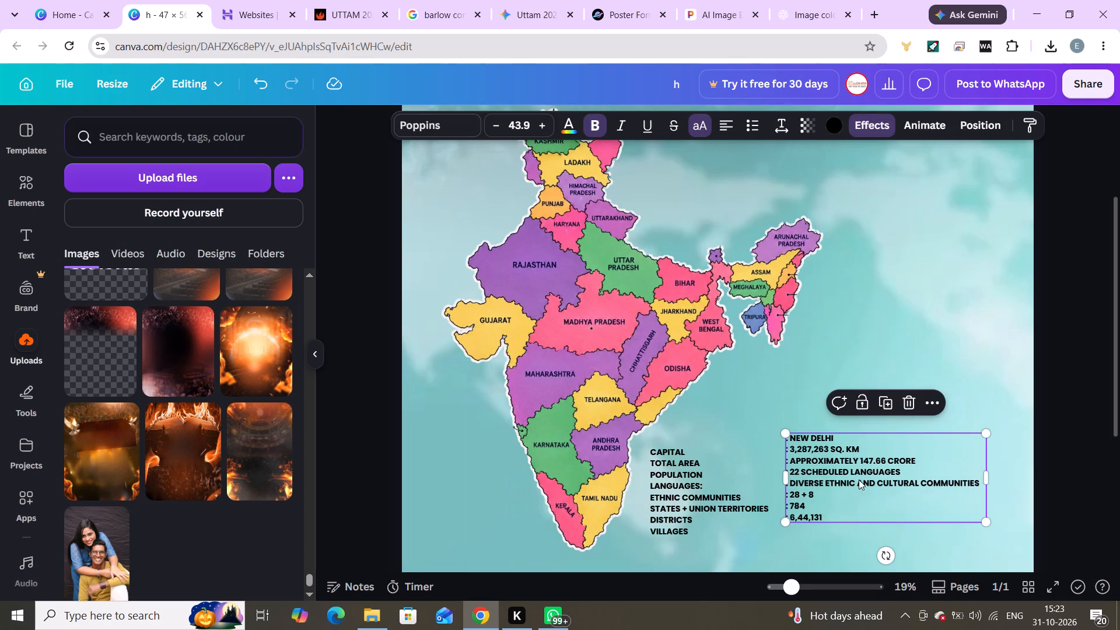
pyautogui.moveTo(859, 480); pyautogui.dragTo(852, 489)
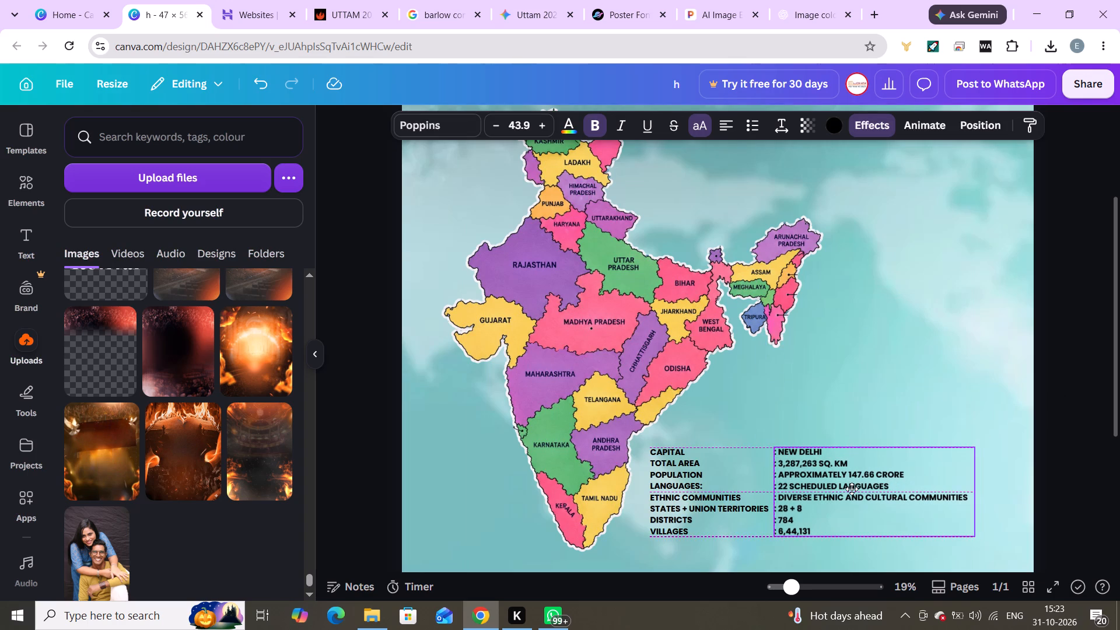
pyautogui.moveTo(852, 489); pyautogui.dragTo(853, 489)
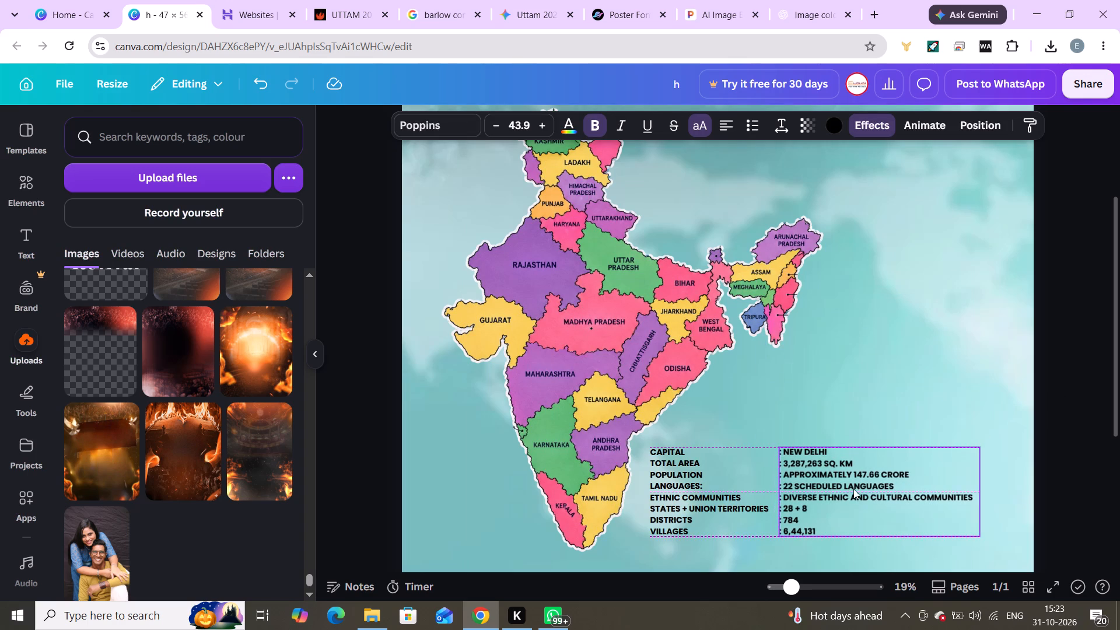
pyautogui.click(1076, 461)
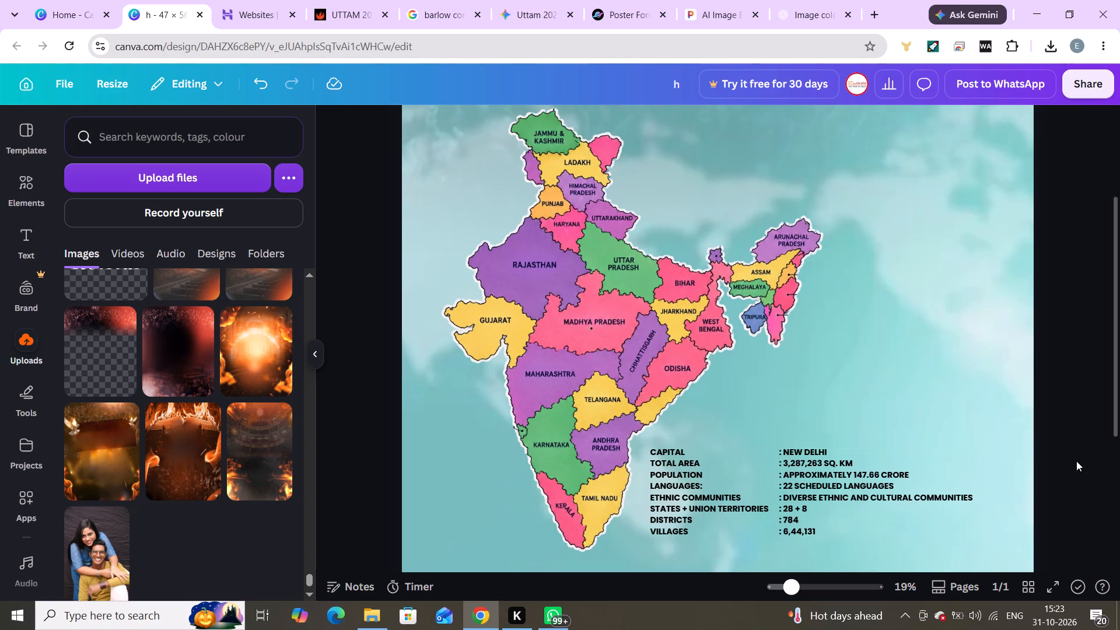
# Lock the India map image so it stays out of selections around the facts text.
pyautogui.scroll(-2, 1076, 461)
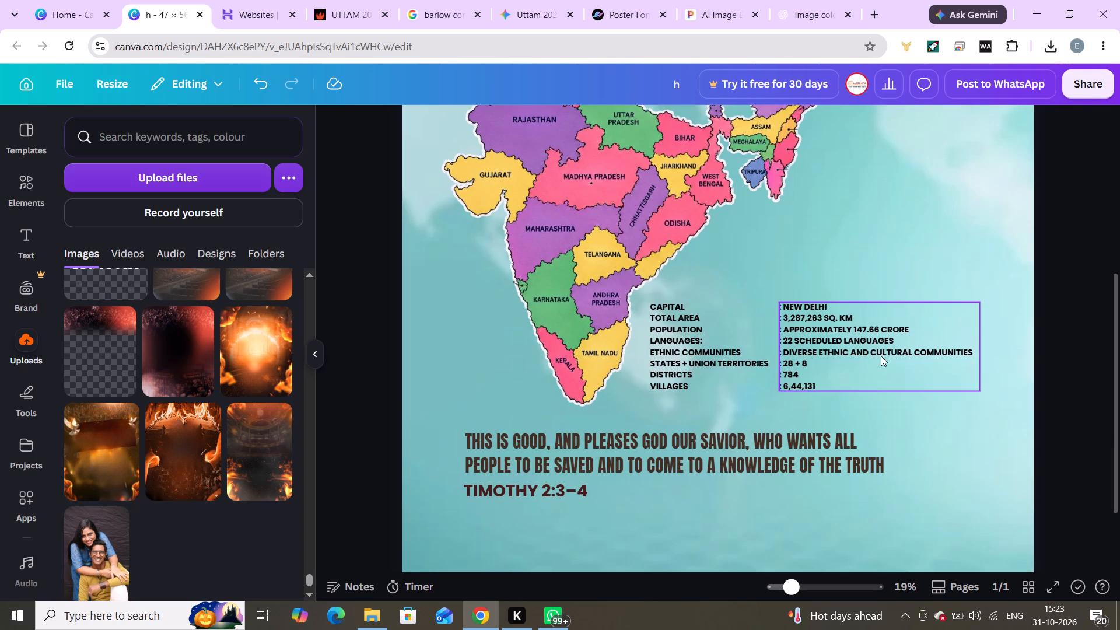
pyautogui.moveTo(999, 390); pyautogui.dragTo(733, 366)
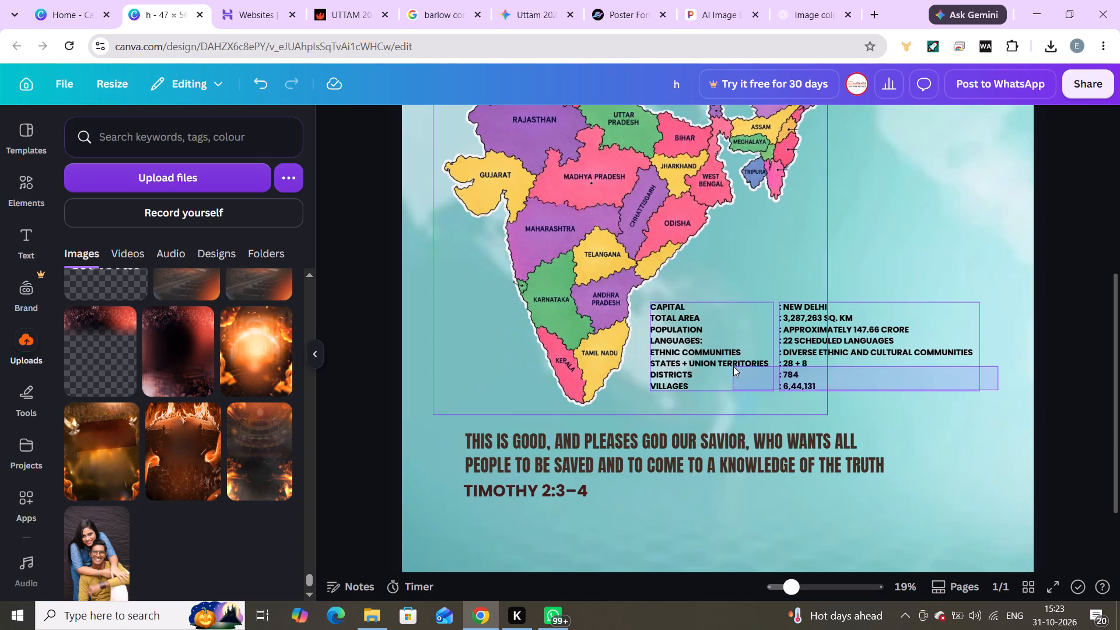
pyautogui.moveTo(733, 366); pyautogui.dragTo(965, 398)
pyautogui.click(710, 410)
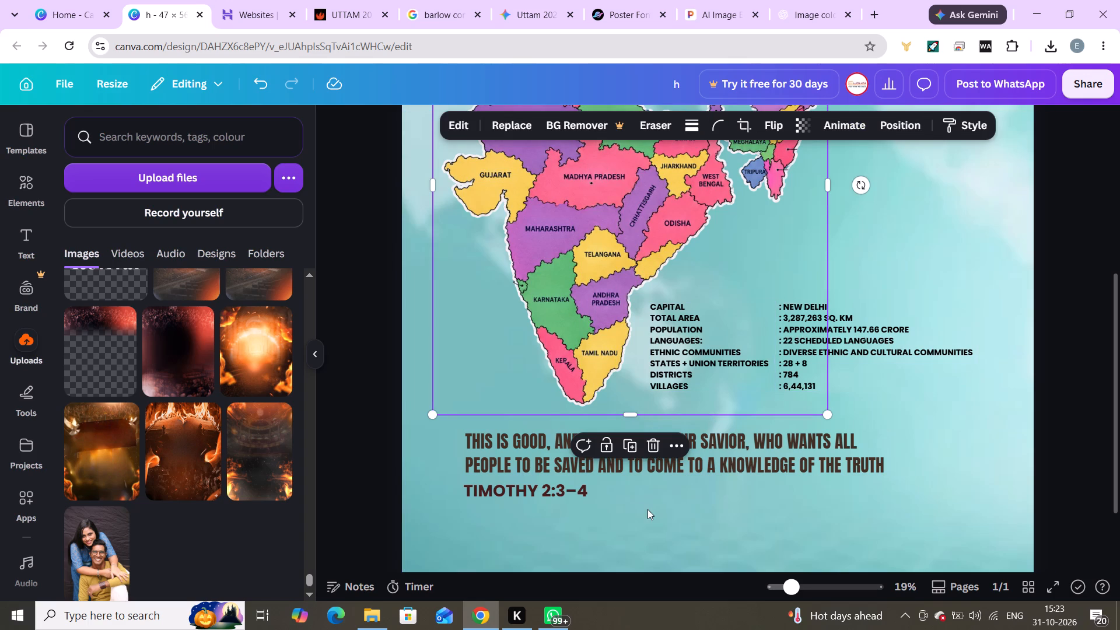
pyautogui.click(605, 444)
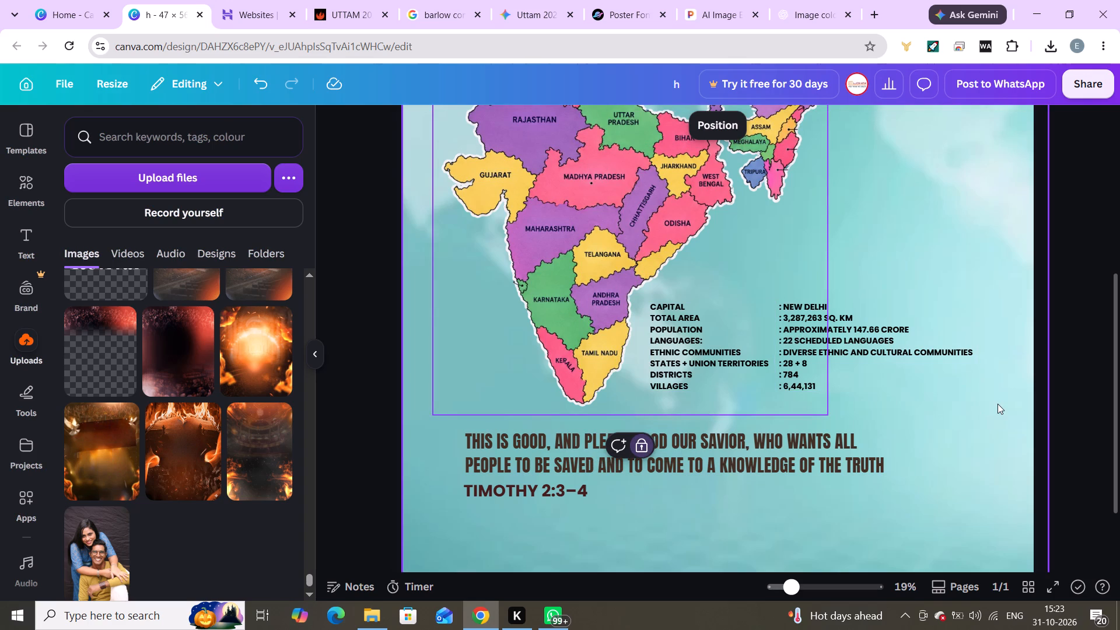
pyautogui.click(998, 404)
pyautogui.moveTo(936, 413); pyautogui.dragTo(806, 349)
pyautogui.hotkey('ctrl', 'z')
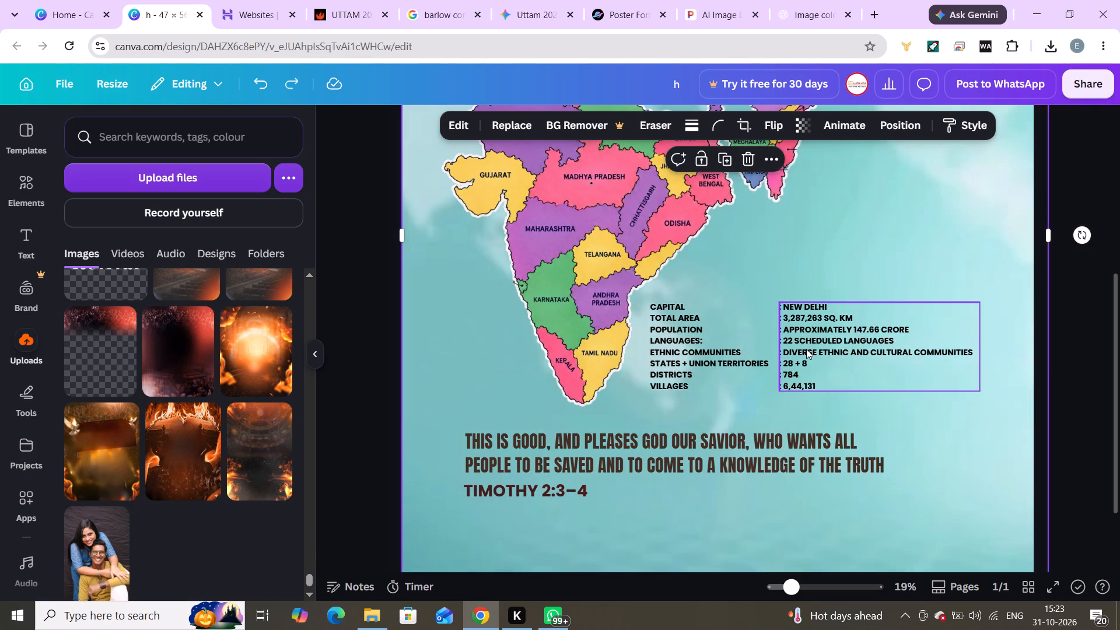
# Lock the teal sky background image in place and clear the selection.
pyautogui.click(684, 249)
pyautogui.click(702, 177)
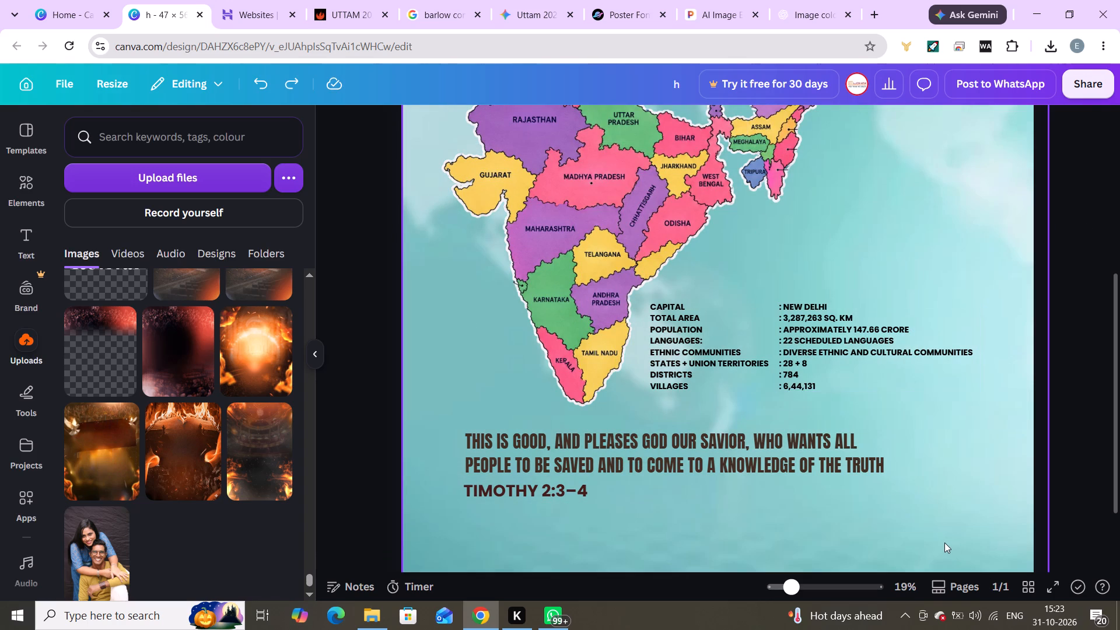
pyautogui.click(944, 542)
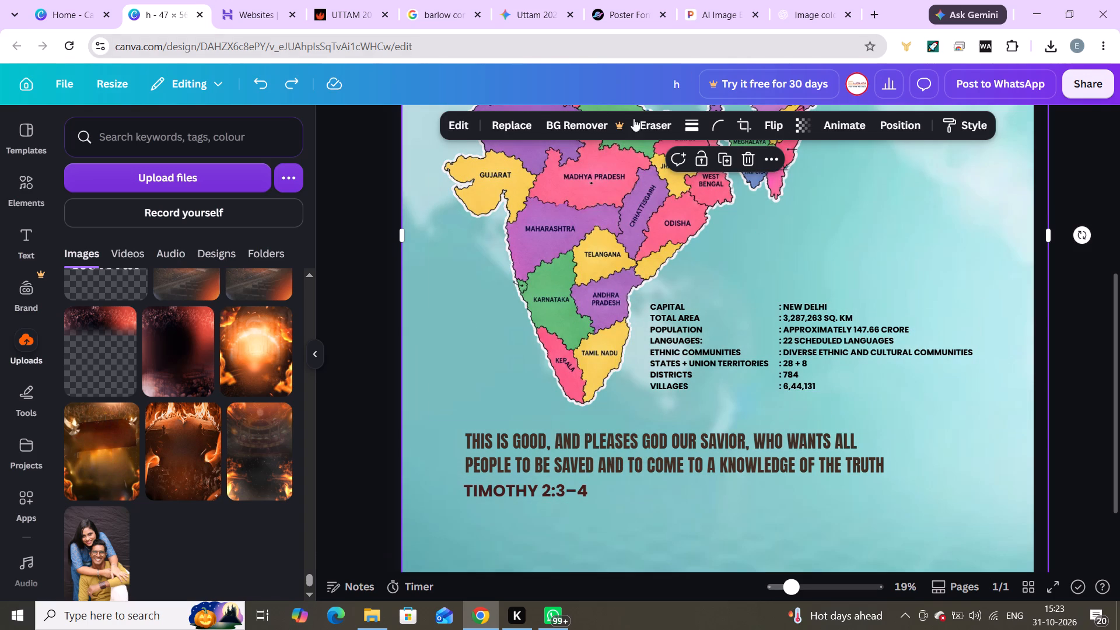
pyautogui.click(698, 164)
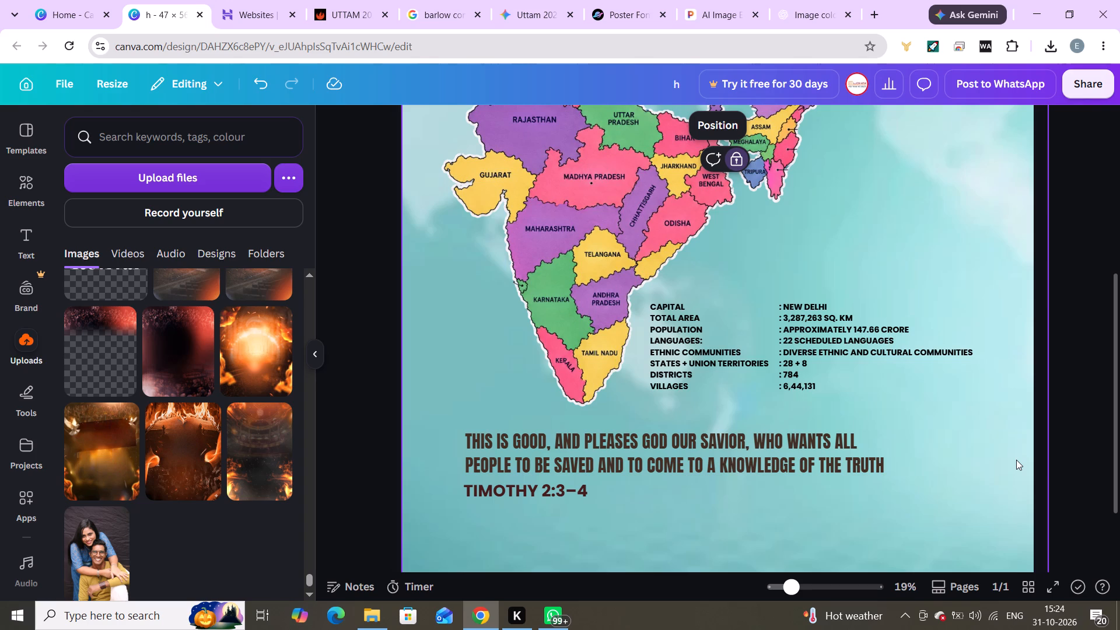
pyautogui.click(1095, 457)
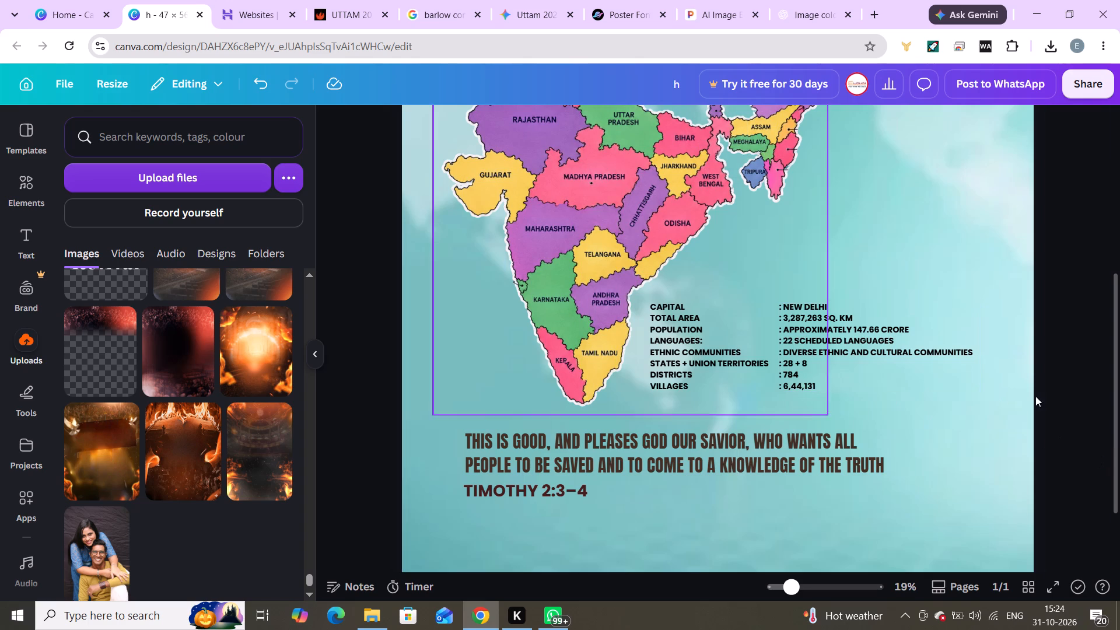
pyautogui.click(1045, 397)
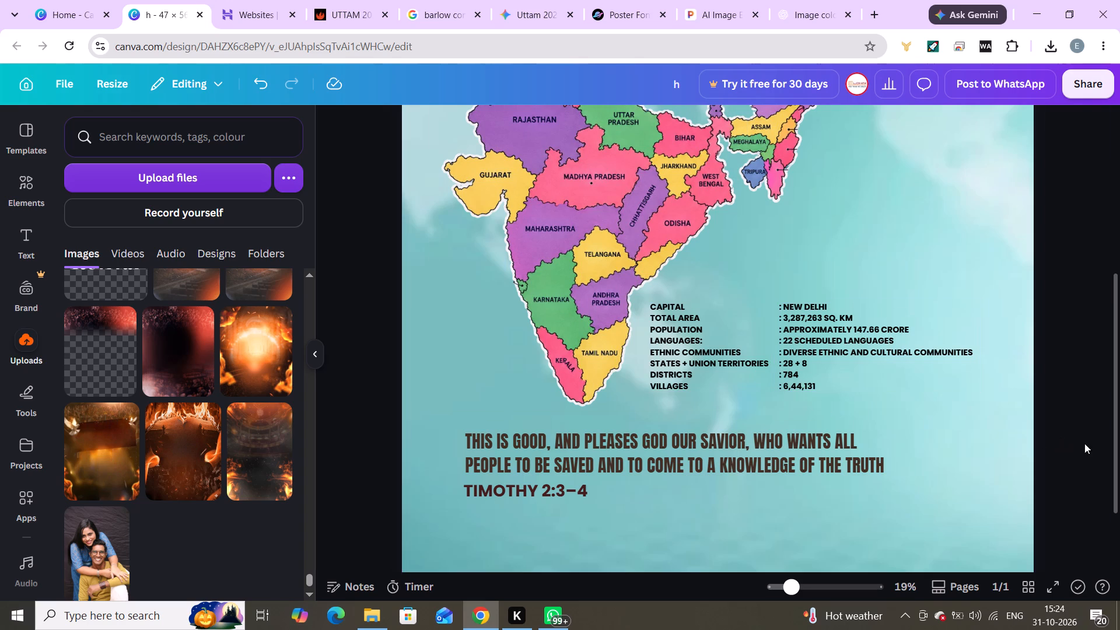
pyautogui.click(1068, 429)
# Group the labels and values text boxes of the India facts into one unit.
pyautogui.moveTo(1054, 405); pyautogui.dragTo(733, 349)
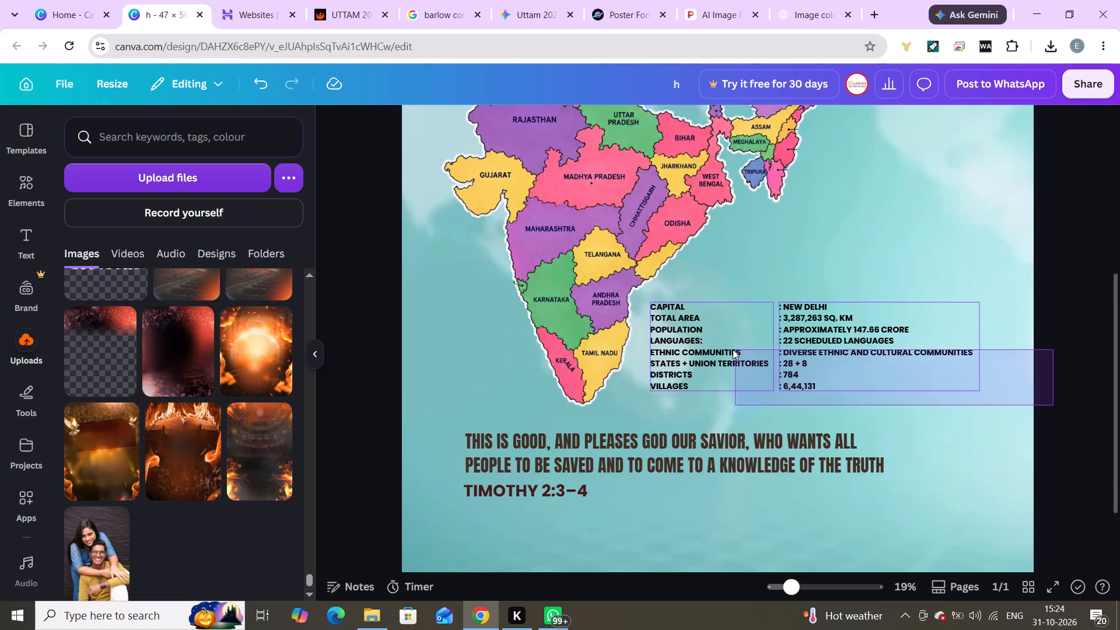
pyautogui.moveTo(733, 349); pyautogui.dragTo(733, 350)
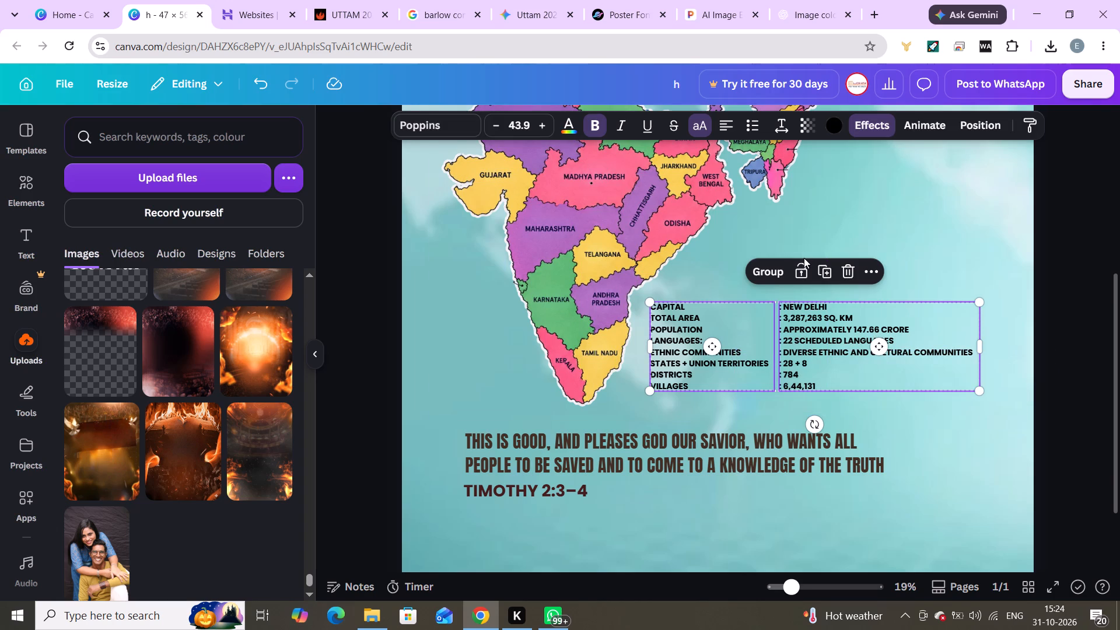
pyautogui.click(764, 269)
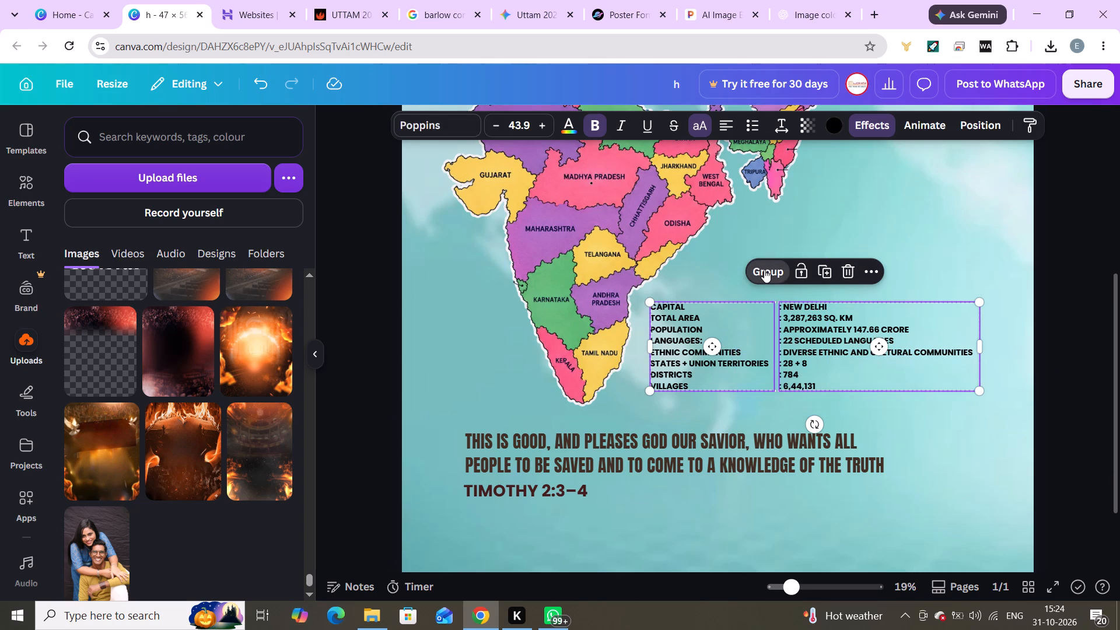
pyautogui.click(1059, 384)
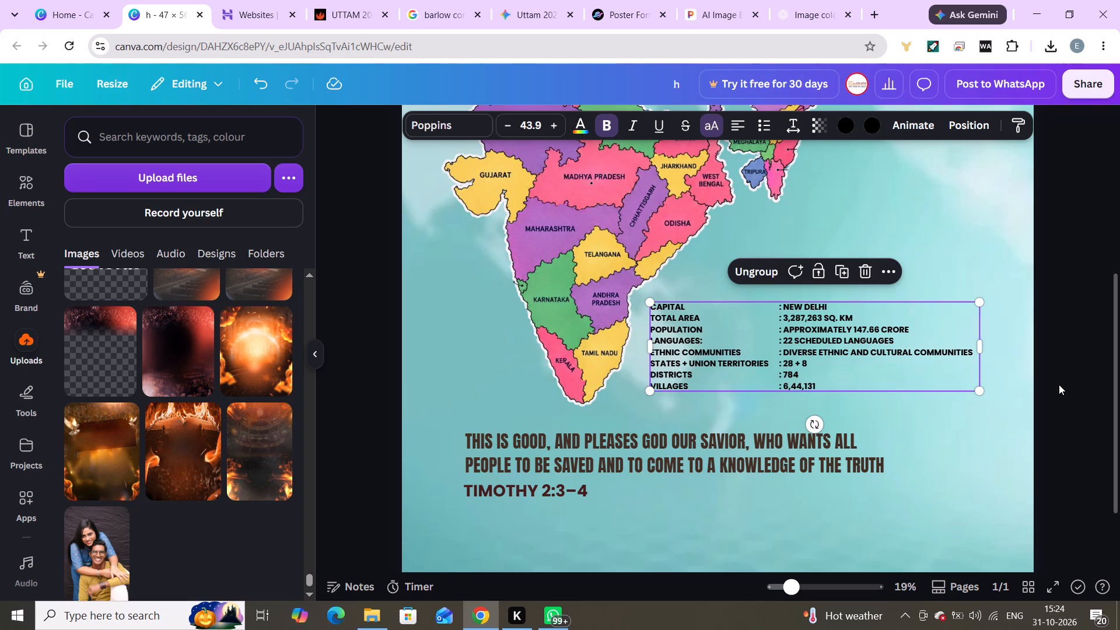
# Shift the grouped India facts slightly away from the map, keeping them at the same height.
pyautogui.moveTo(786, 327); pyautogui.dragTo(803, 327)
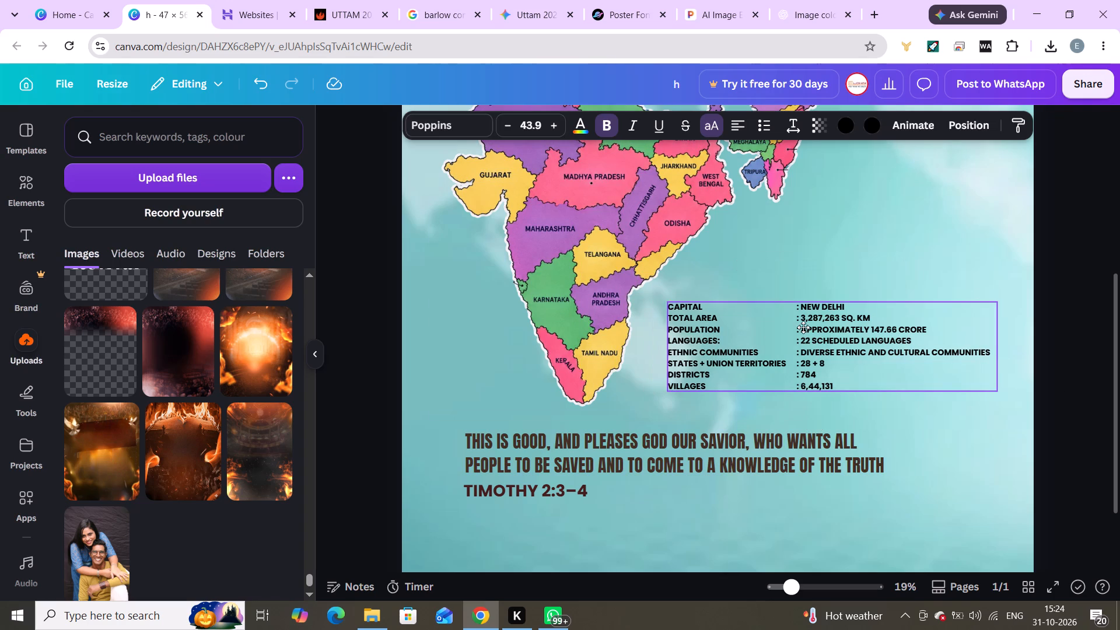
pyautogui.moveTo(803, 327); pyautogui.dragTo(801, 327)
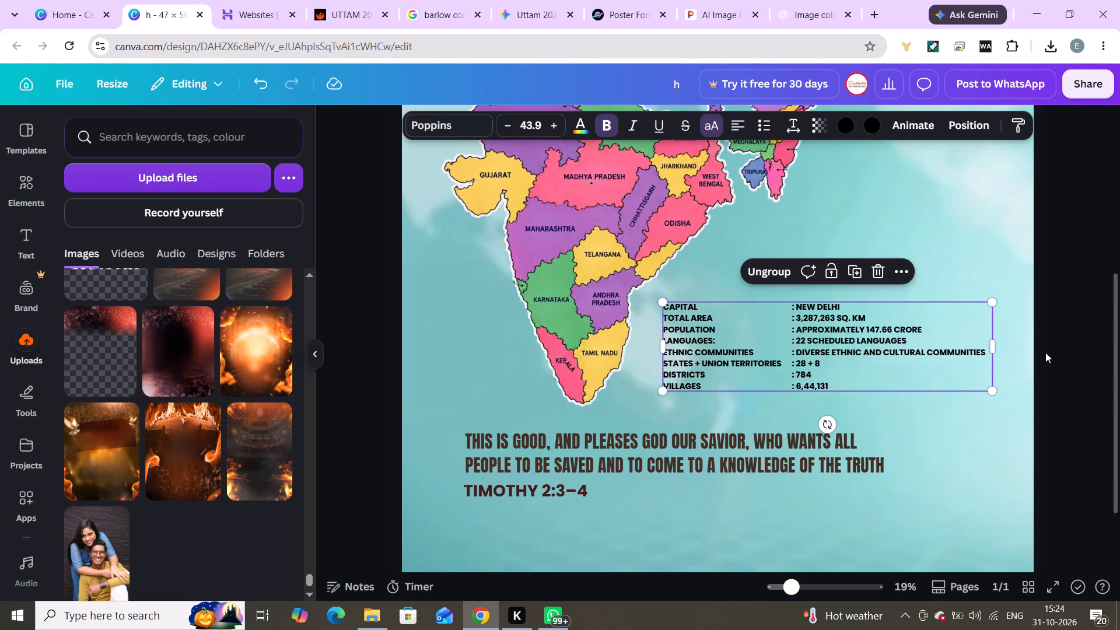
pyautogui.click(1045, 352)
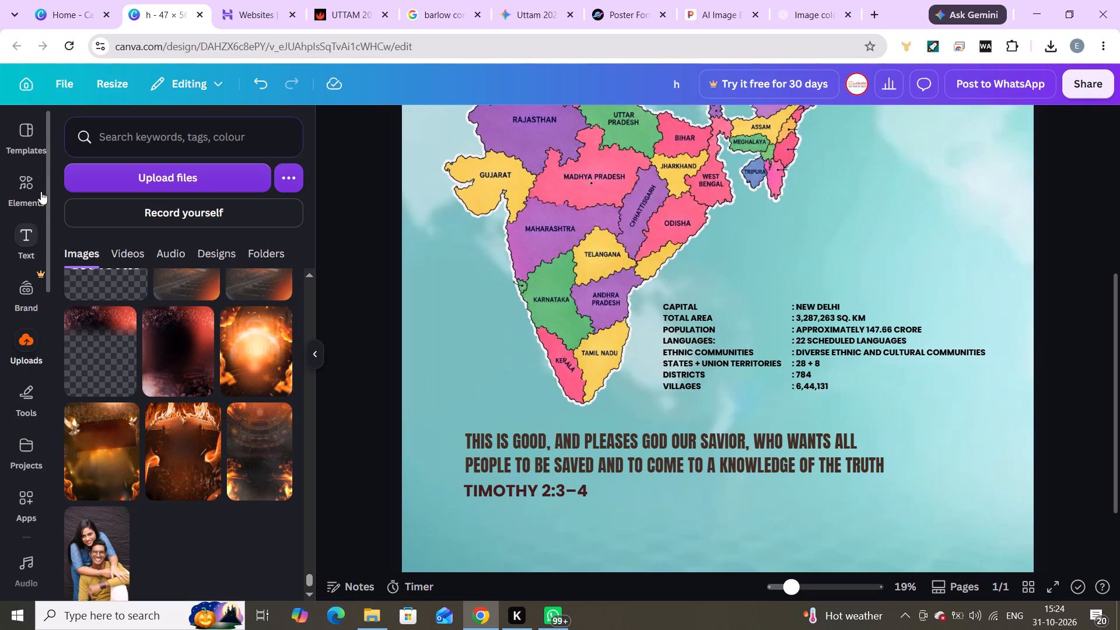
# Add a basic square shape and place it behind the India facts, starting just beside the map's southern tip.
pyautogui.click(34, 171)
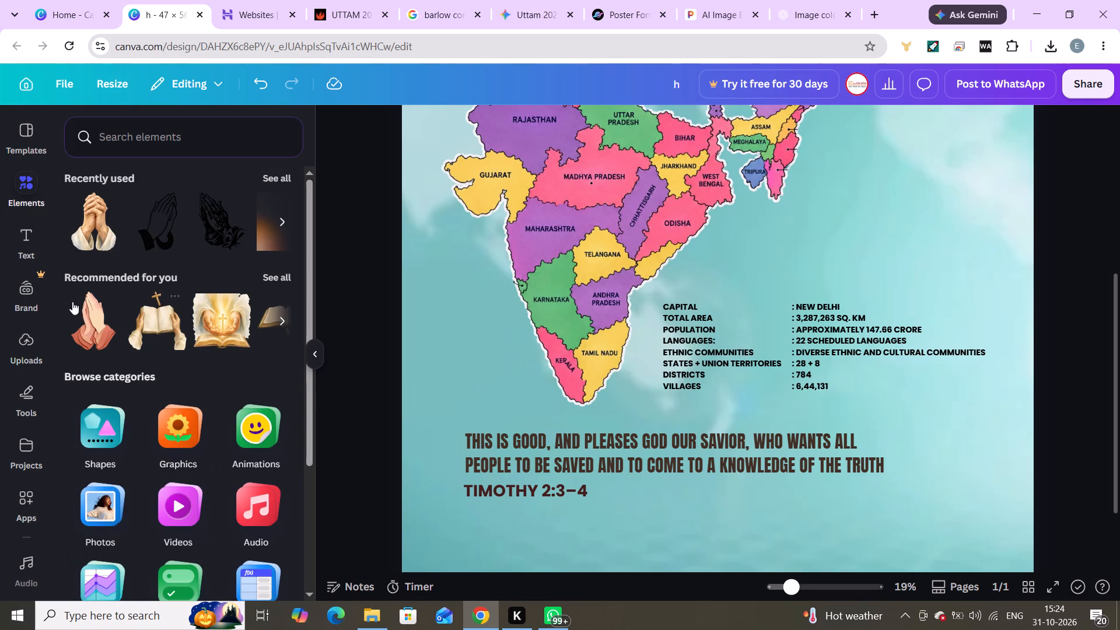
pyautogui.click(98, 438)
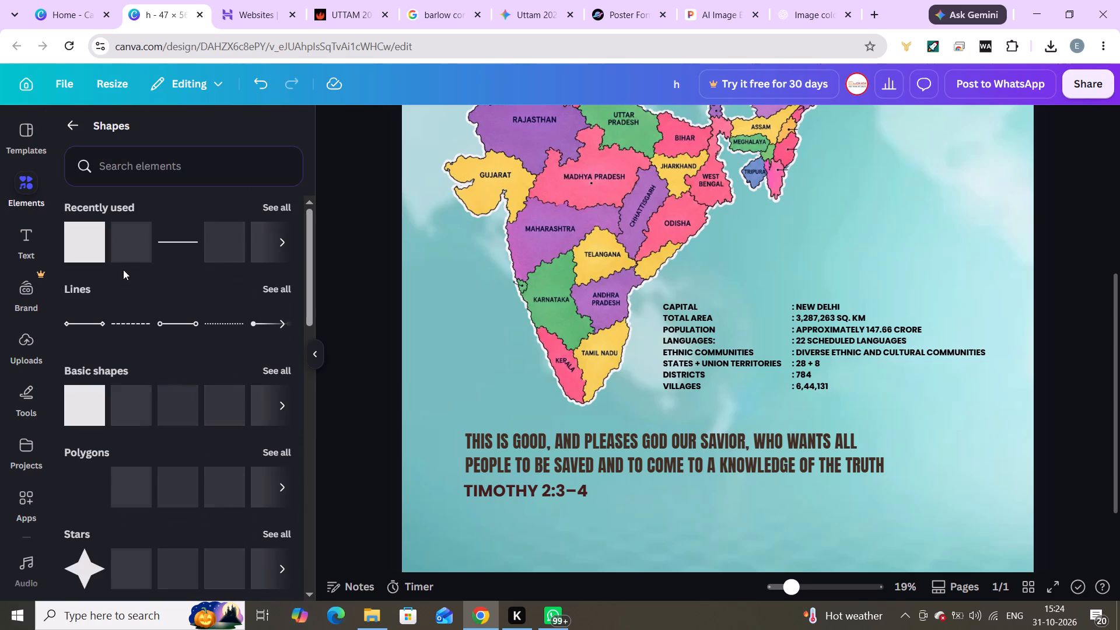
pyautogui.click(80, 236)
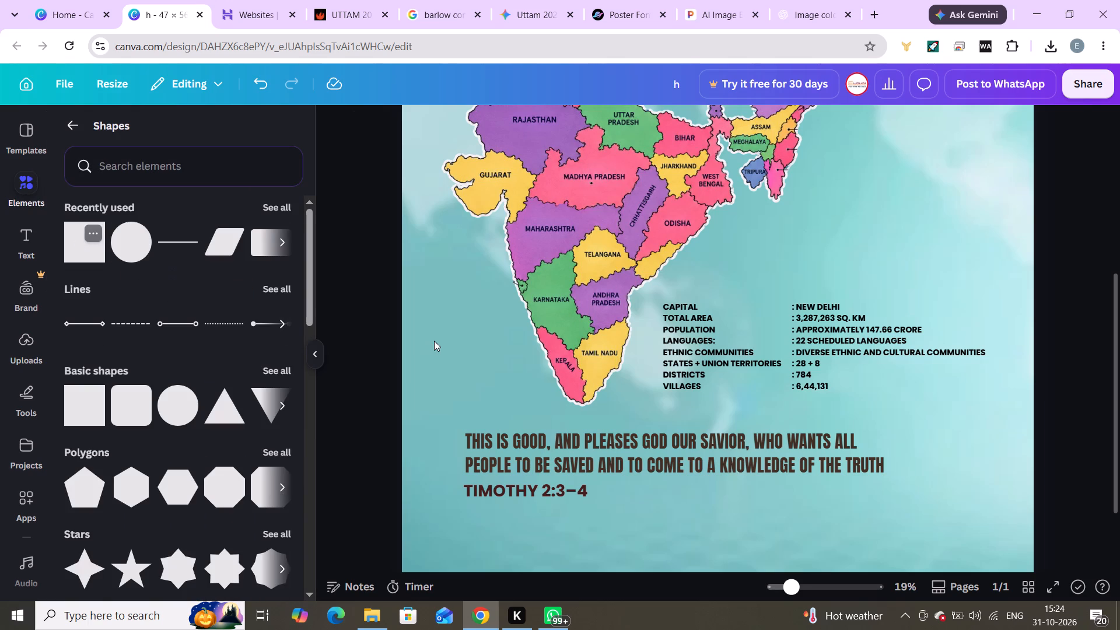
pyautogui.click(1098, 314)
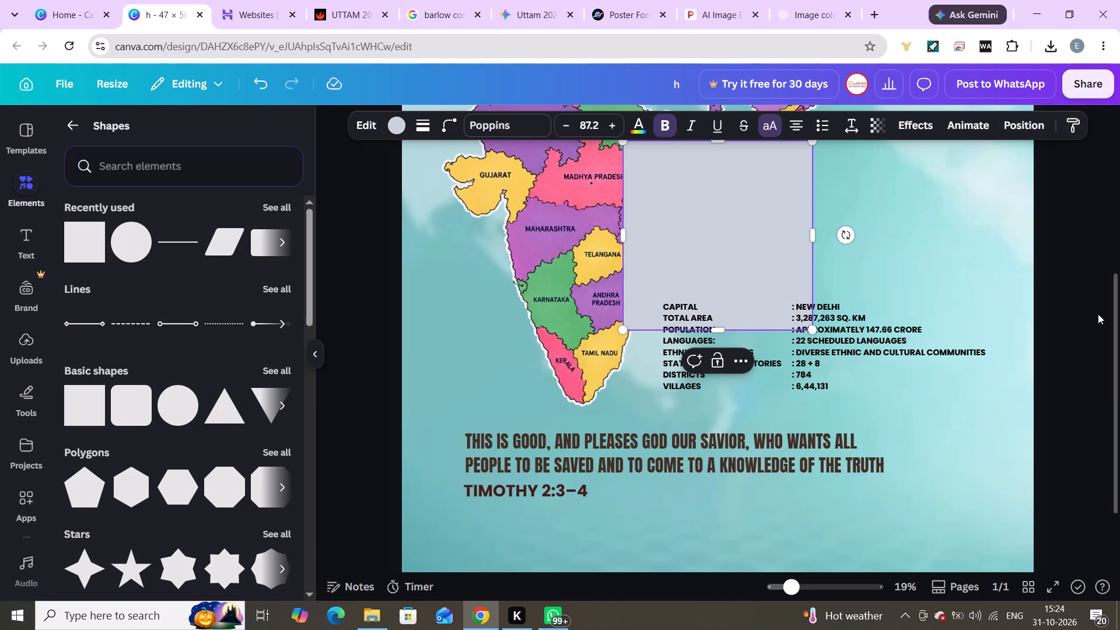
pyautogui.moveTo(752, 242); pyautogui.dragTo(757, 346)
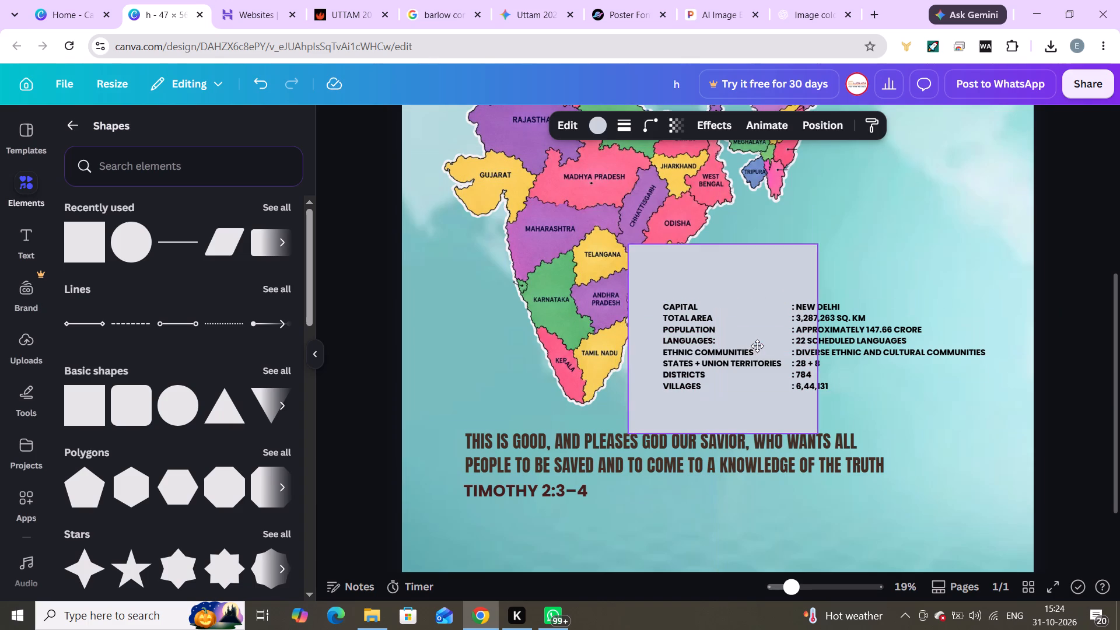
pyautogui.moveTo(757, 346); pyautogui.dragTo(777, 355)
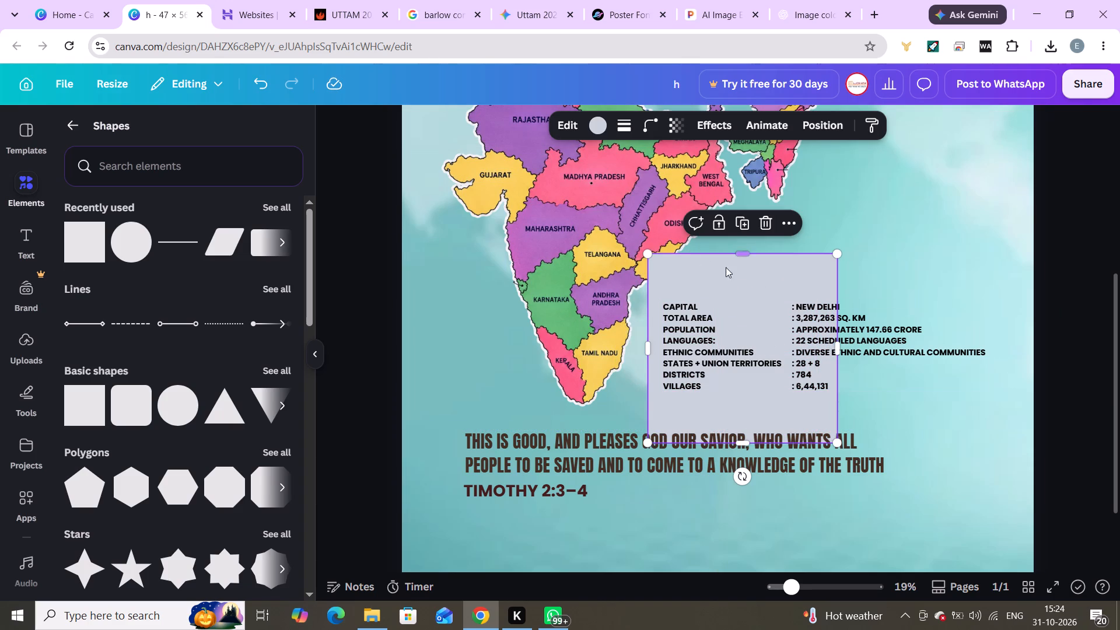
# Reshape the square into a wide panel about 8 in tall that frames all the facts text with even margins.
pyautogui.moveTo(742, 252); pyautogui.dragTo(744, 291)
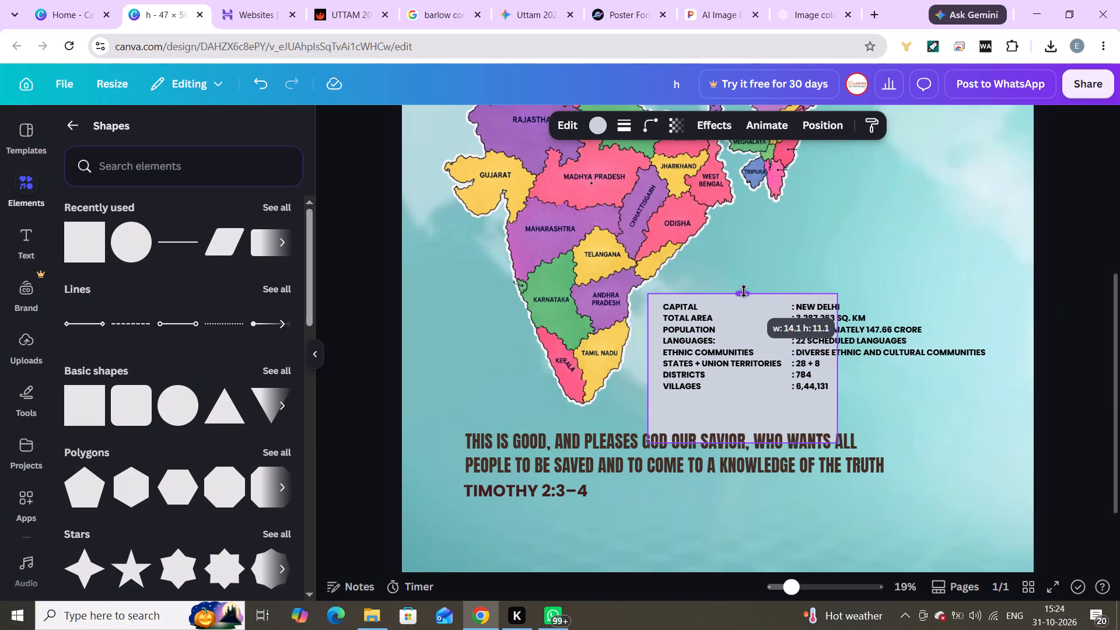
pyautogui.moveTo(744, 291); pyautogui.dragTo(744, 289)
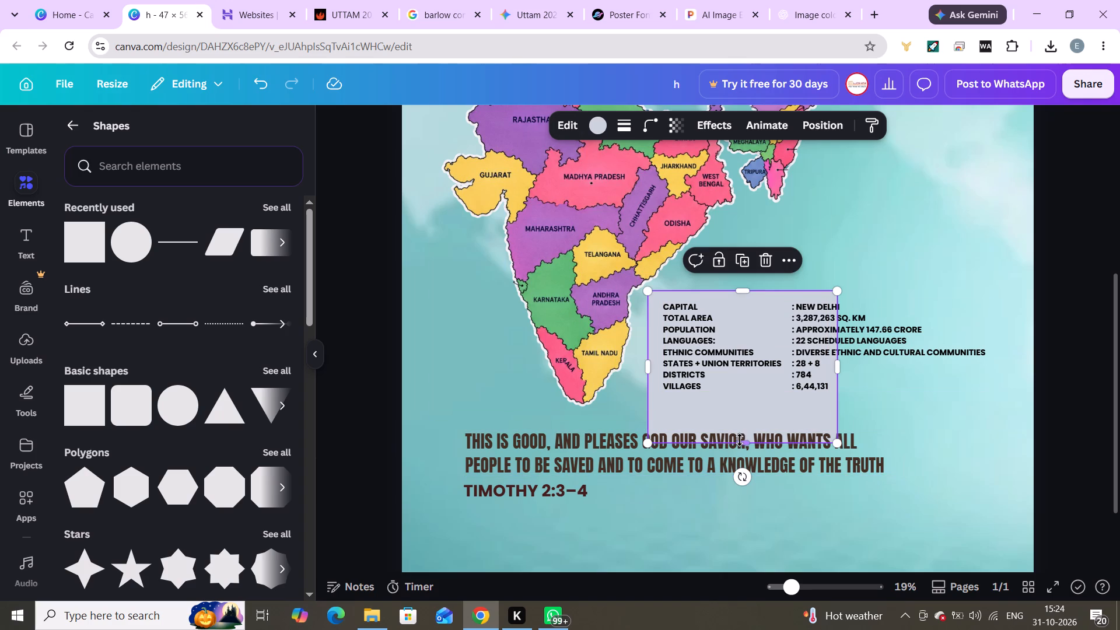
pyautogui.moveTo(740, 441); pyautogui.dragTo(748, 398)
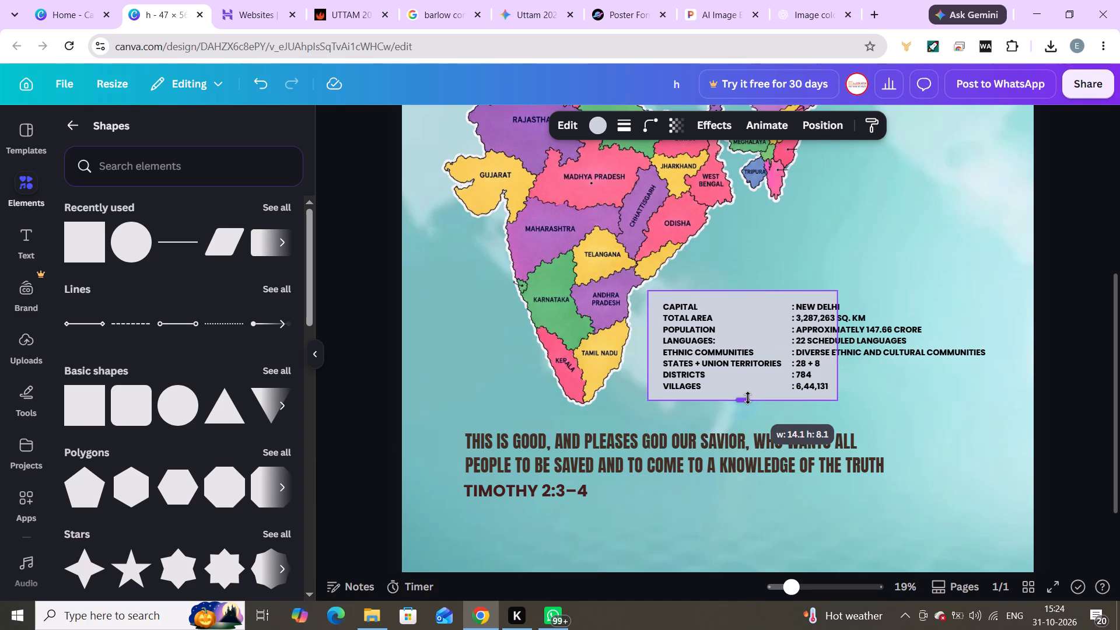
pyautogui.moveTo(748, 398); pyautogui.dragTo(748, 400)
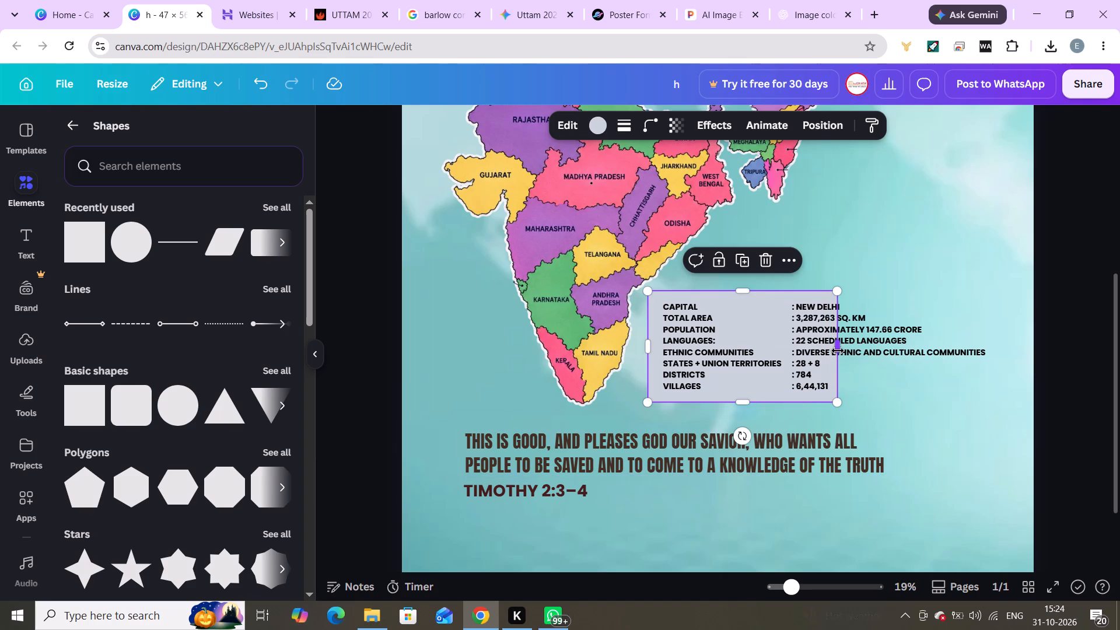
pyautogui.moveTo(838, 351); pyautogui.dragTo(999, 344)
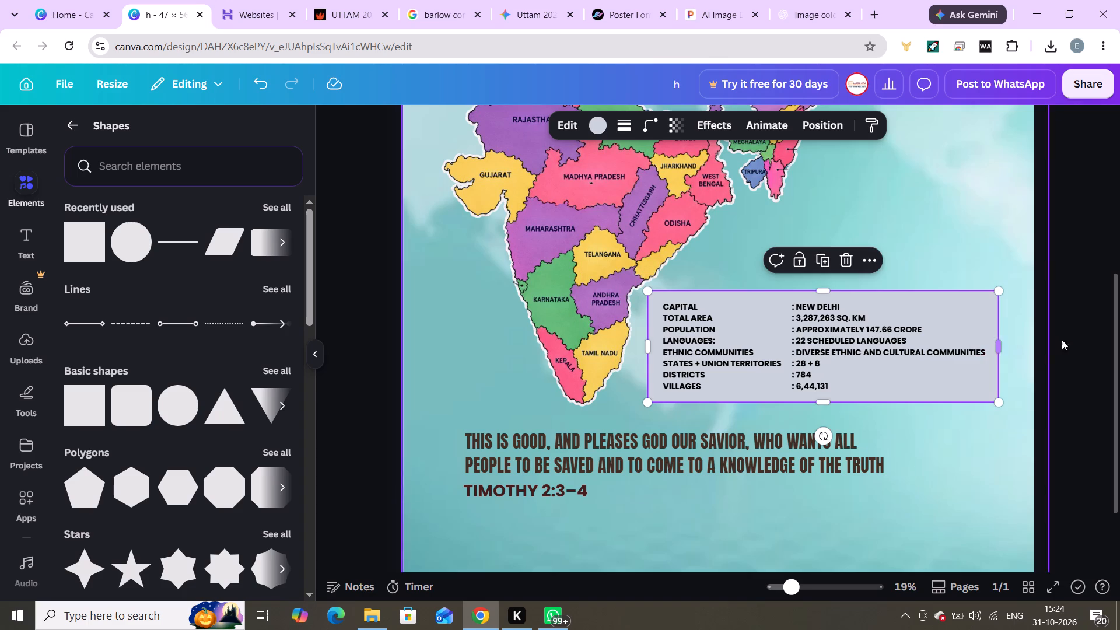
pyautogui.click(1073, 337)
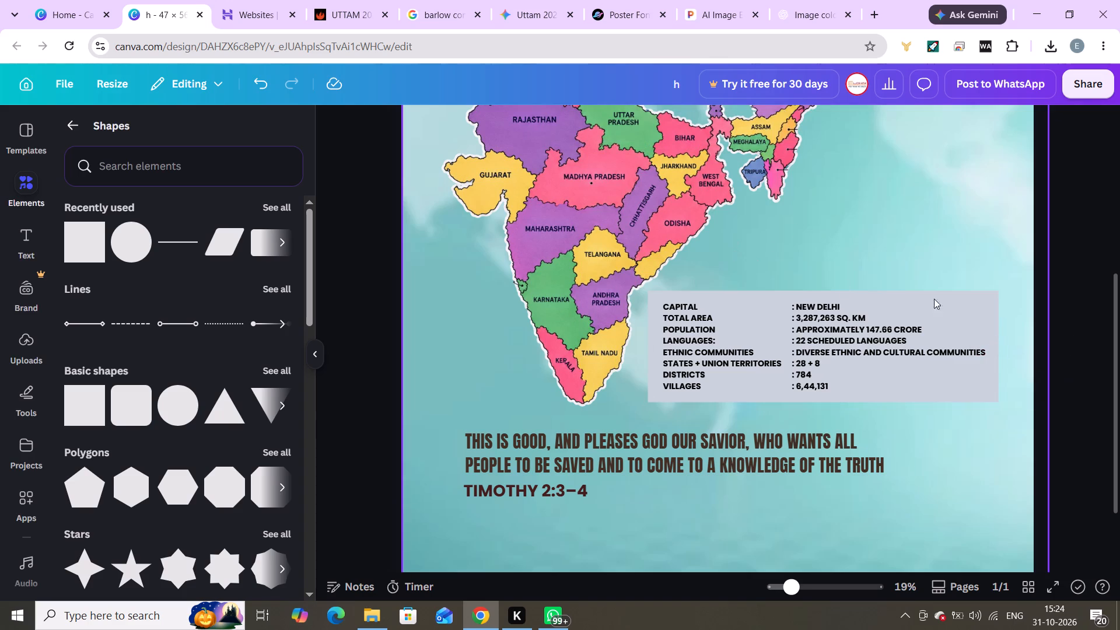
# Fill the panel behind the India facts with solid white, #FFFFFF.
pyautogui.click(952, 299)
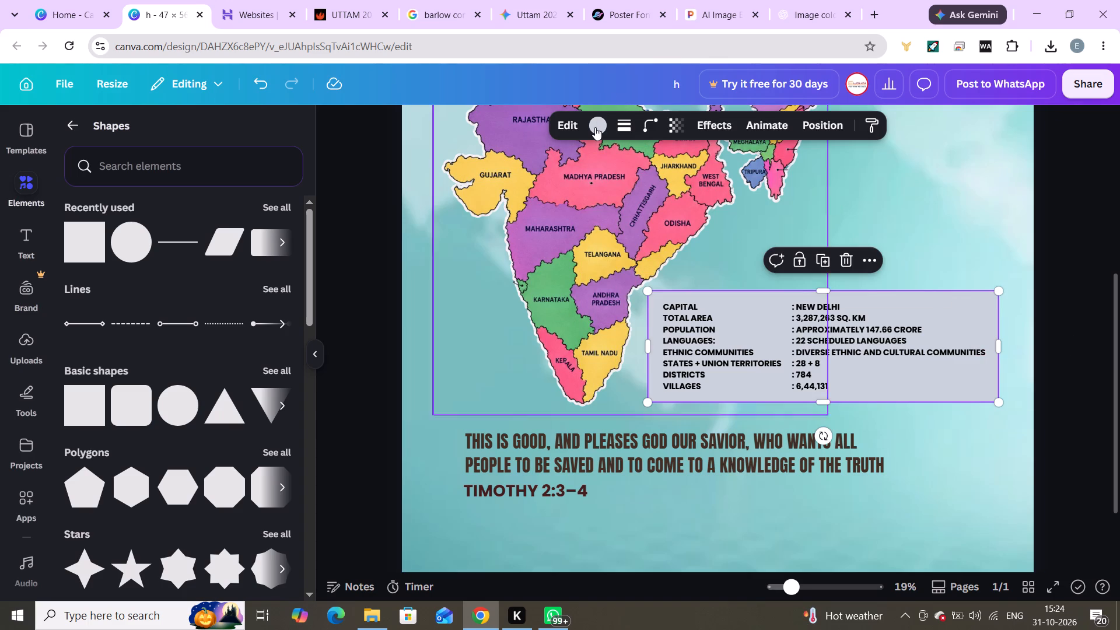
pyautogui.click(595, 127)
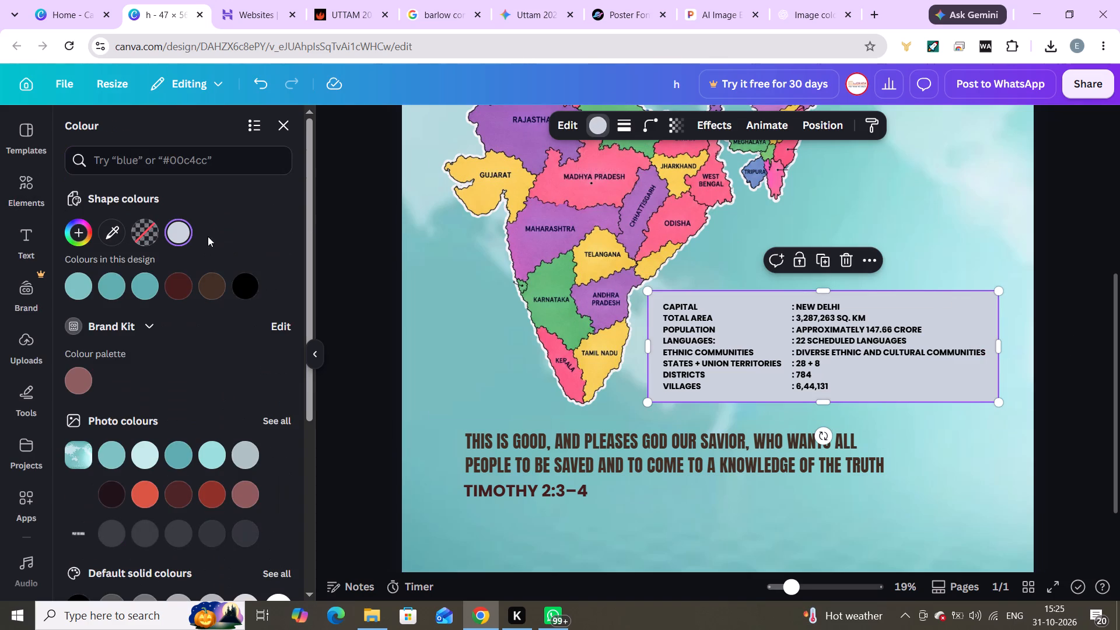
pyautogui.click(71, 232)
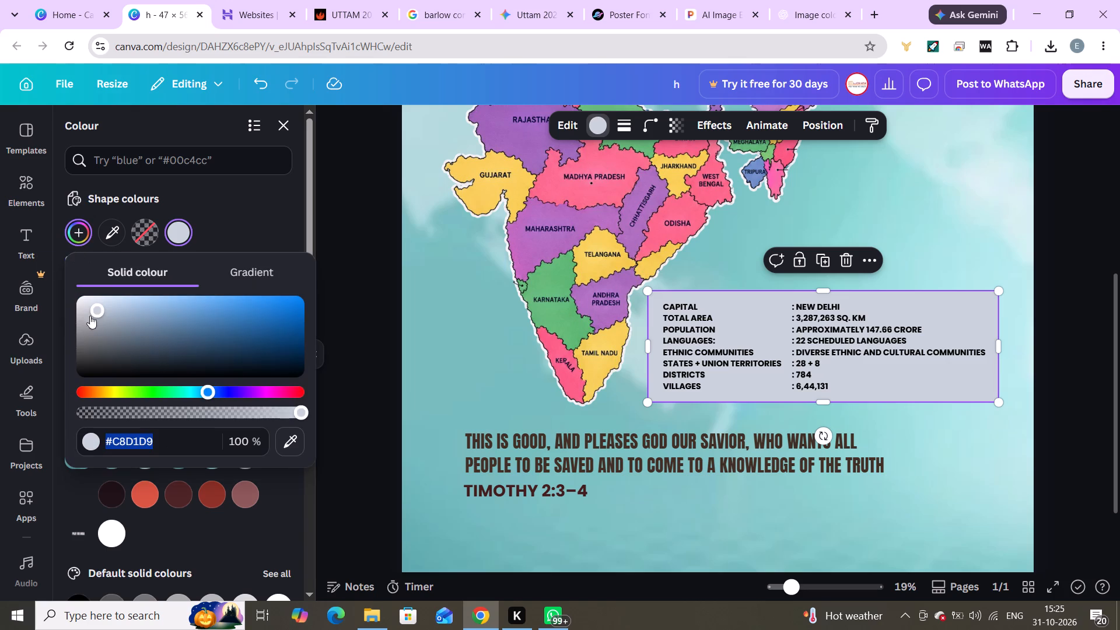
pyautogui.moveTo(89, 316); pyautogui.dragTo(69, 276)
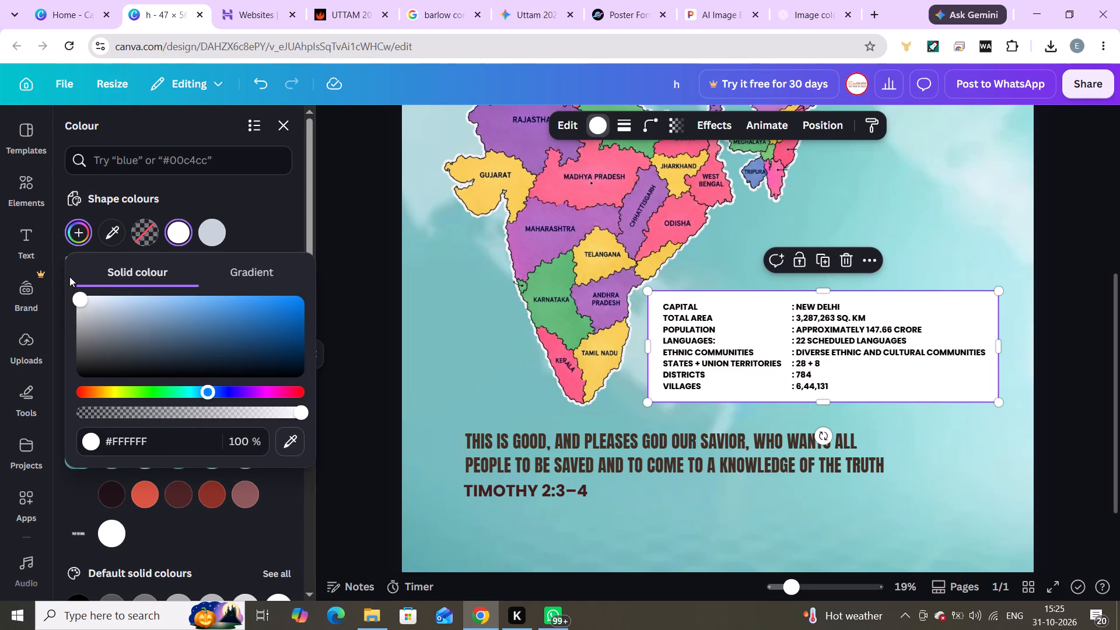
pyautogui.click(1070, 408)
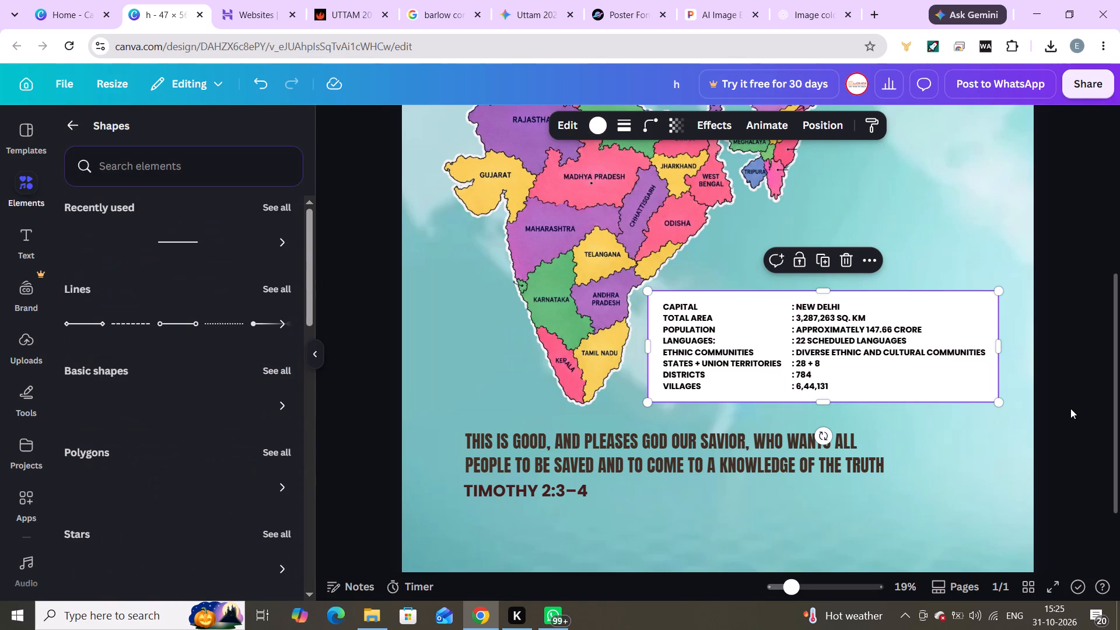
pyautogui.click(1070, 408)
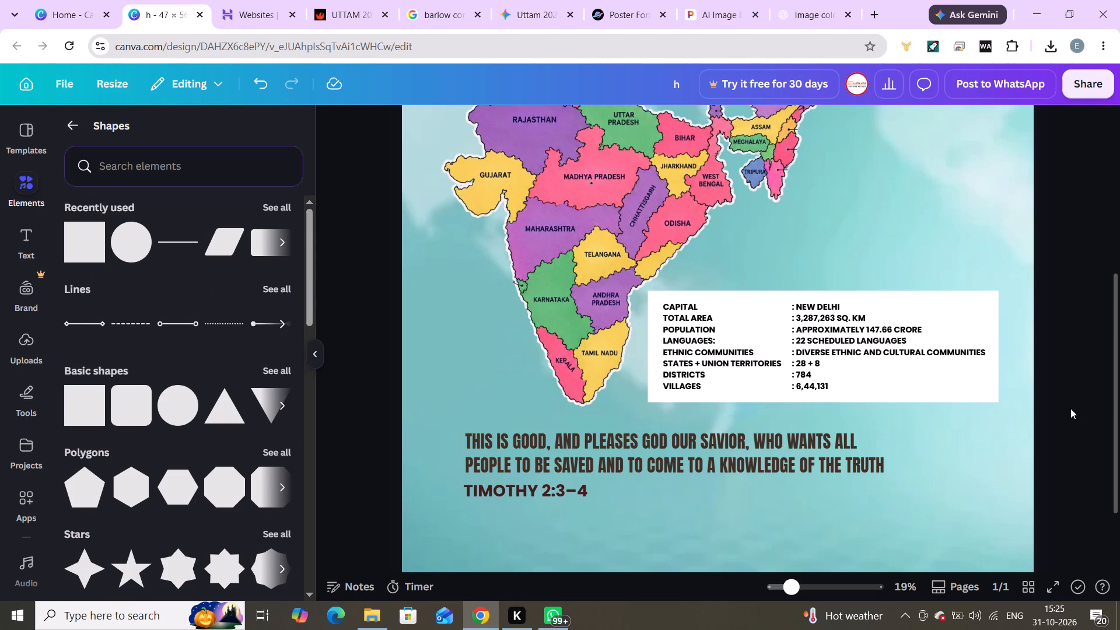
pyautogui.click(1056, 397)
# Change the font of the grouped India facts text to Montserrat.
pyautogui.click(701, 320)
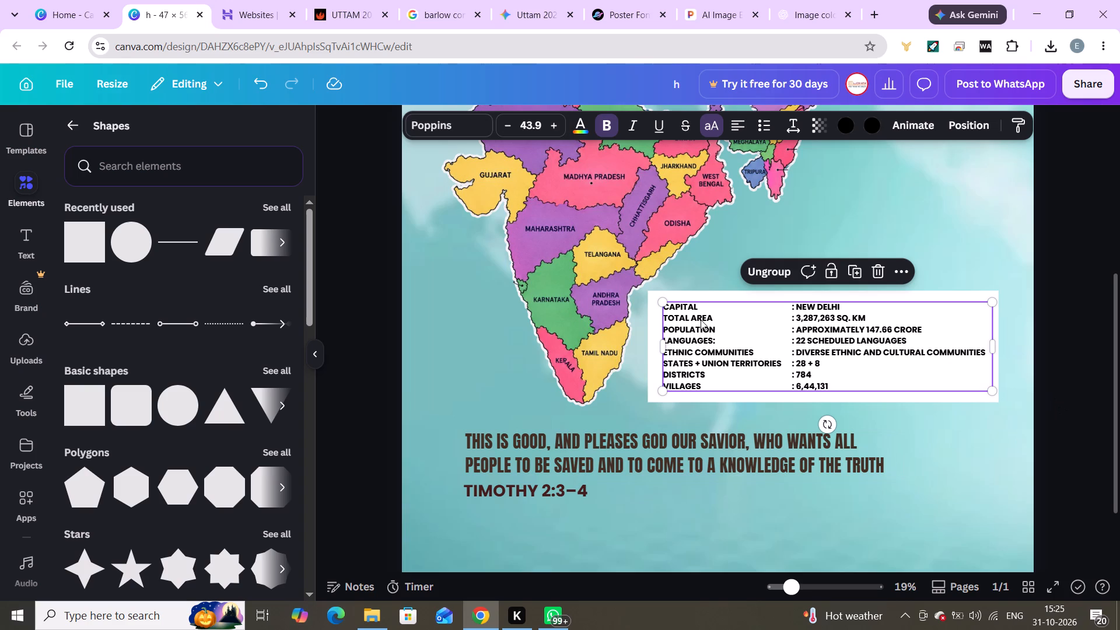
pyautogui.click(426, 124)
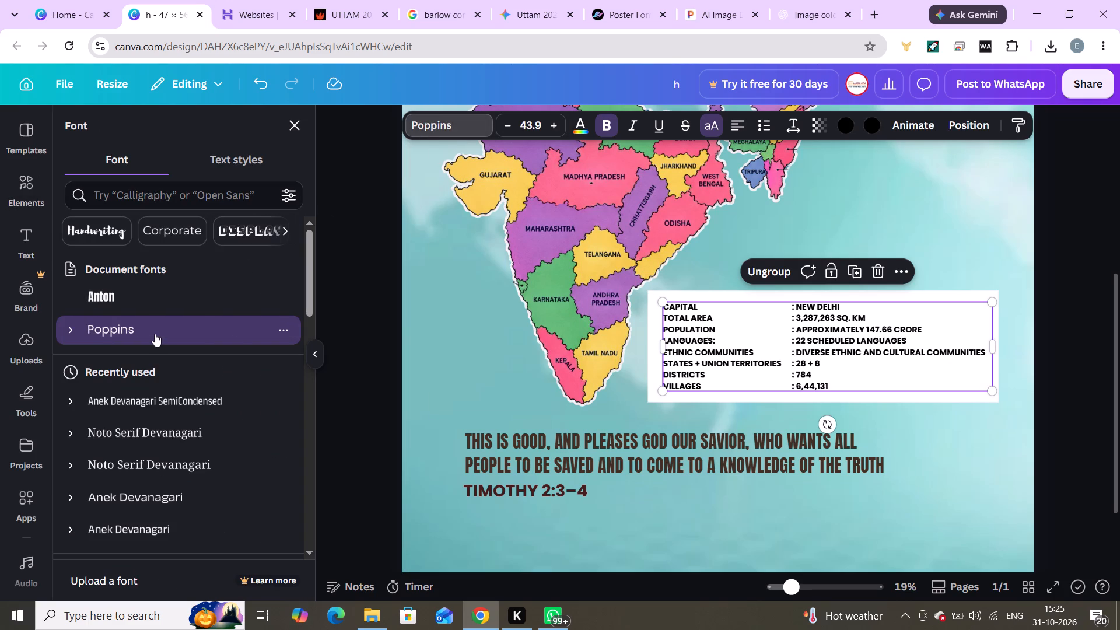
pyautogui.click(184, 206)
pyautogui.write('mon')
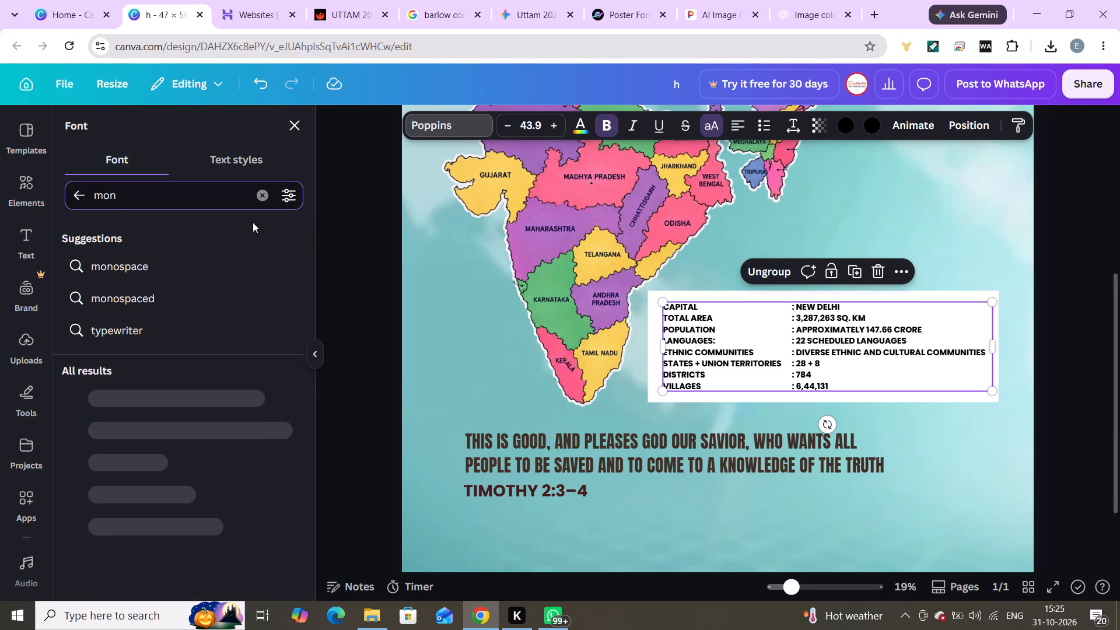
pyautogui.press('t')
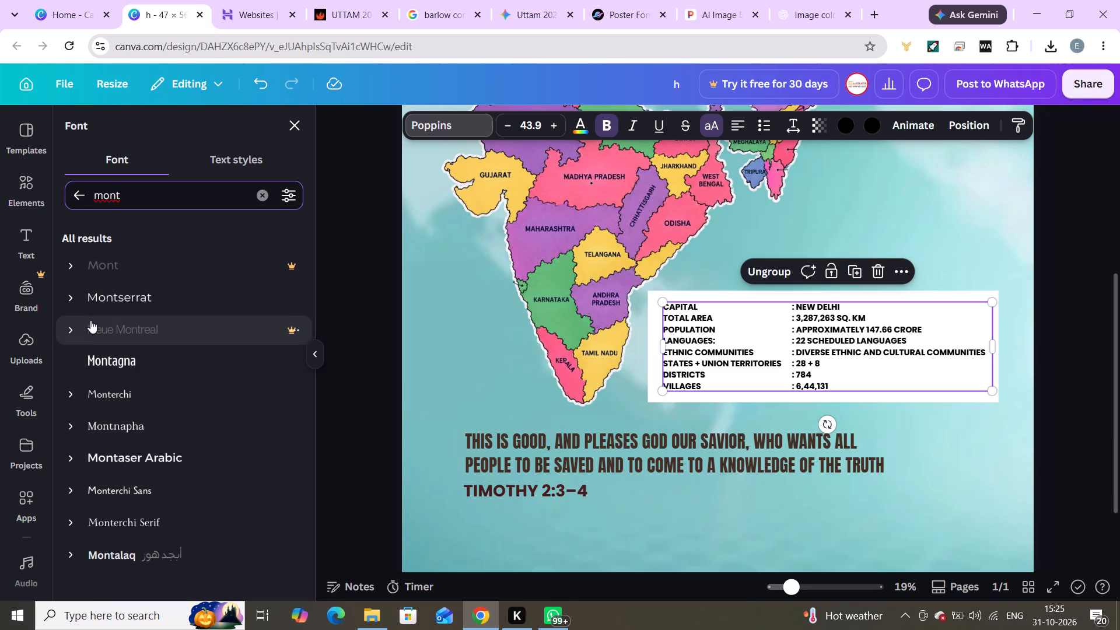
pyautogui.click(116, 302)
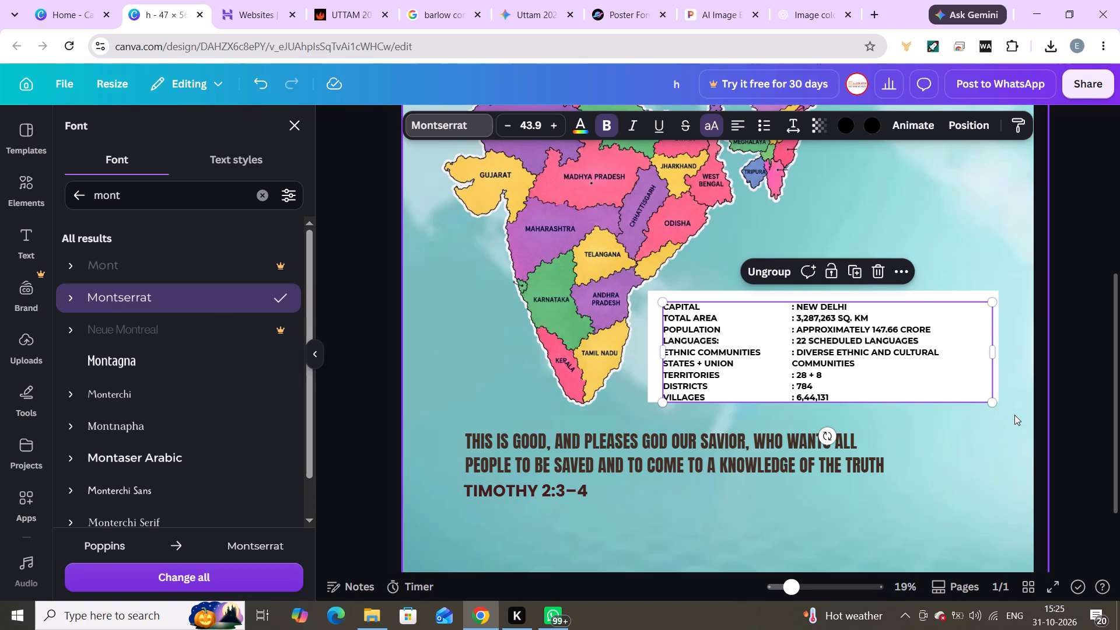
# Widen the facts group so each entry fits on one line, and scale it down to about 25 in wide at font size 42.2.
pyautogui.moveTo(996, 350); pyautogui.dragTo(999, 350)
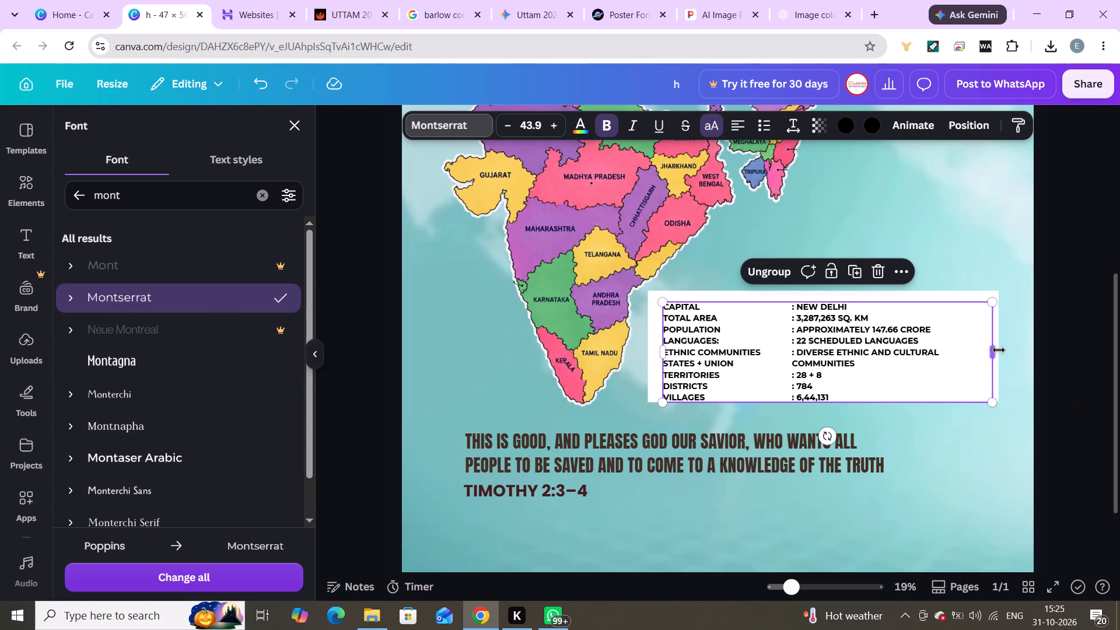
pyautogui.moveTo(999, 350); pyautogui.dragTo(1016, 349)
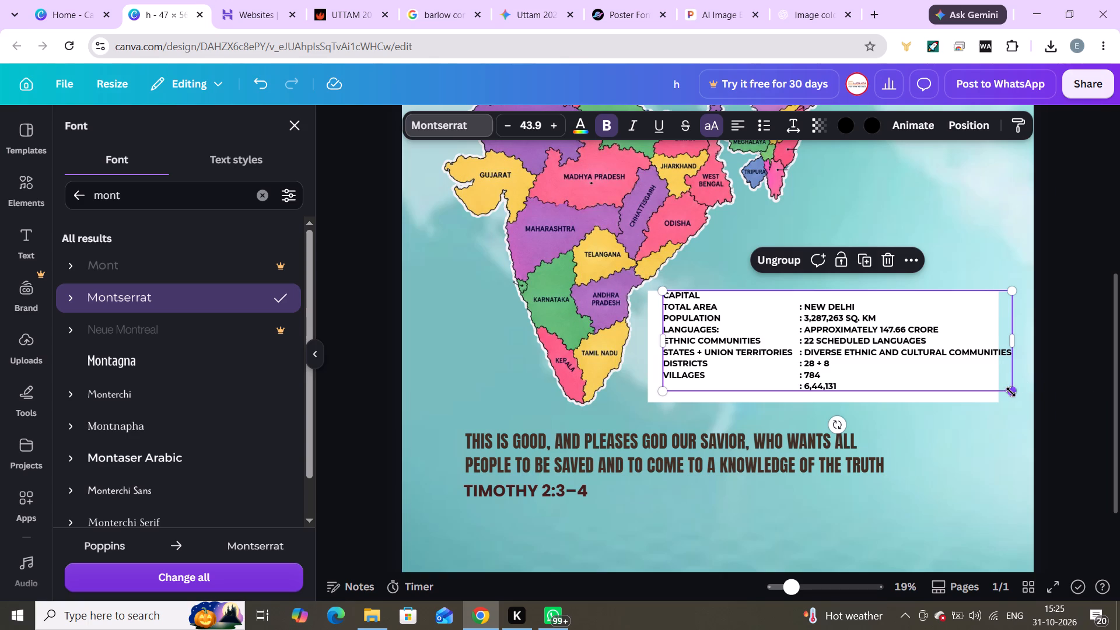
pyautogui.moveTo(1014, 392); pyautogui.dragTo(1000, 390)
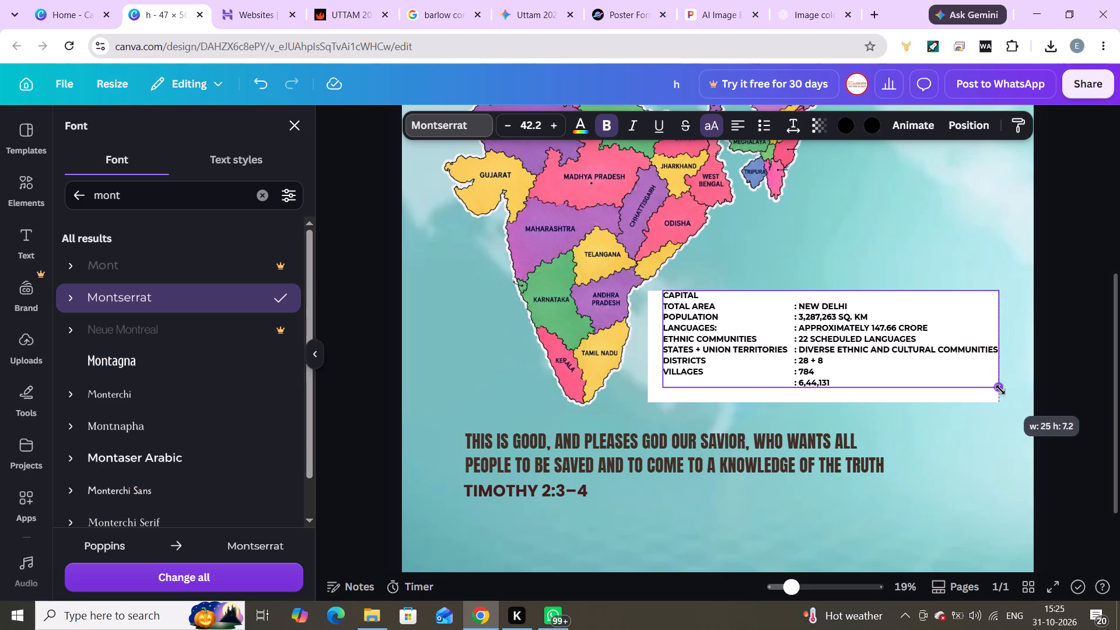
pyautogui.click(1056, 365)
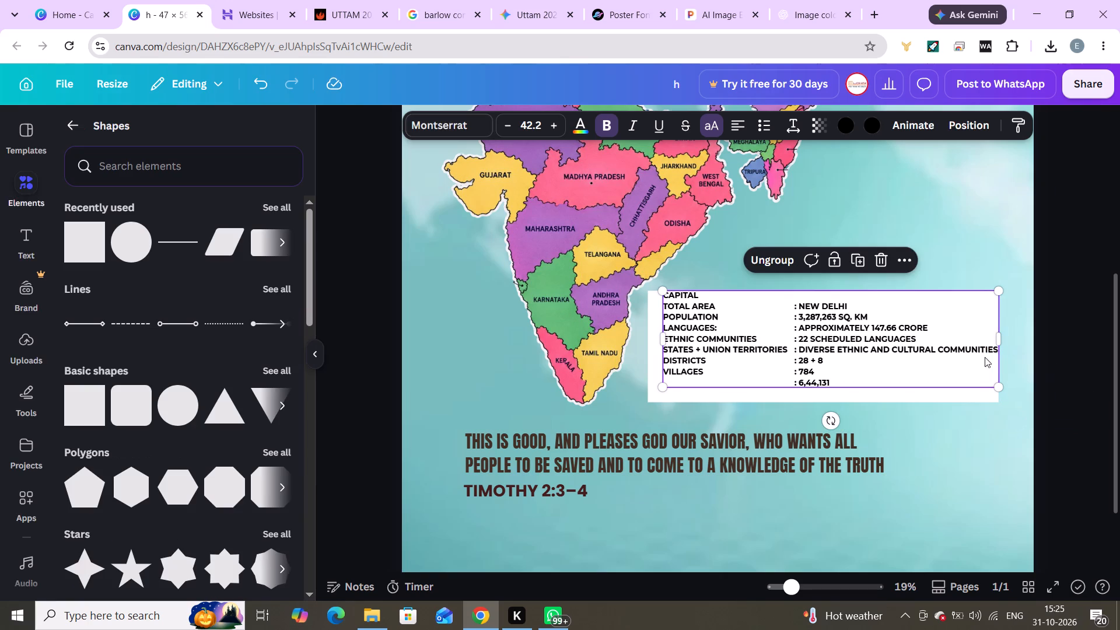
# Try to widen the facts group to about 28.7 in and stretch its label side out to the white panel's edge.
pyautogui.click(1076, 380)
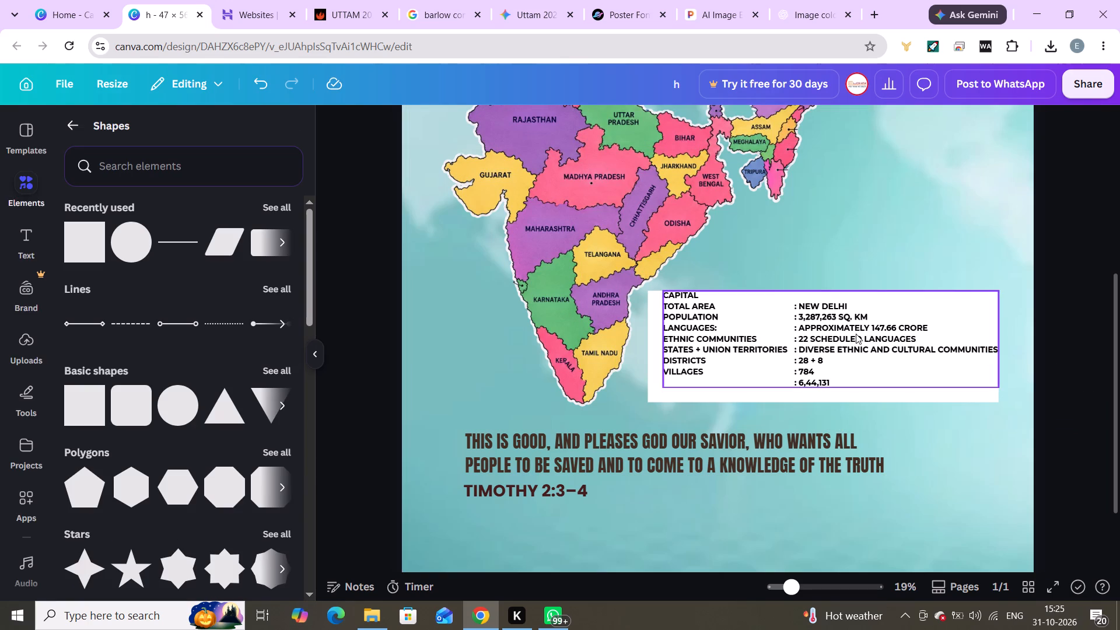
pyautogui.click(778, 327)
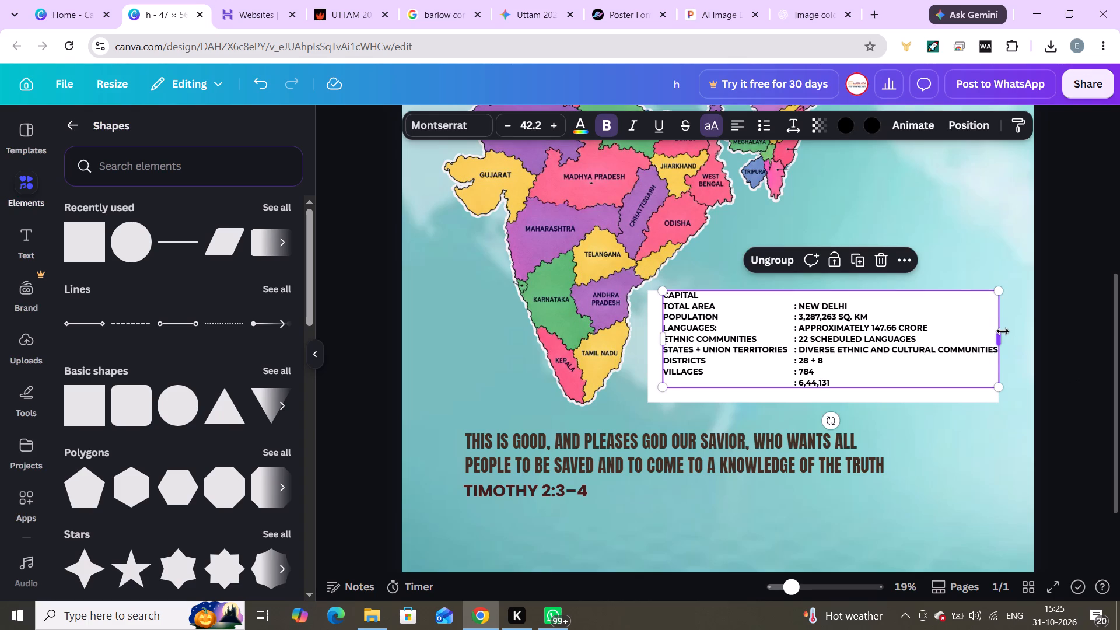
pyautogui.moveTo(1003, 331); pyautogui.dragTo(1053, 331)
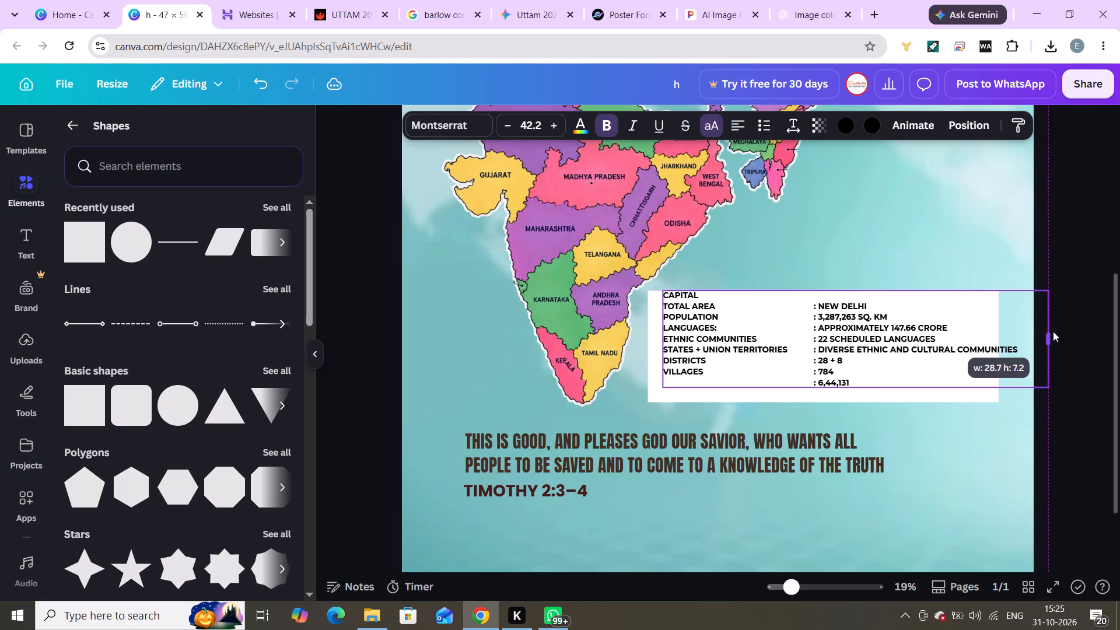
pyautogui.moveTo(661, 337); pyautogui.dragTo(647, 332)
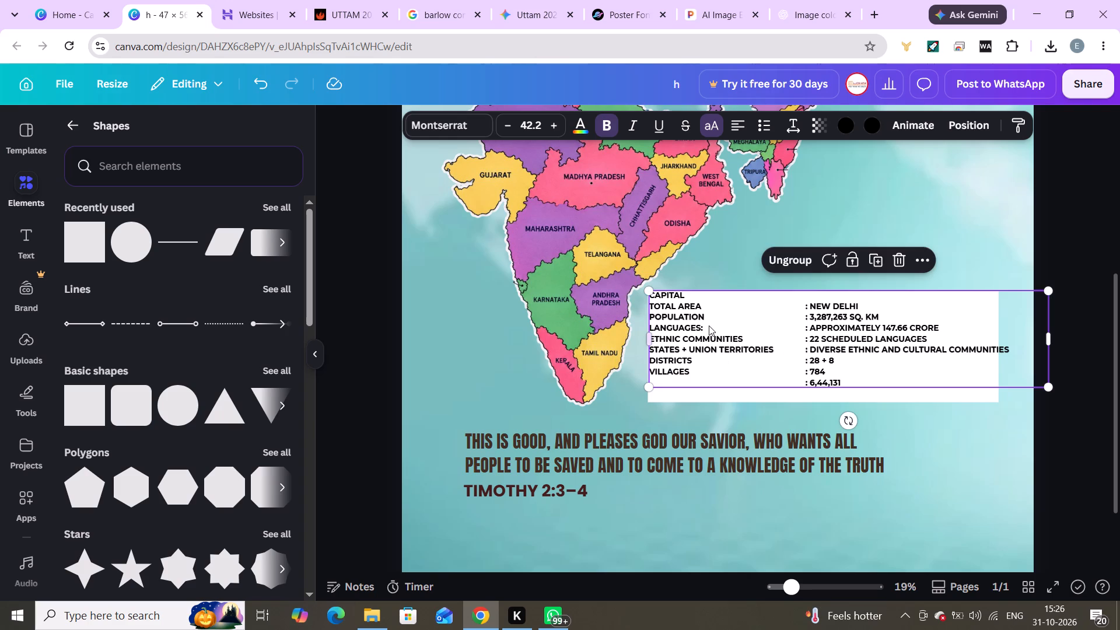
# Undo the recent widening, scaling and repositioning of the facts group, back to font size 43.9 with the longer entries wrapped.
pyautogui.hotkey('ctrl', 'z')
pyautogui.hotkey('ctrl', 'z')
pyautogui.hotkey('ctrl', 'z')
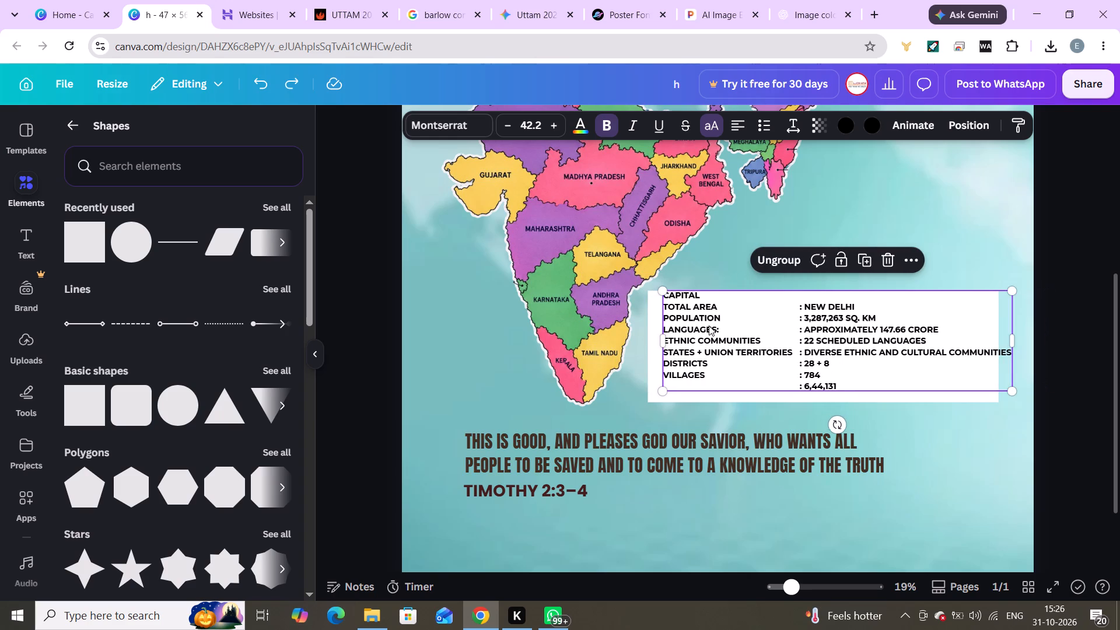
pyautogui.hotkey('ctrl', 'z')
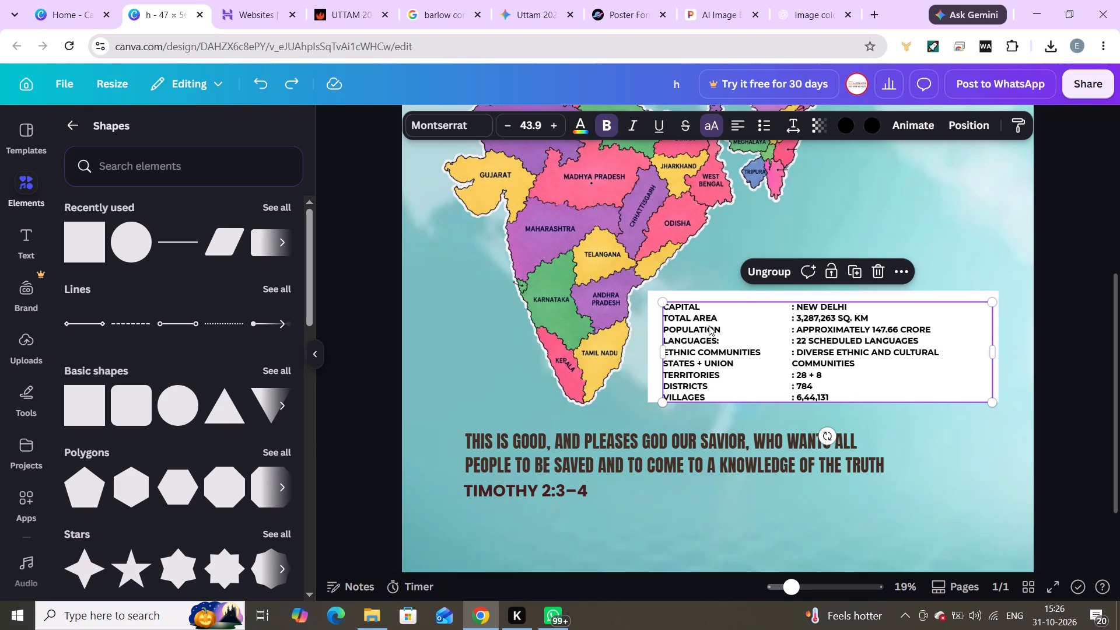
pyautogui.click(1066, 344)
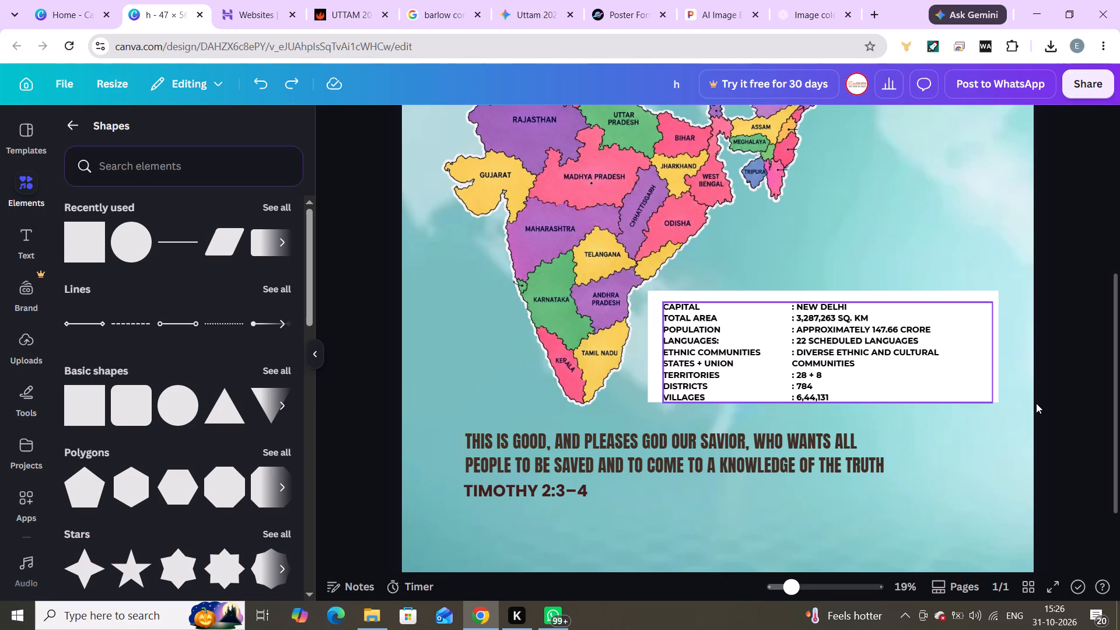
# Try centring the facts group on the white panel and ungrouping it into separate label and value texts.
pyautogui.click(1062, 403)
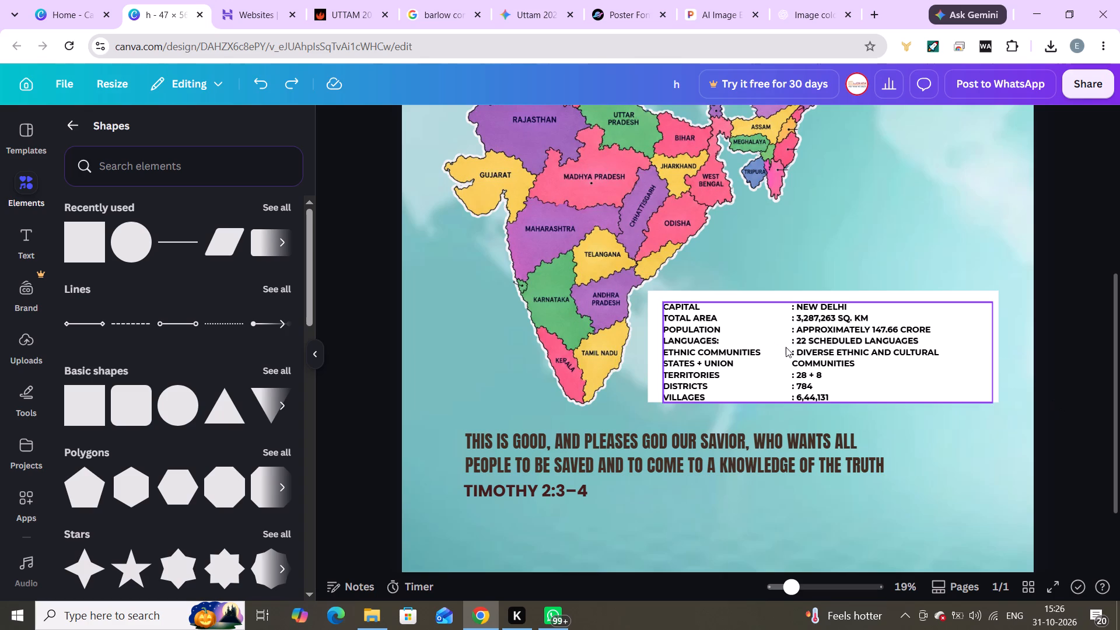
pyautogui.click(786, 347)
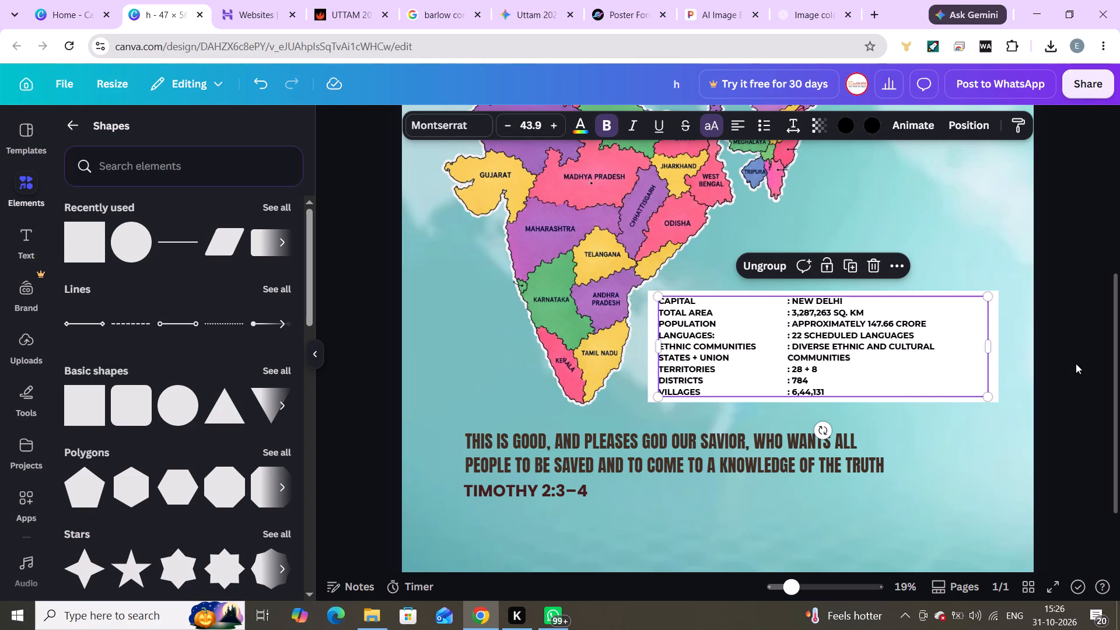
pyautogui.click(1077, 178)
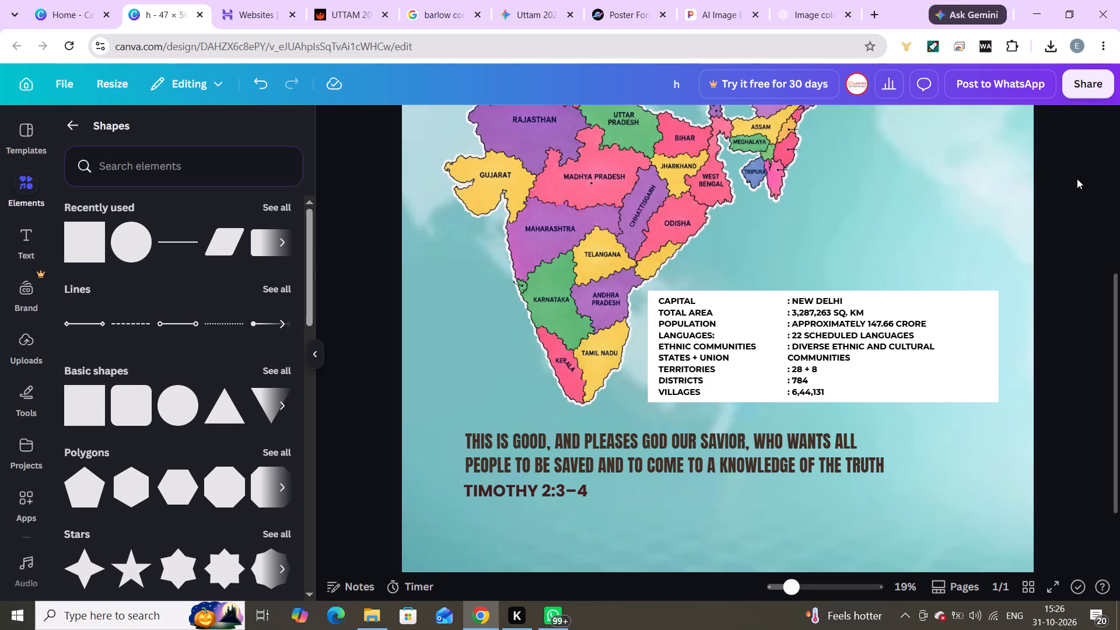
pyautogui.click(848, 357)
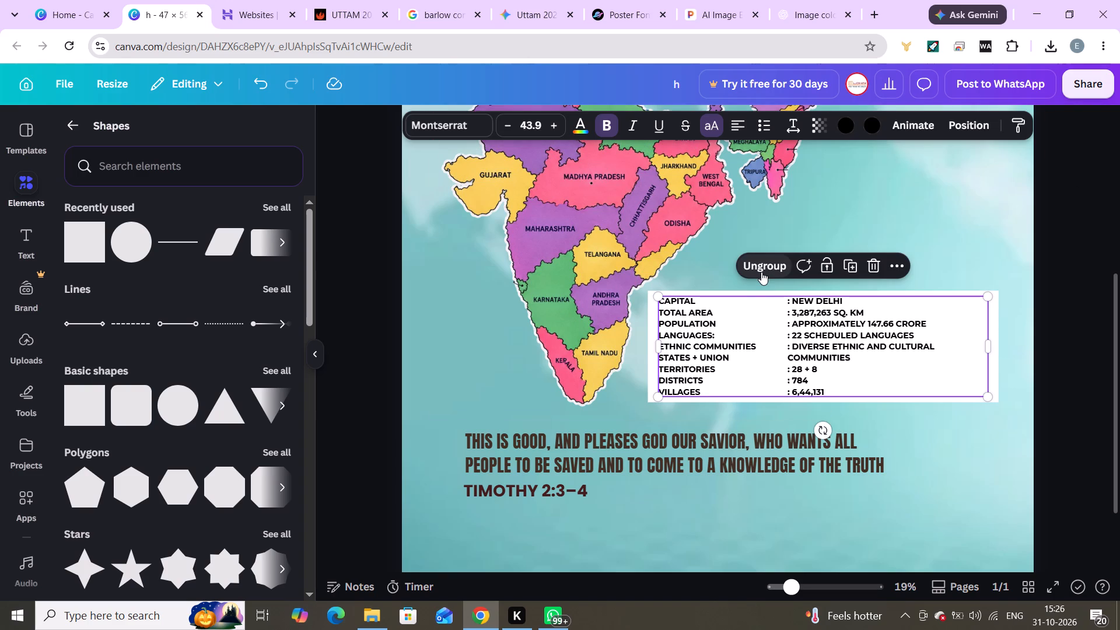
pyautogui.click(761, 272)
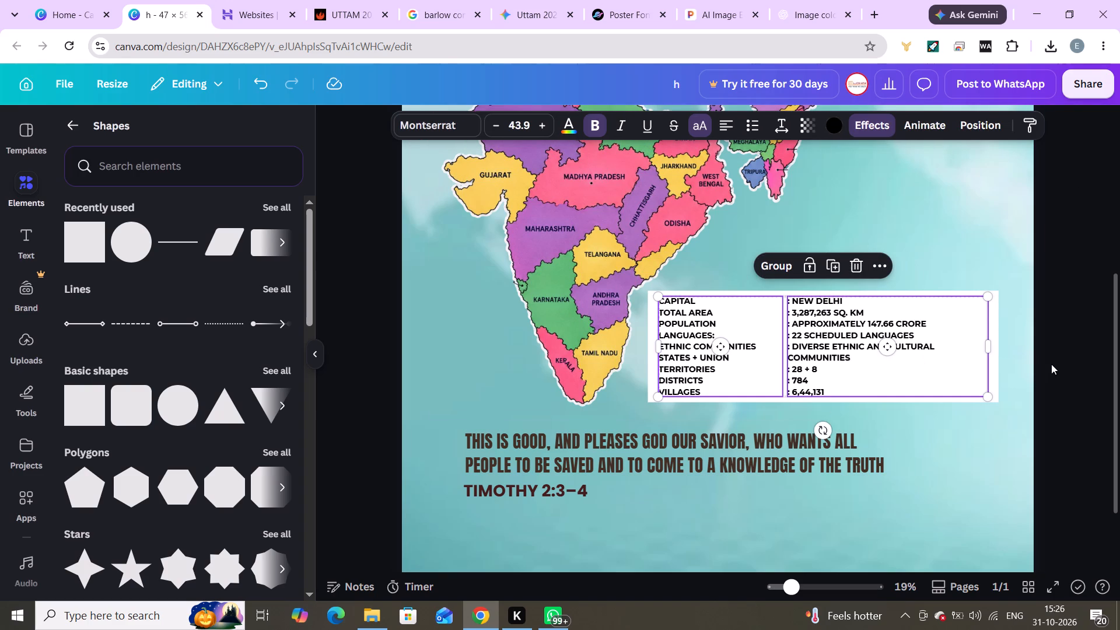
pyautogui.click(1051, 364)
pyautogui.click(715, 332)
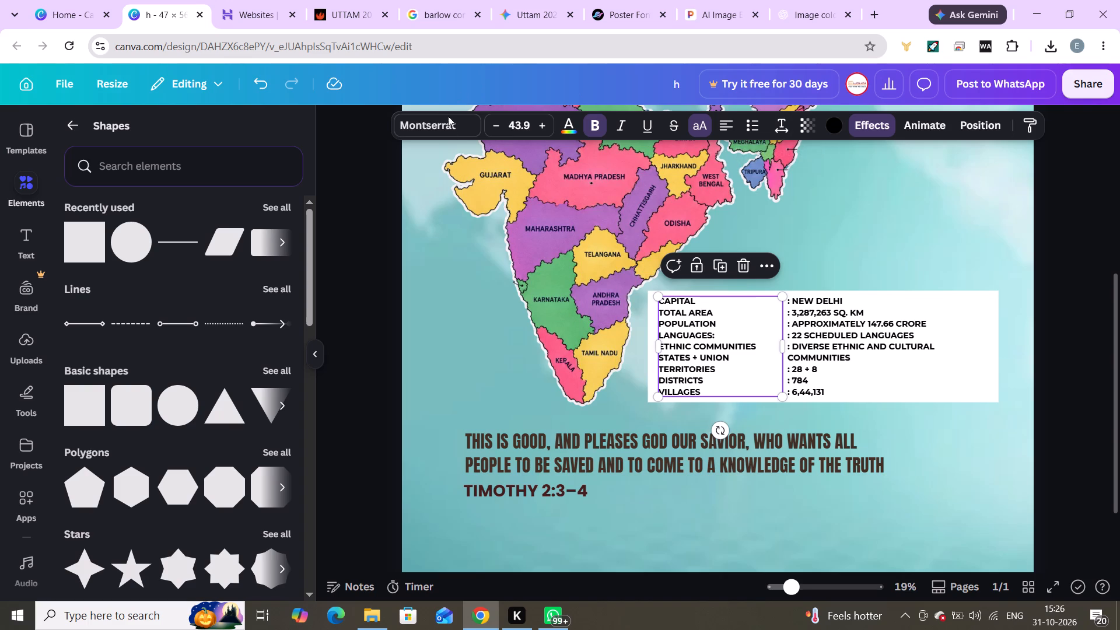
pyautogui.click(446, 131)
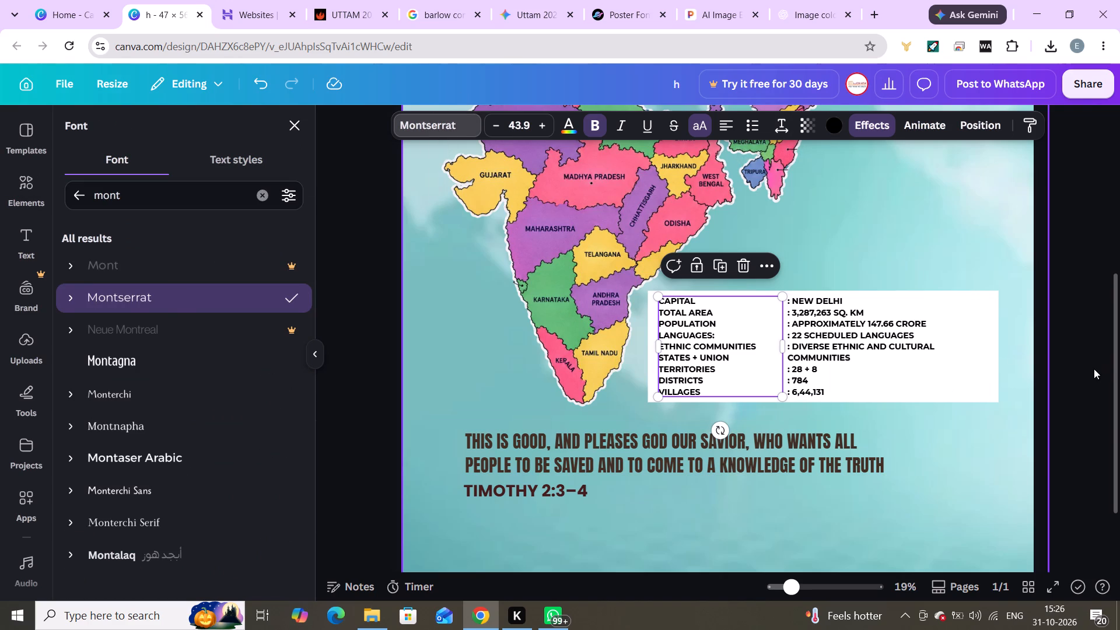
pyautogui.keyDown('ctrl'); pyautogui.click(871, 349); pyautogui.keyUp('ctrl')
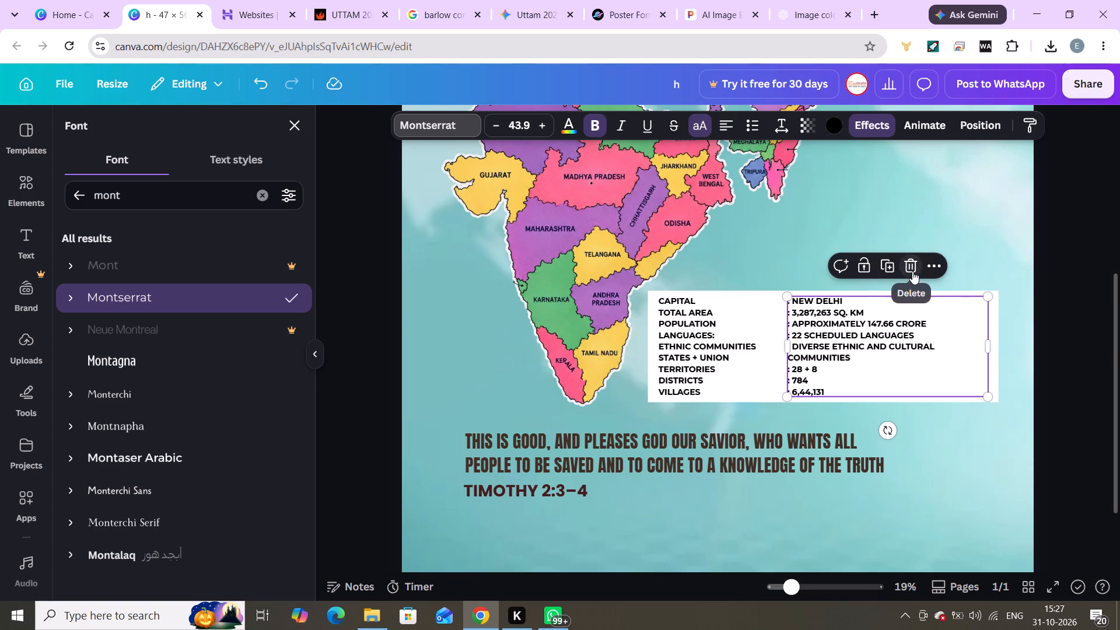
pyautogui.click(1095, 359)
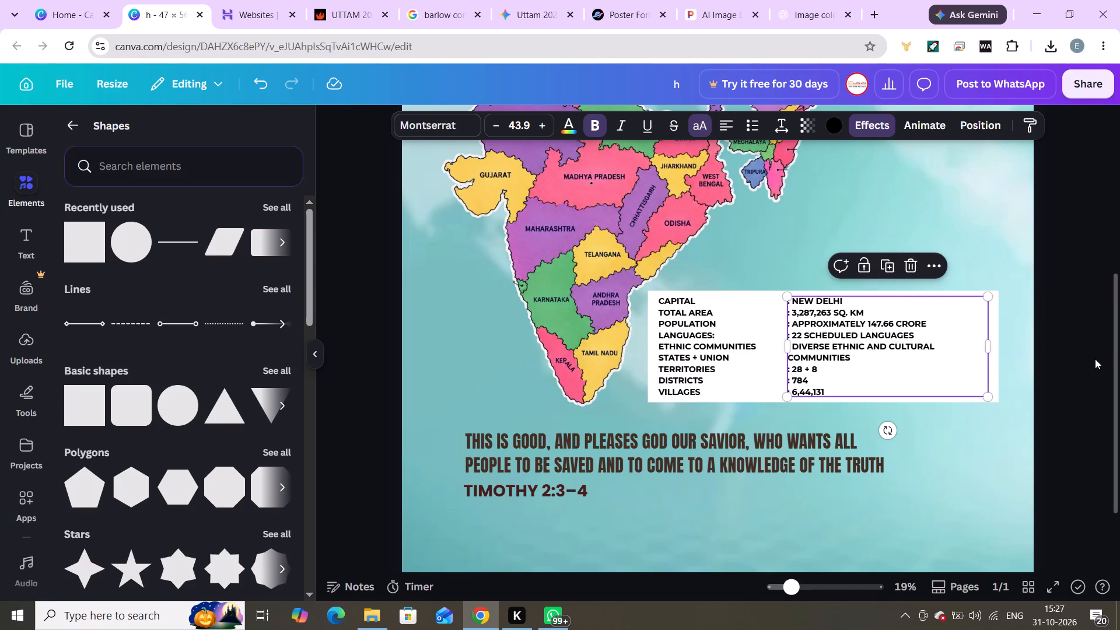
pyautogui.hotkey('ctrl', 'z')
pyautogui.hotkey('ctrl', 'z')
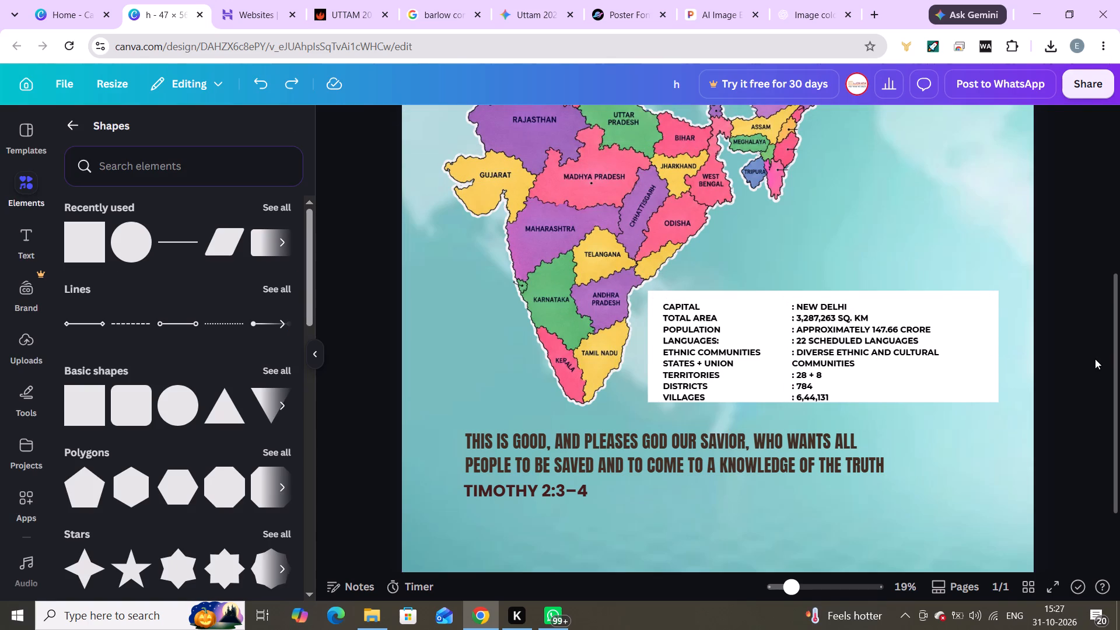
# Move the grouped India facts text so it sits centred on the white panel.
pyautogui.moveTo(910, 360); pyautogui.dragTo(910, 351)
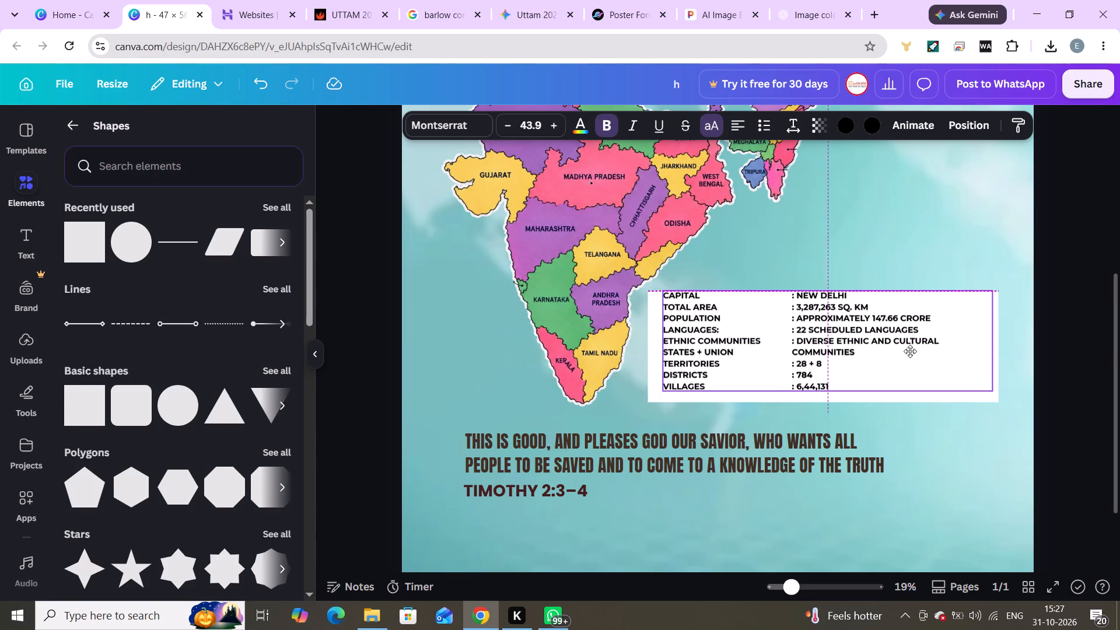
pyautogui.moveTo(910, 351); pyautogui.dragTo(907, 355)
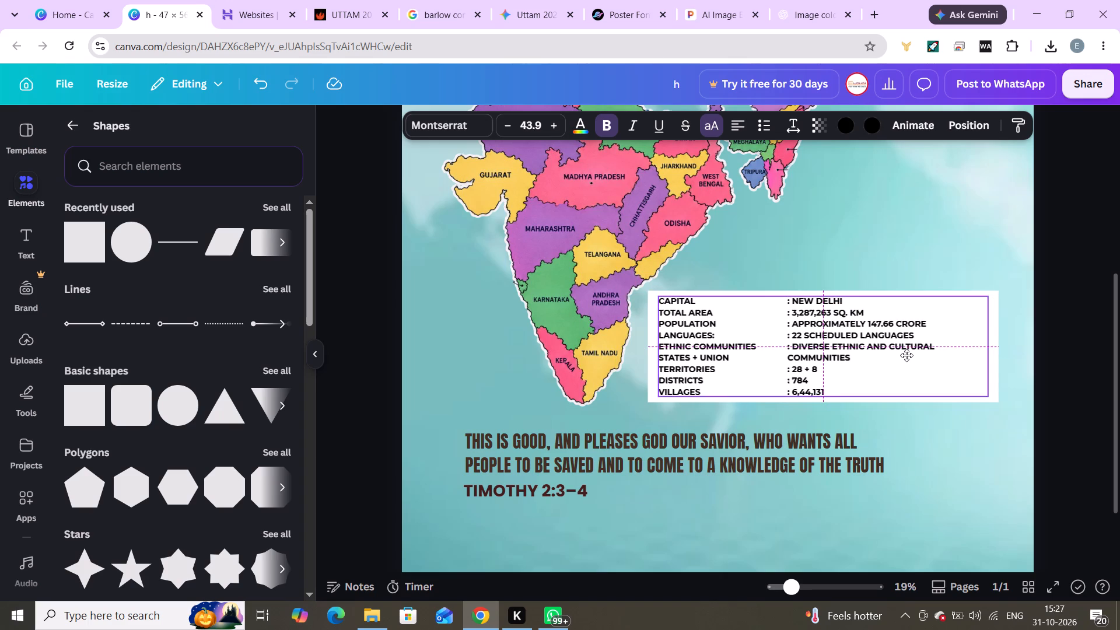
pyautogui.moveTo(907, 355); pyautogui.dragTo(905, 355)
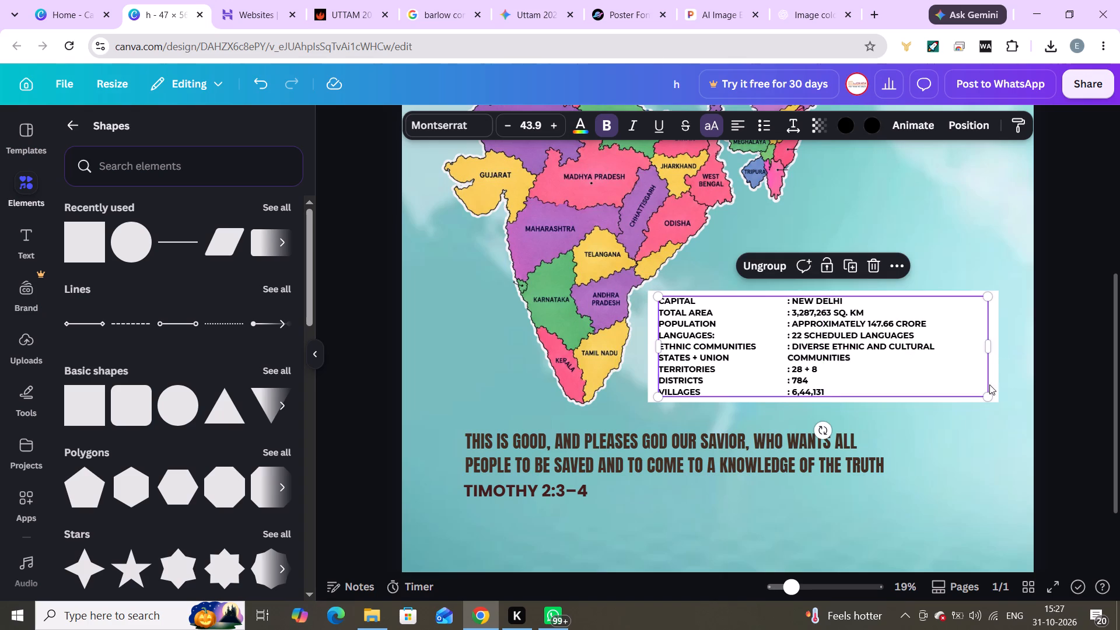
pyautogui.click(1035, 378)
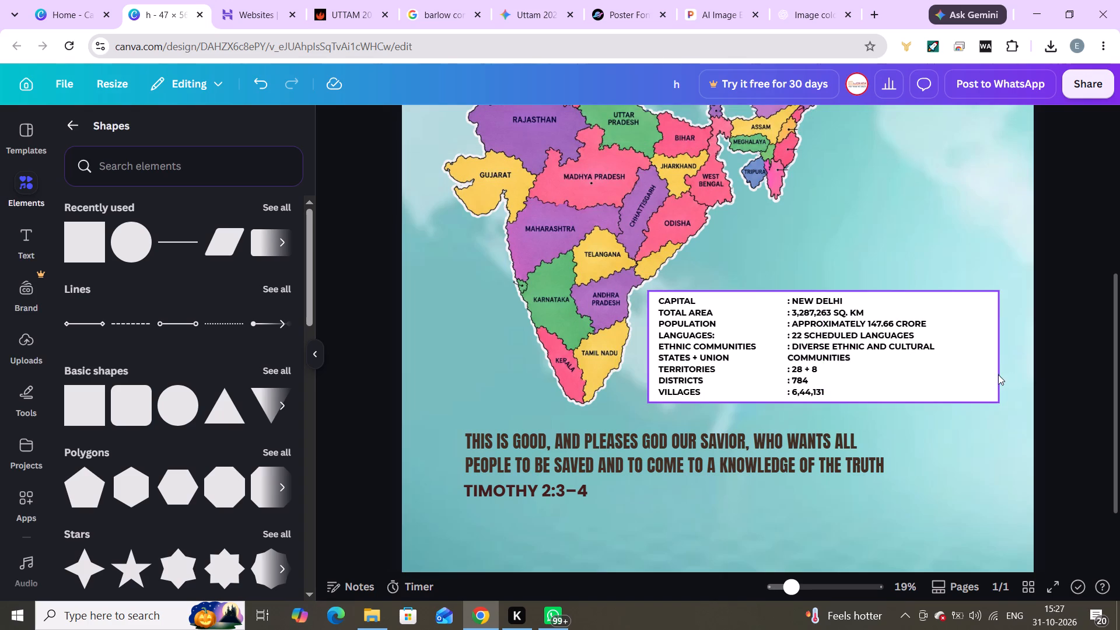
# Resize the white panel to about 22.3 × 9.1 in, adding room above and below the facts and trimming the empty space beside the values.
pyautogui.click(992, 373)
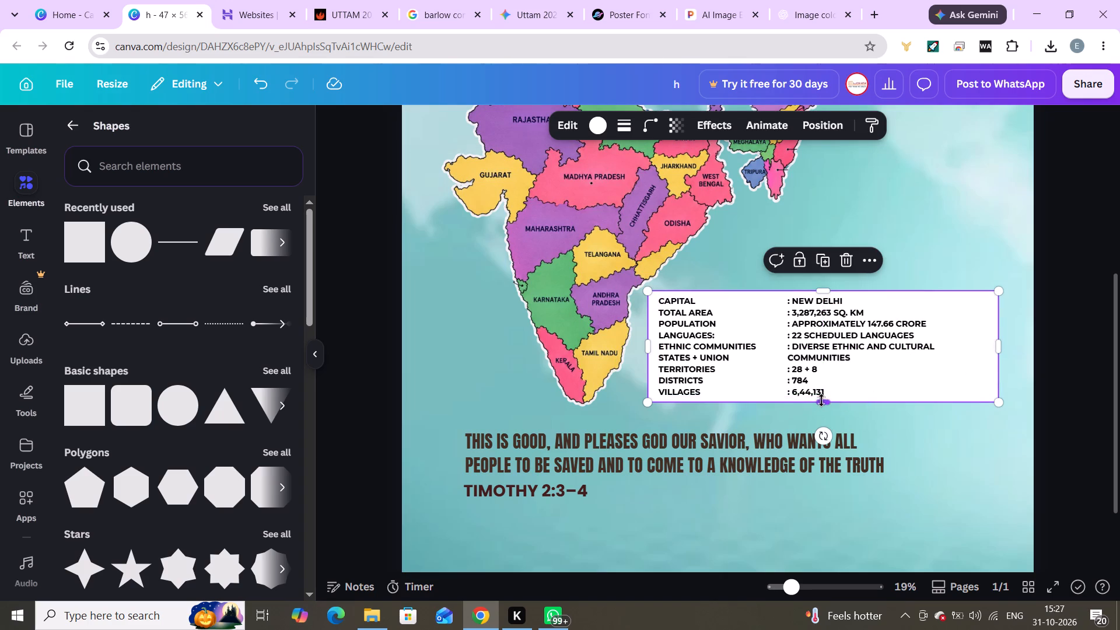
pyautogui.moveTo(821, 402); pyautogui.dragTo(821, 408)
pyautogui.click(823, 288)
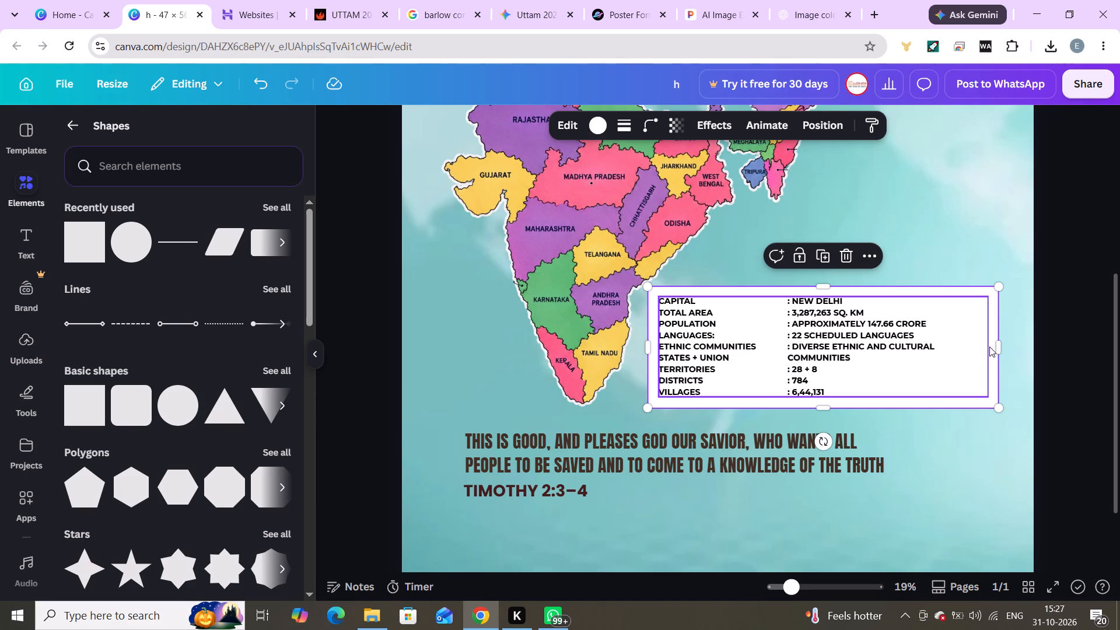
pyautogui.moveTo(998, 345); pyautogui.dragTo(960, 345)
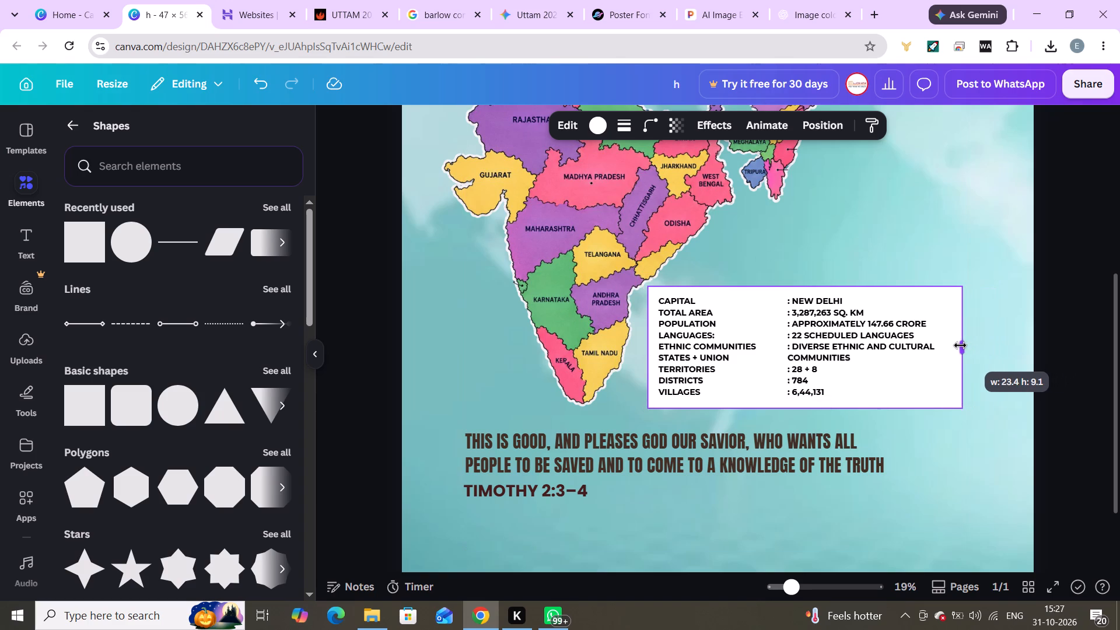
pyautogui.moveTo(960, 345); pyautogui.dragTo(947, 352)
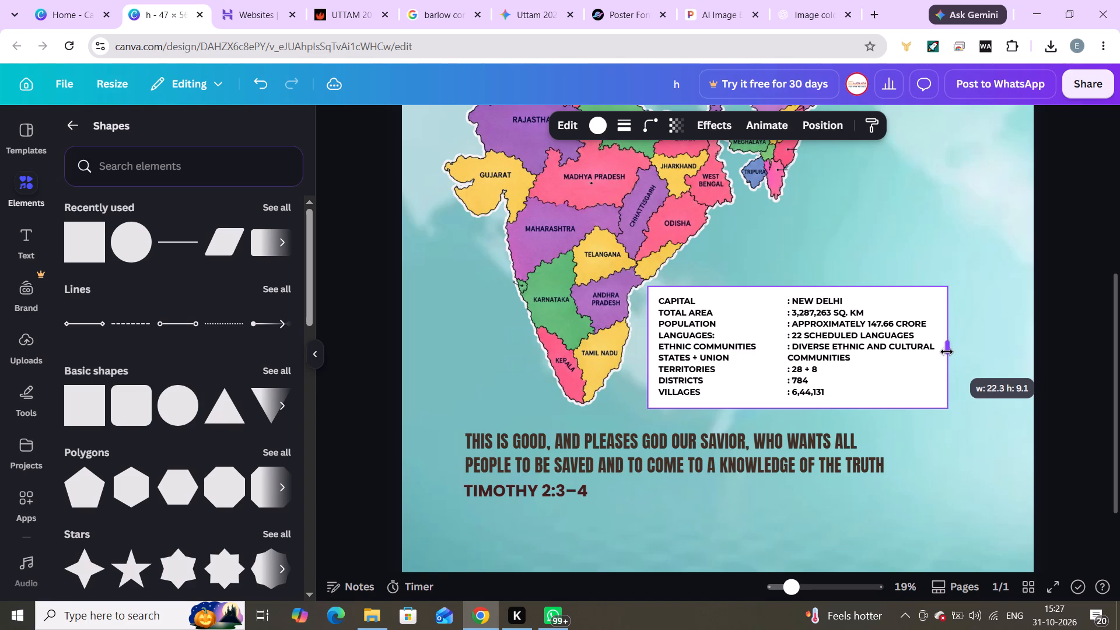
pyautogui.moveTo(947, 352); pyautogui.dragTo(946, 352)
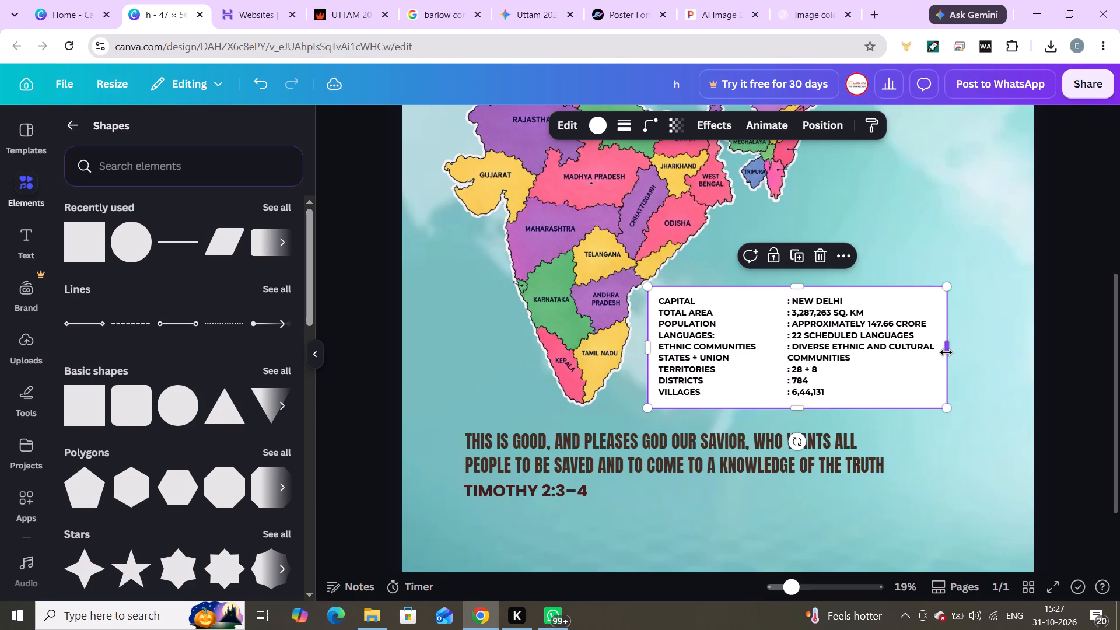
pyautogui.click(1098, 405)
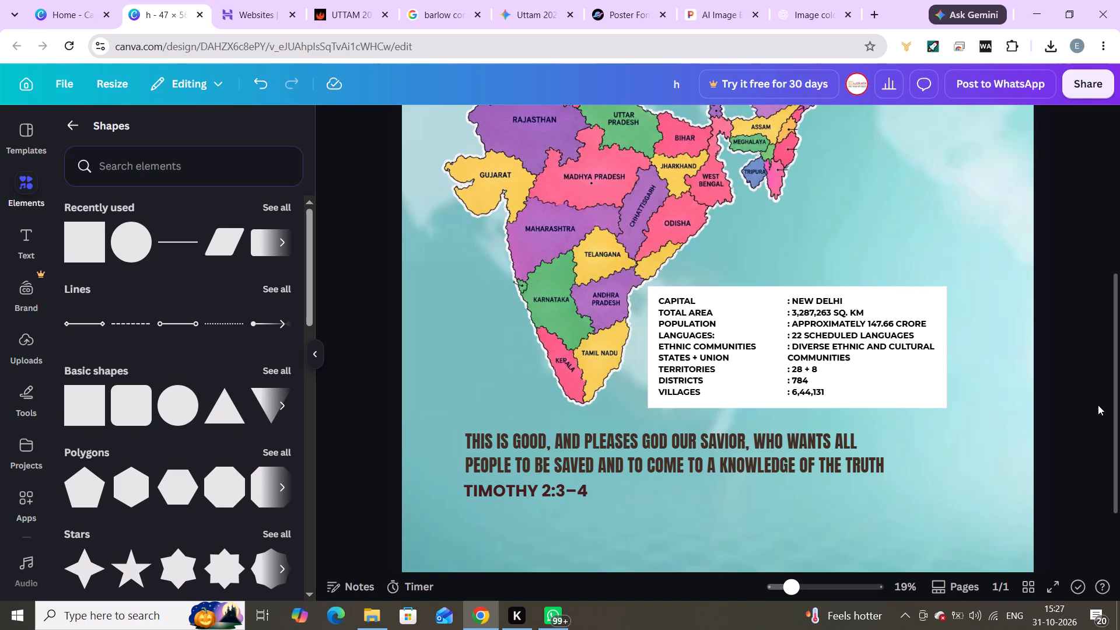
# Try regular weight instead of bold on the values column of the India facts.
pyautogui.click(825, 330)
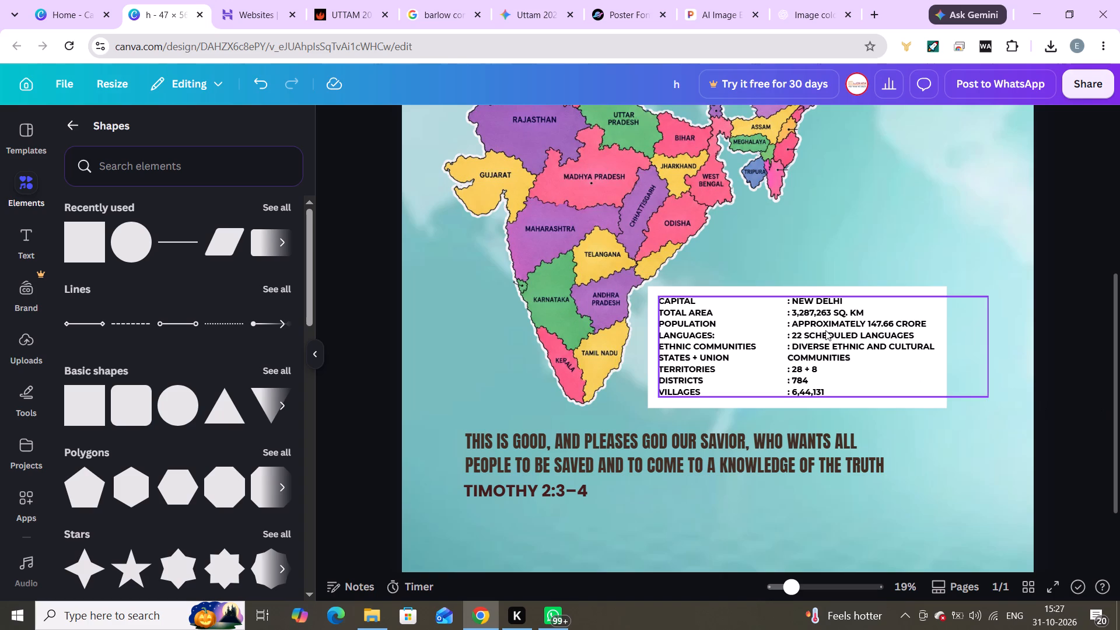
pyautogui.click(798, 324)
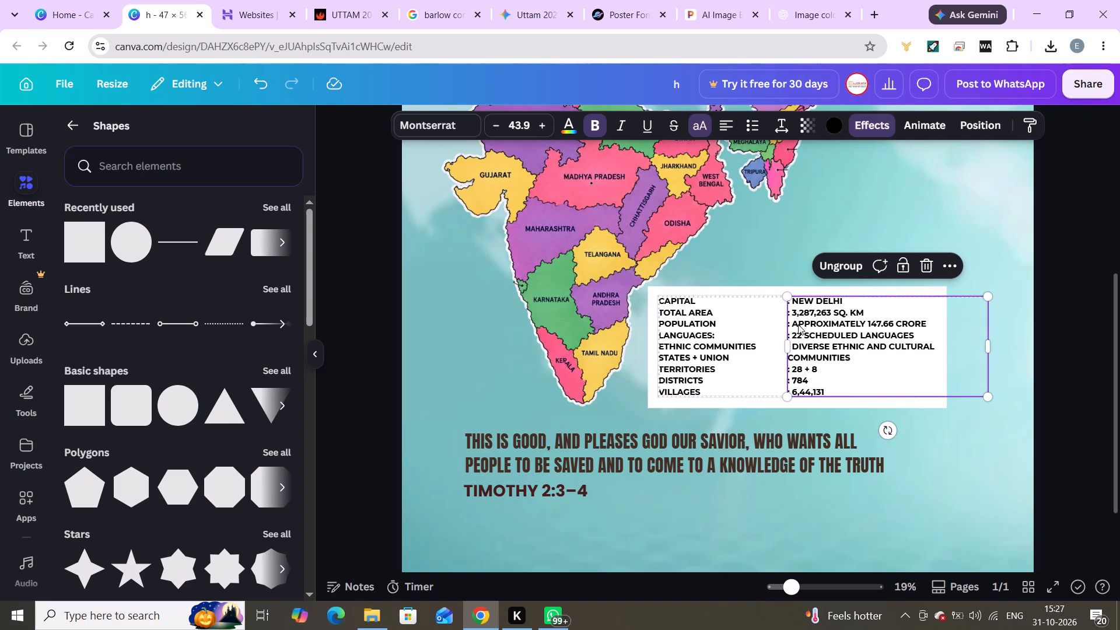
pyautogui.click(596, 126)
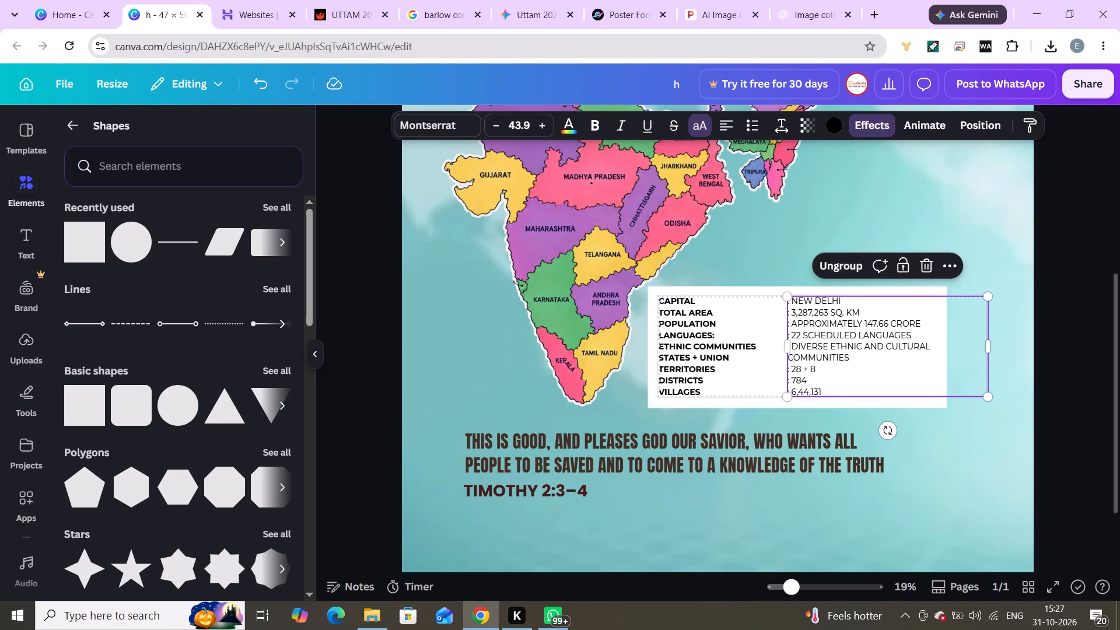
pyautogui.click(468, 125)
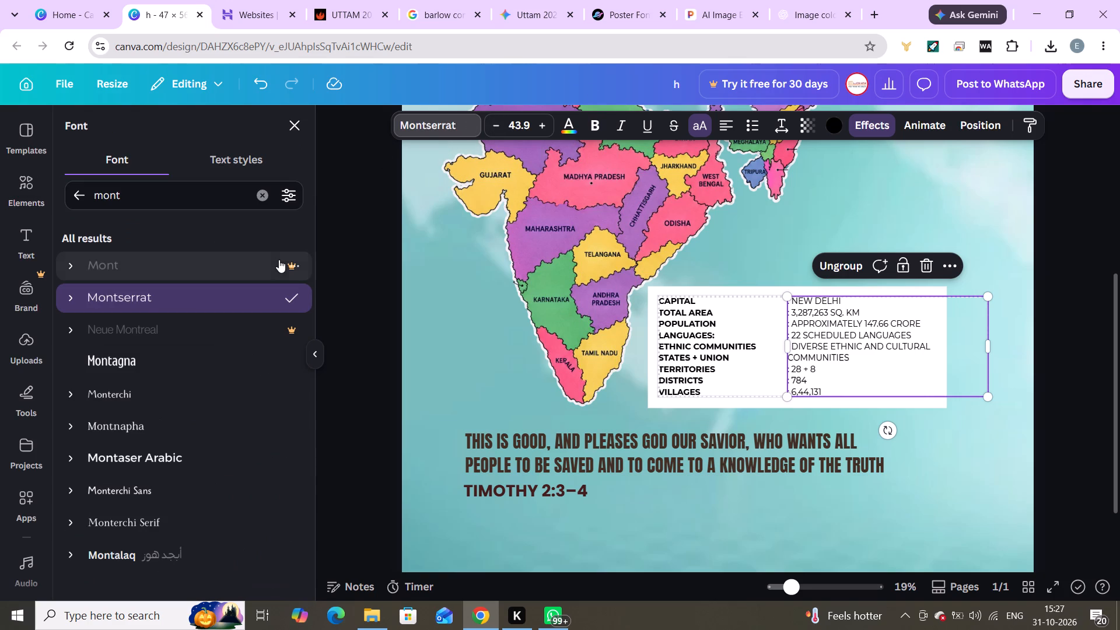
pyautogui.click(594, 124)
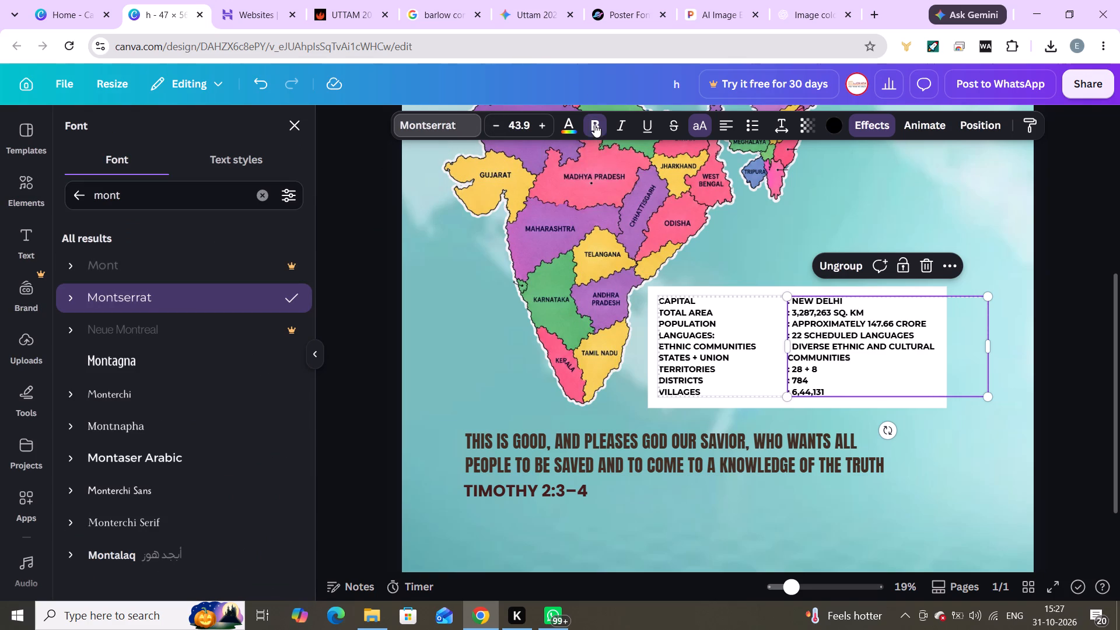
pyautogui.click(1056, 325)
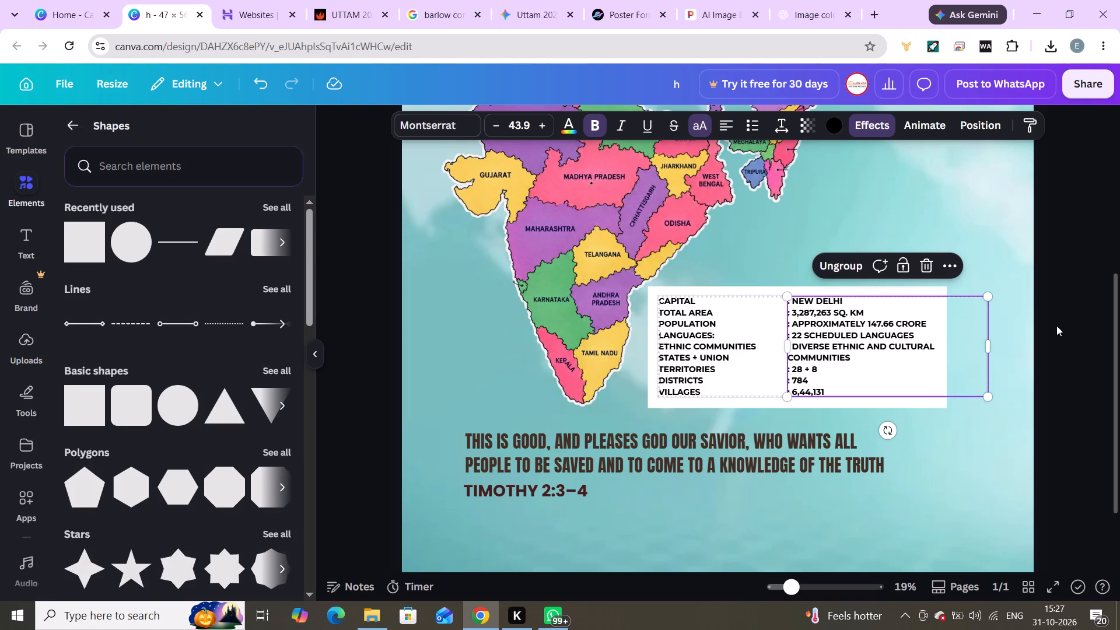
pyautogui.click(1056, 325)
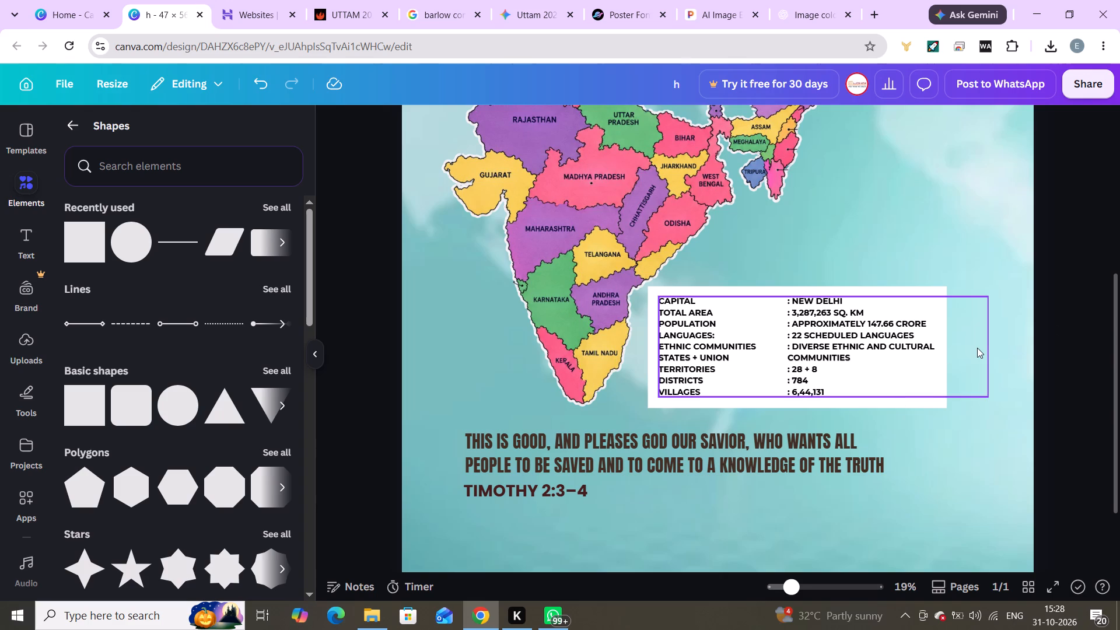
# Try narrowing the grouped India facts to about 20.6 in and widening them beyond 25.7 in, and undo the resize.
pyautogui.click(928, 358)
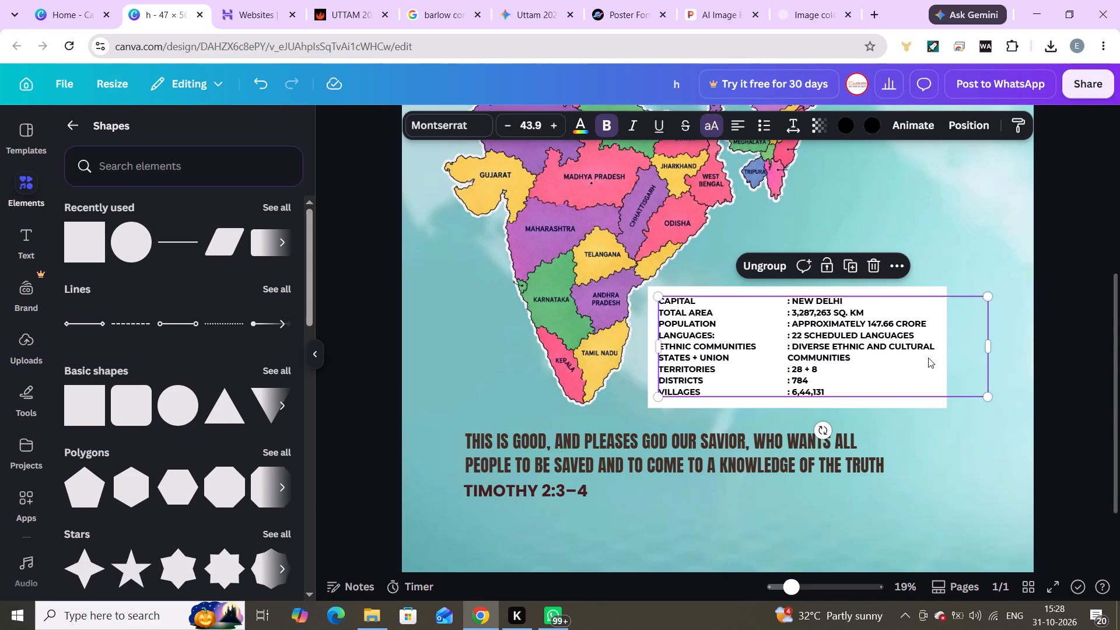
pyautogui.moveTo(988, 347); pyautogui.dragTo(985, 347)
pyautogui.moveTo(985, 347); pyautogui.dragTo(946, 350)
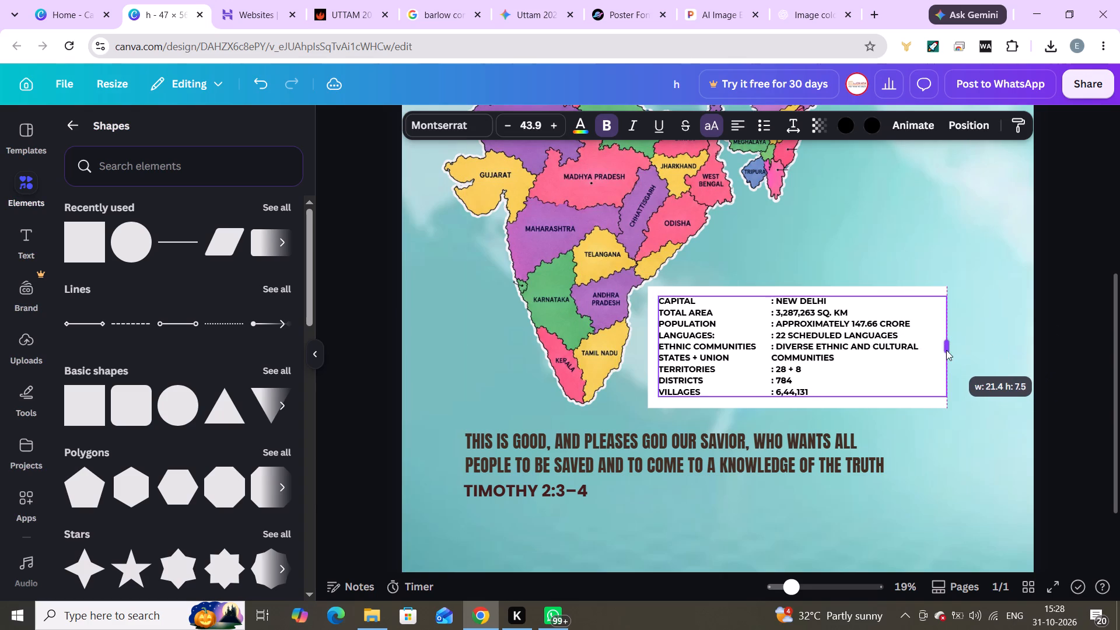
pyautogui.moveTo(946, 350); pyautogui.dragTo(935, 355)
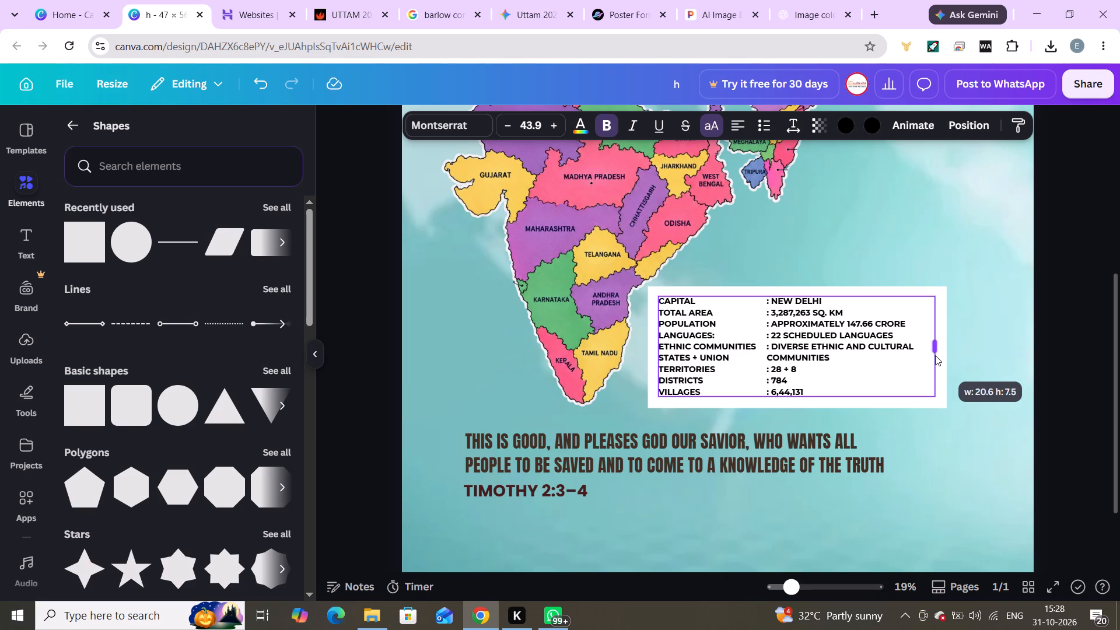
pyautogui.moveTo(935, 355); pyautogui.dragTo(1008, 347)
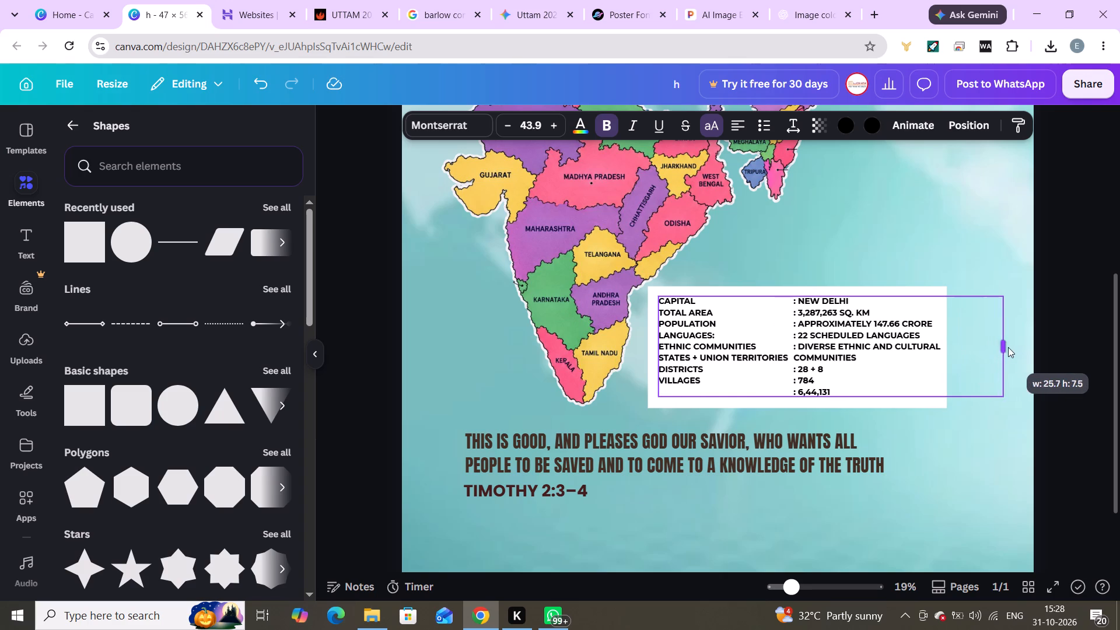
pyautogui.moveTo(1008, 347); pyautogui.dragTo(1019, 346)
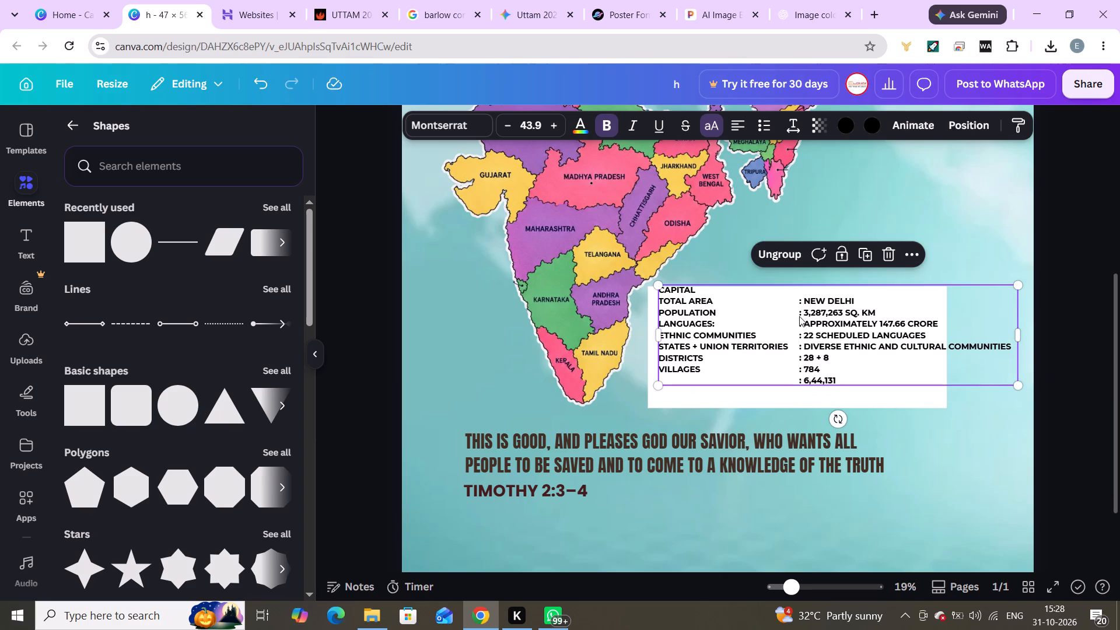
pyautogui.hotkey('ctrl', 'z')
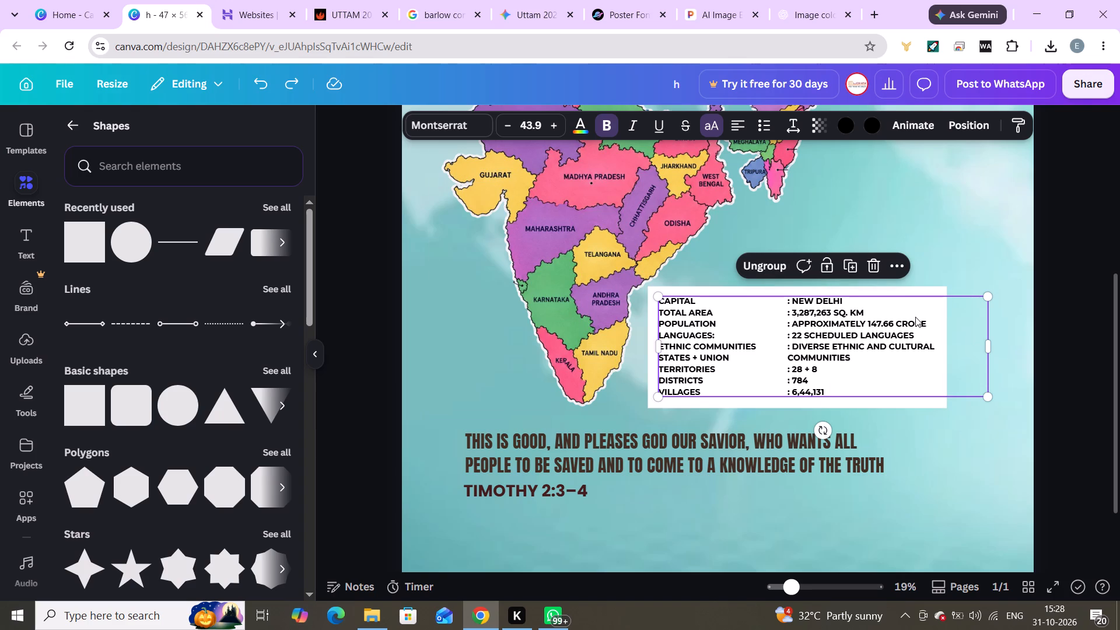
# Ungroup the India facts and widen the values text so "DIVERSE ETHNIC AND CULTURAL COMMUNITIES" fits on one line.
pyautogui.click(760, 262)
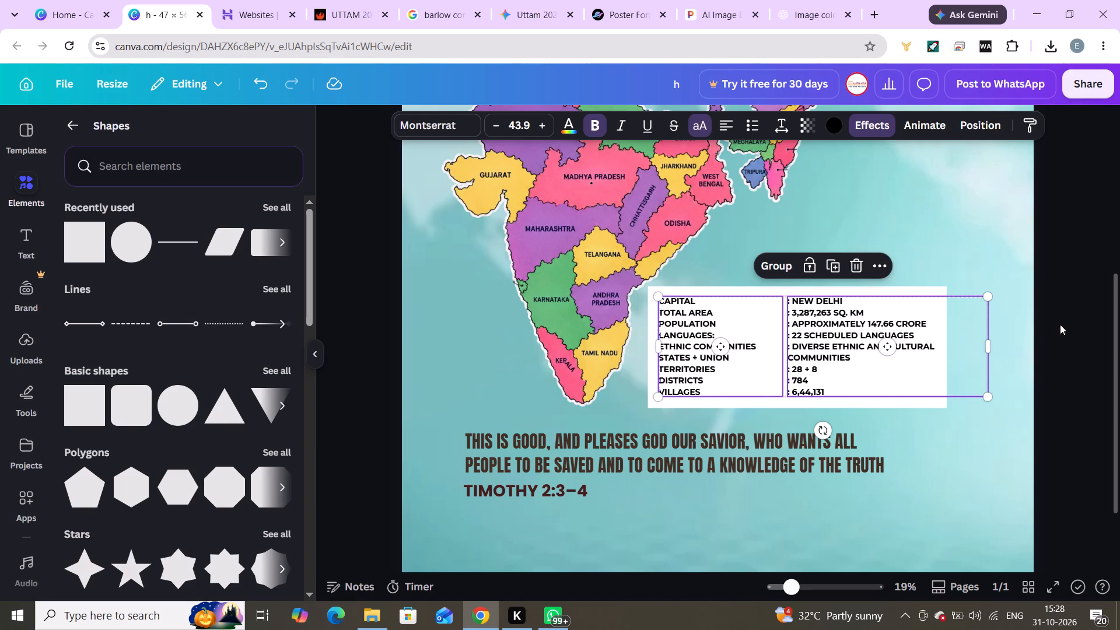
pyautogui.click(1082, 387)
pyautogui.click(853, 352)
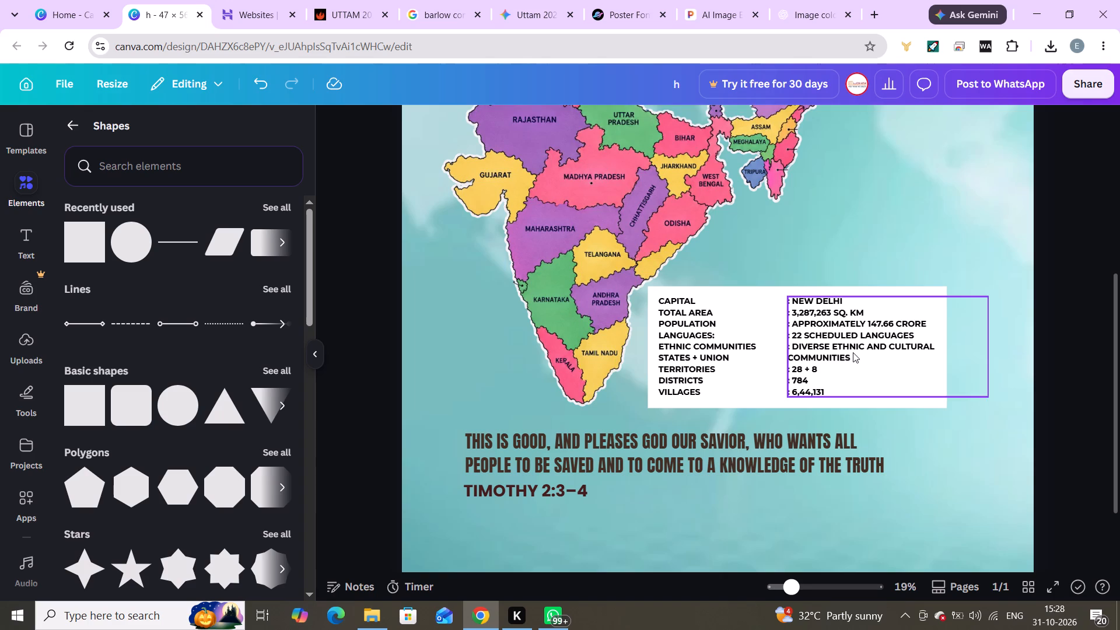
pyautogui.moveTo(992, 348); pyautogui.dragTo(1014, 345)
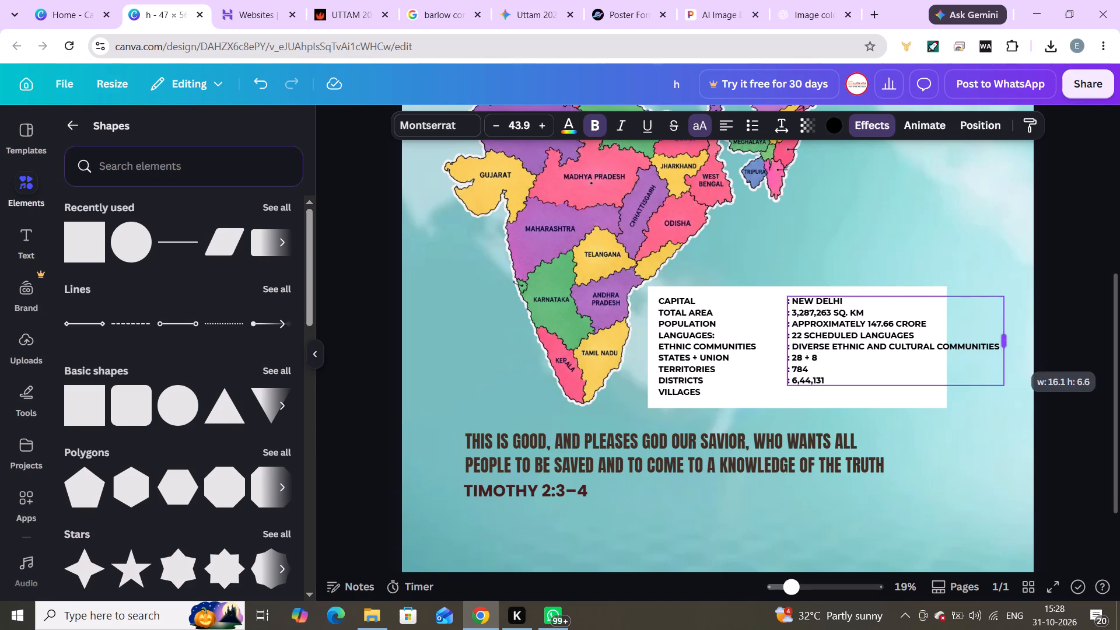
pyautogui.moveTo(1014, 345); pyautogui.dragTo(1016, 345)
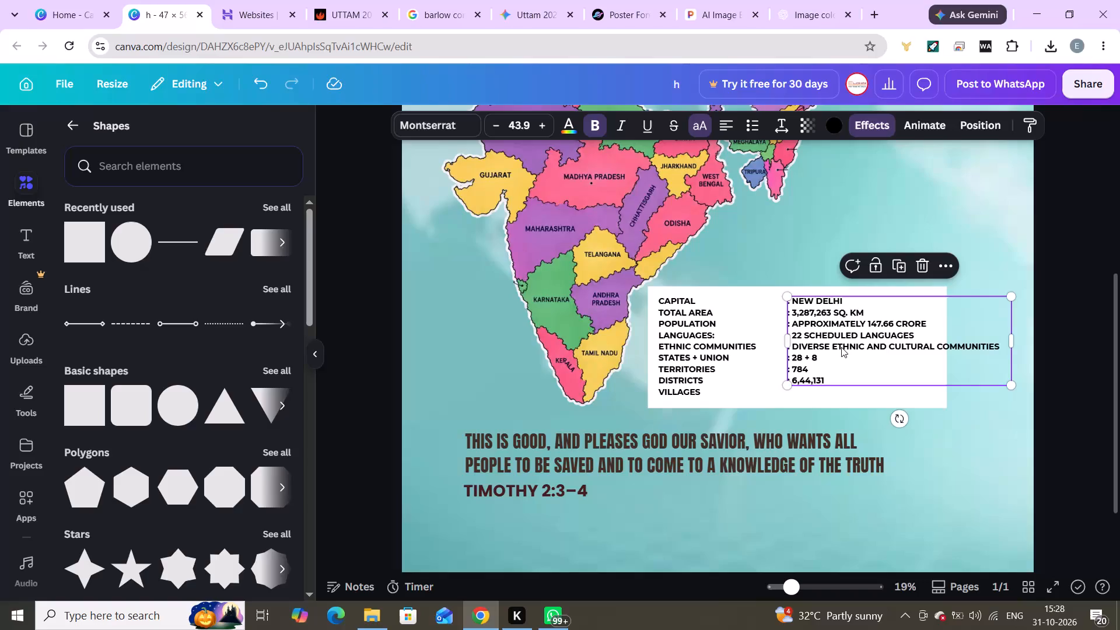
# Widen the labels text so "STATES + UNION TERRITORIES" fits on one line, and shift it slightly left, clear of the values.
pyautogui.click(702, 328)
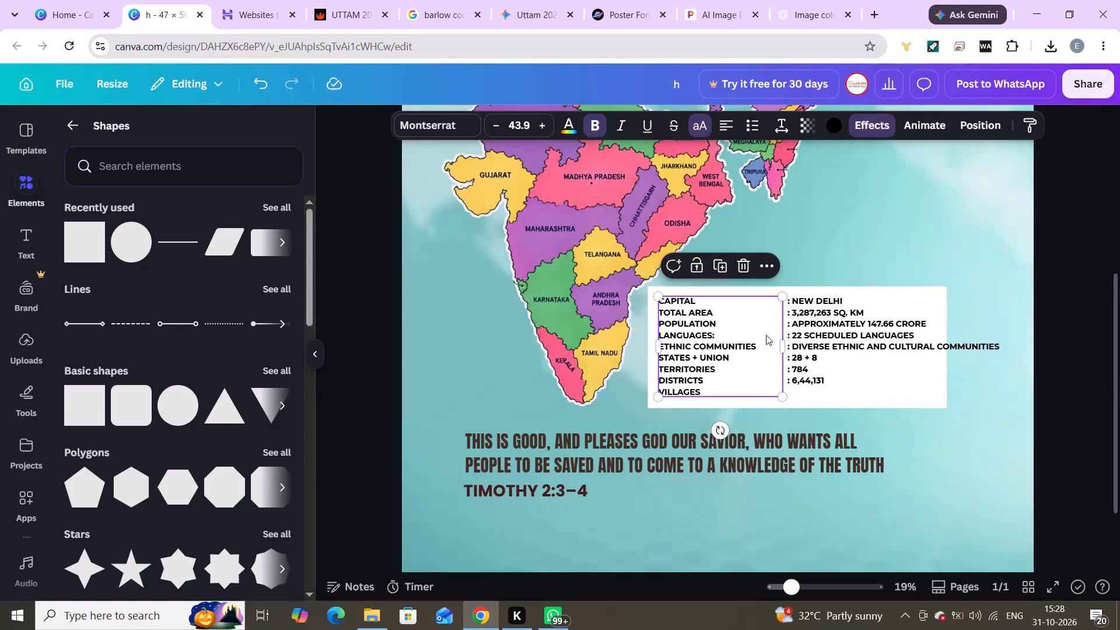
pyautogui.moveTo(786, 352); pyautogui.dragTo(840, 354)
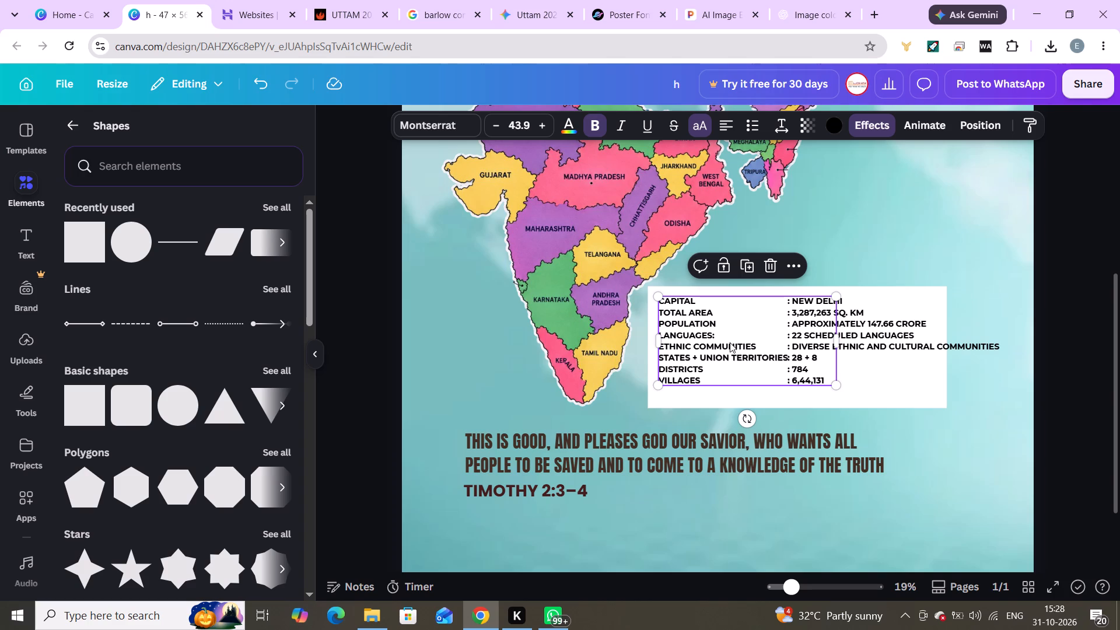
pyautogui.click(759, 354)
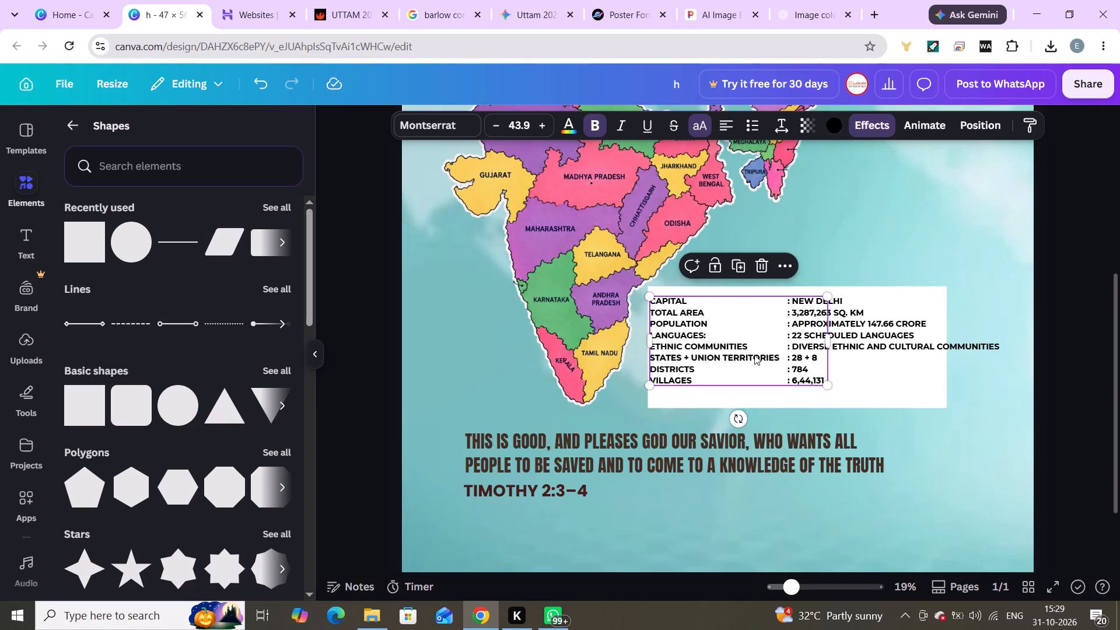
pyautogui.click(1059, 386)
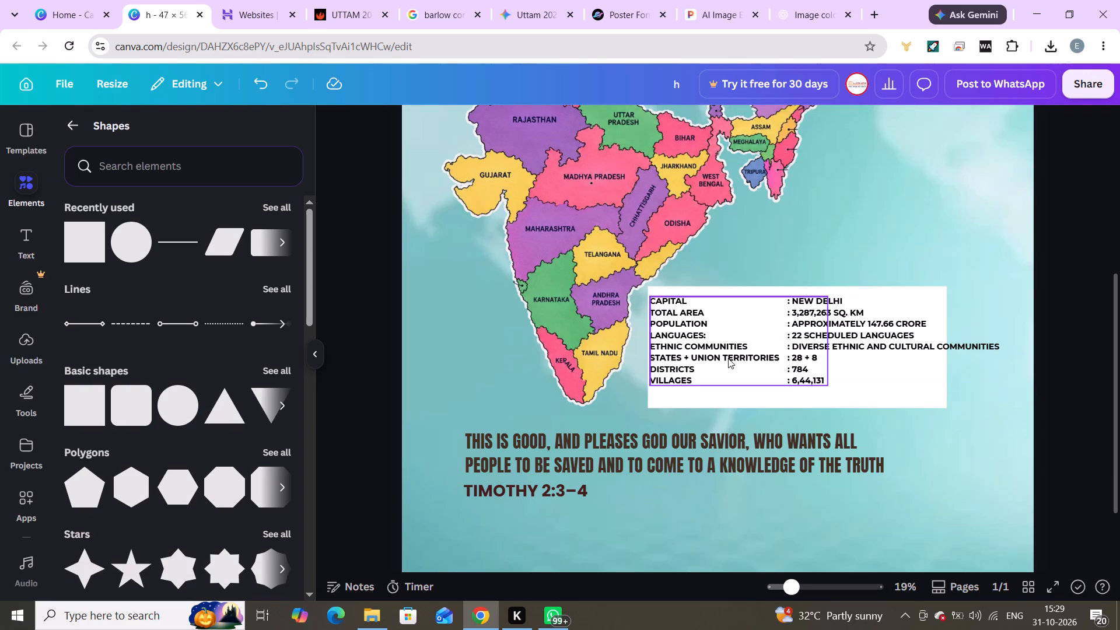
pyautogui.click(1108, 437)
# Move the labels column of the India facts rightward across the white panel.
pyautogui.moveTo(722, 349); pyautogui.dragTo(820, 358)
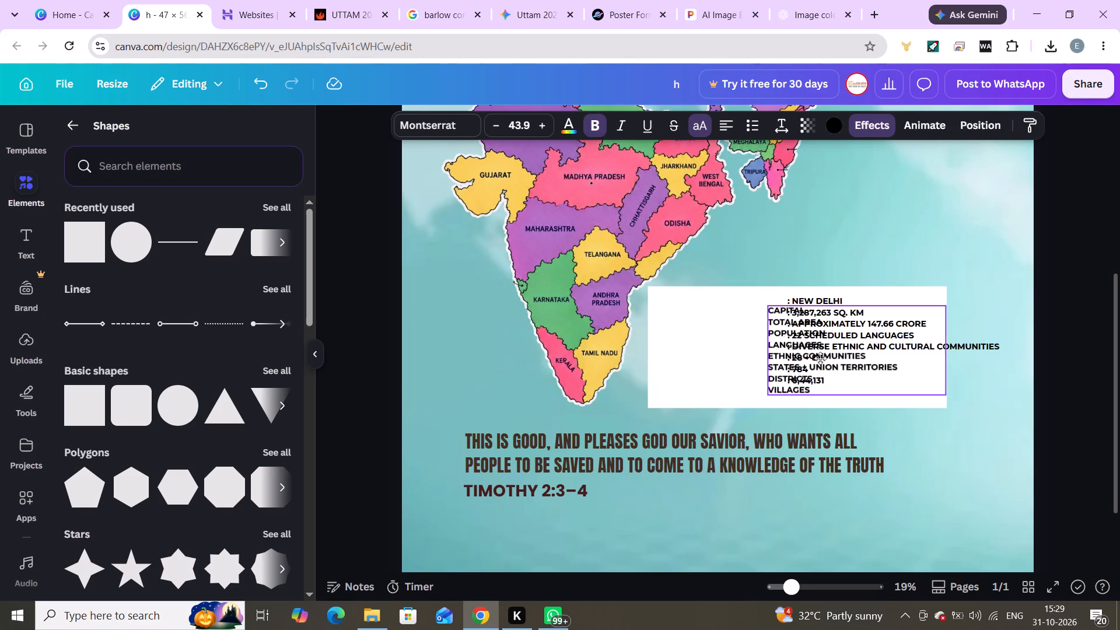
# Move the labels column back to the left edge of the white panel, clear of the values, and nudge it down slightly beside the value rows.
pyautogui.moveTo(820, 358); pyautogui.dragTo(792, 350)
pyautogui.press('Left')
pyautogui.press('Left')
pyautogui.press('Left')
pyautogui.press('Left')
pyautogui.press('Left')
pyautogui.press('Left')
pyautogui.press('Left')
pyautogui.press('Left')
pyautogui.press('Left')
pyautogui.press('Left')
pyautogui.press('Left')
pyautogui.press('Left')
pyautogui.press('Left')
pyautogui.press('Left')
pyautogui.press('Left')
pyautogui.press('Left')
pyautogui.press('Left')
pyautogui.press('Left')
pyautogui.press('Left')
pyautogui.press('Left')
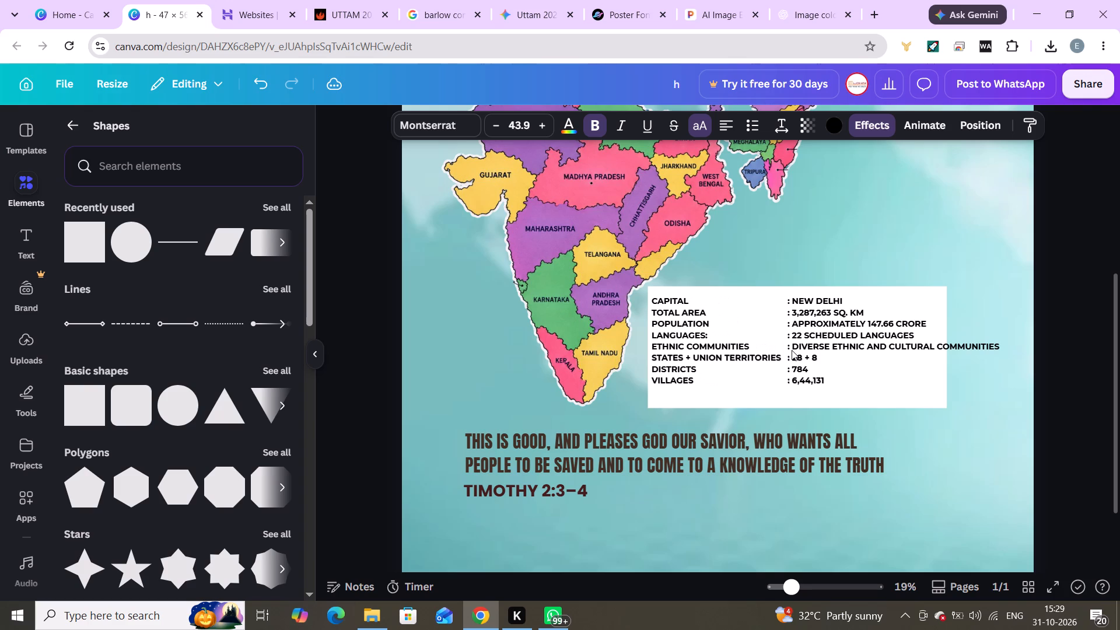
pyautogui.press('Down')
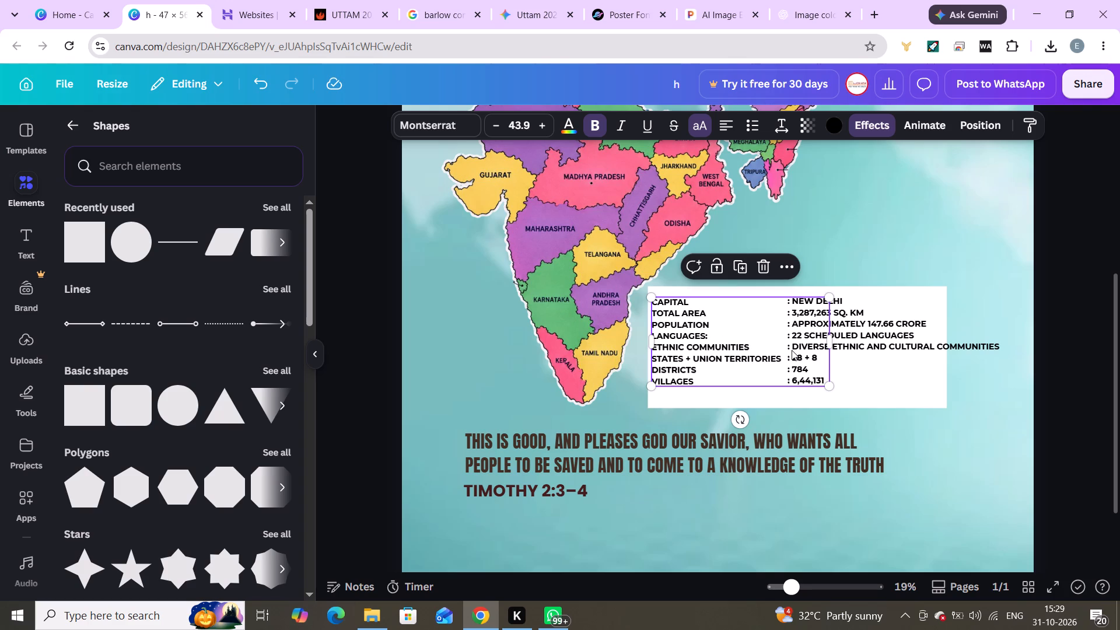
pyautogui.click(1059, 352)
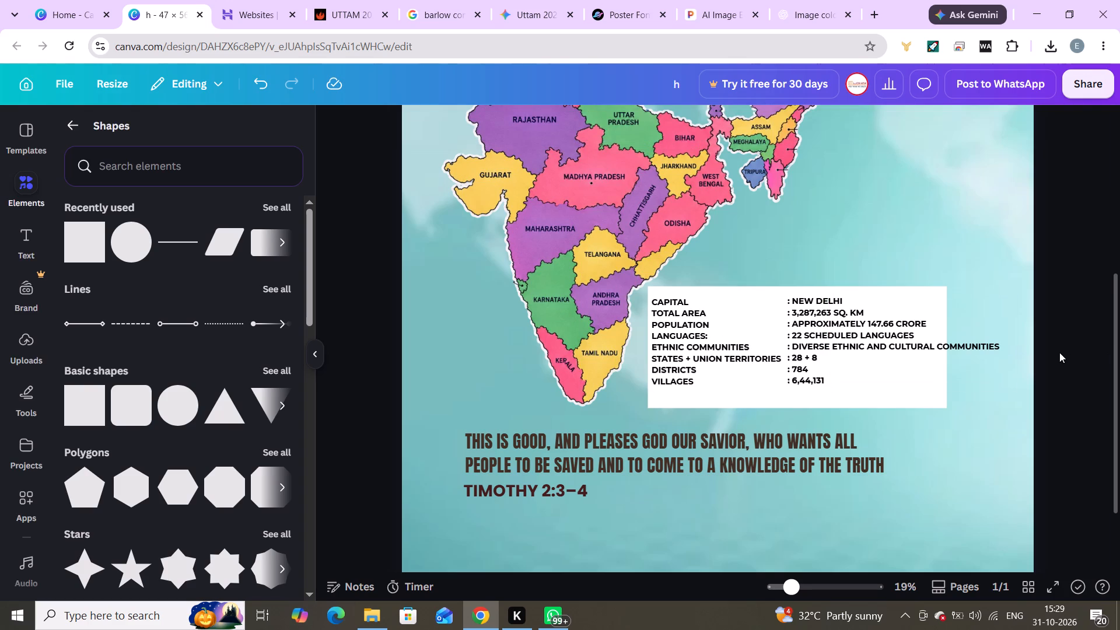
# Select the white panel together with the India facts labels and values text.
pyautogui.moveTo(1059, 352); pyautogui.dragTo(719, 358)
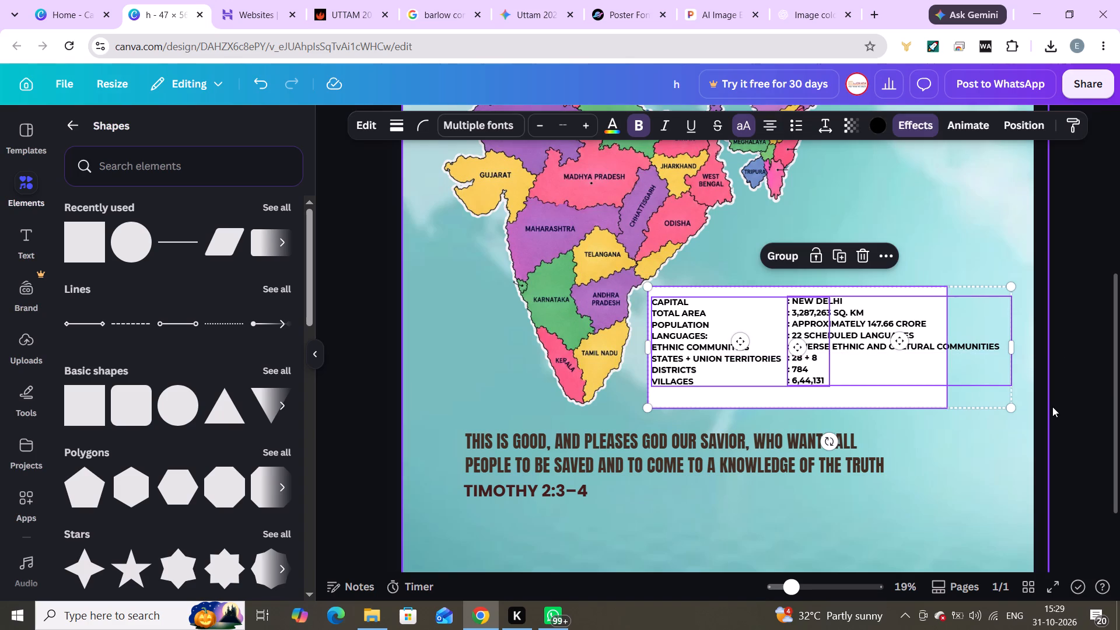
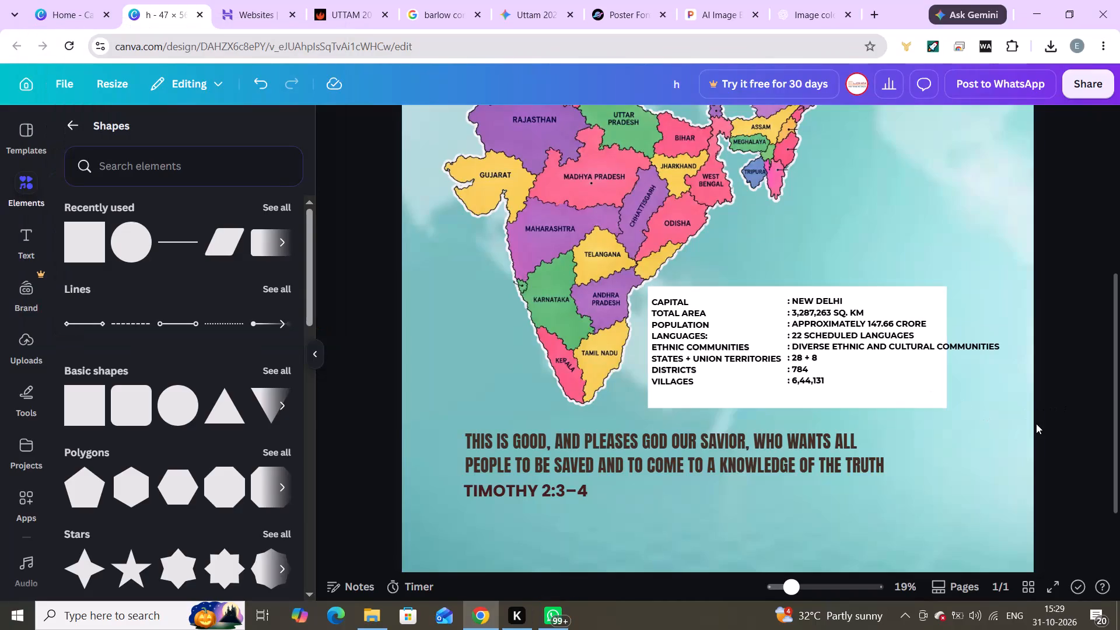
# Widen the white panel behind the India facts so it extends just past "DIVERSE ETHNIC AND CULTURAL COMMUNITIES".
pyautogui.click(920, 400)
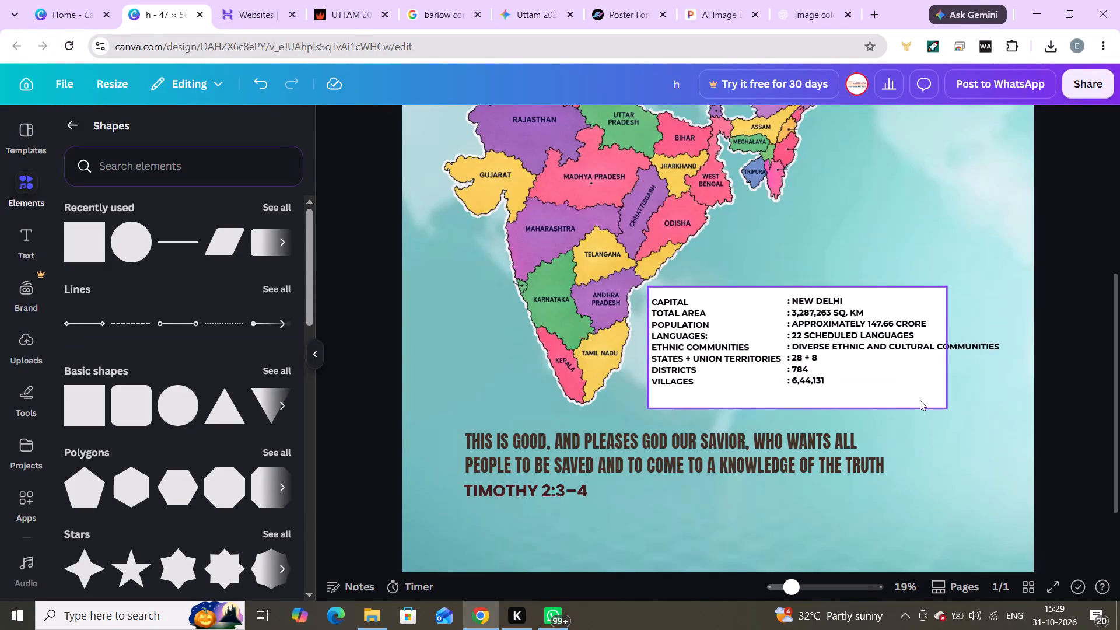
pyautogui.moveTo(951, 351); pyautogui.dragTo(1006, 356)
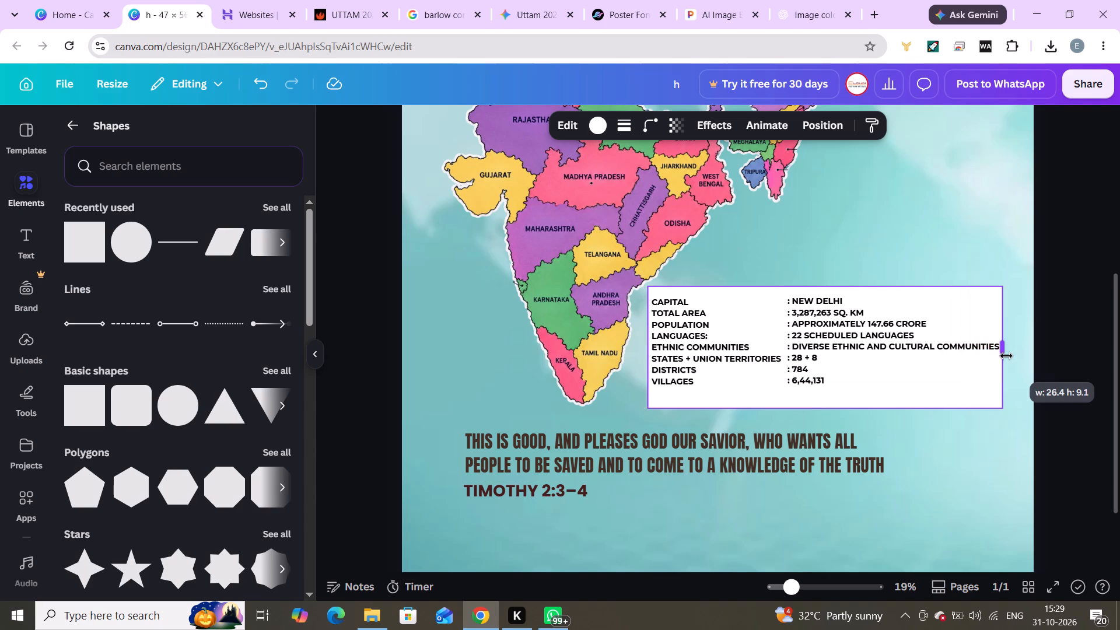
pyautogui.moveTo(1006, 356); pyautogui.dragTo(1013, 356)
pyautogui.click(1079, 349)
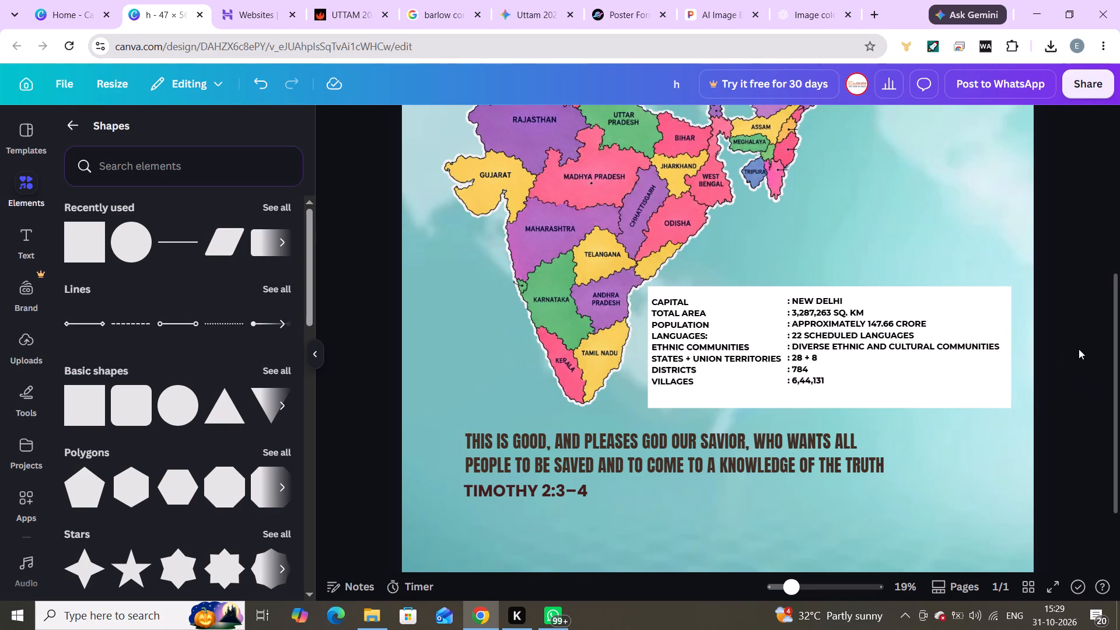
pyautogui.click(1066, 408)
# Select the white panel behind the India facts.
pyautogui.click(959, 383)
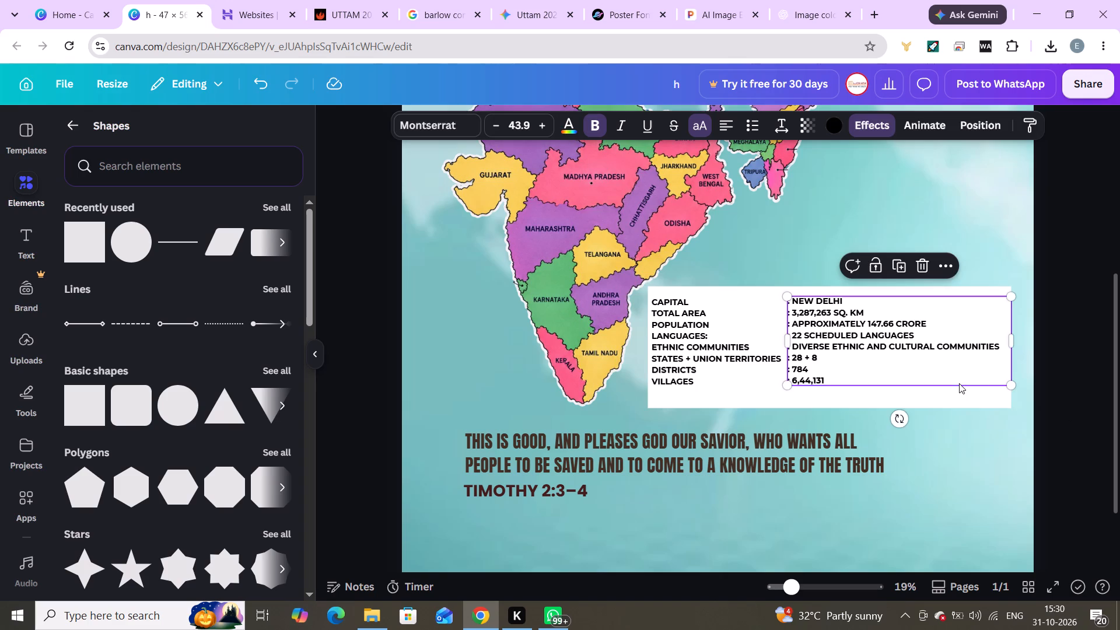
pyautogui.click(1041, 399)
pyautogui.click(971, 408)
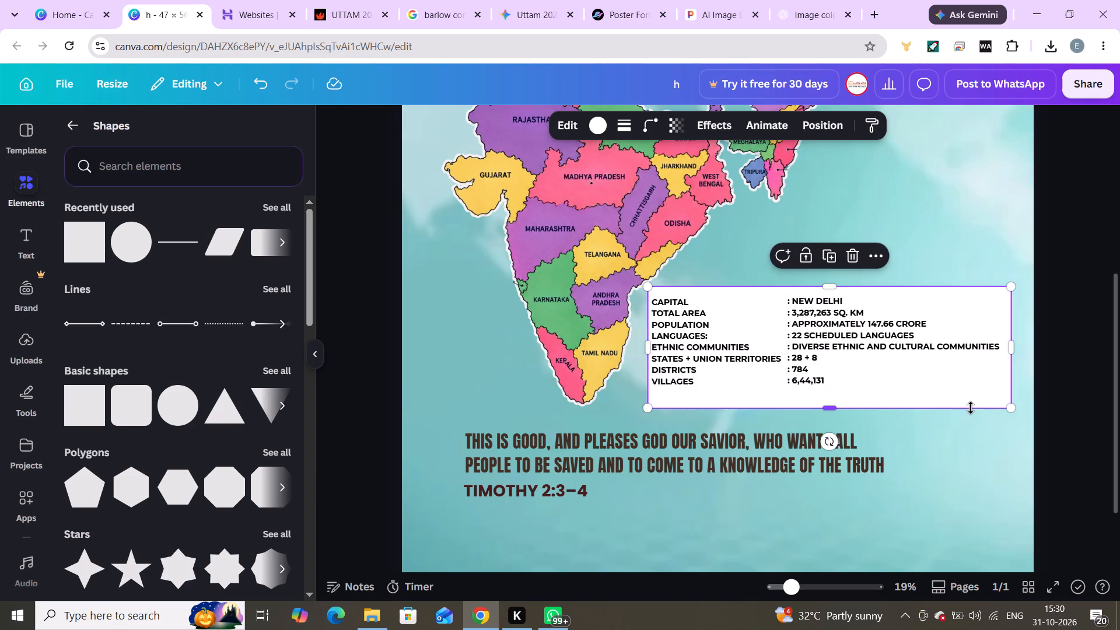
# Lock the white panel and scale both India facts columns down together to about 23.7 in wide.
pyautogui.click(803, 255)
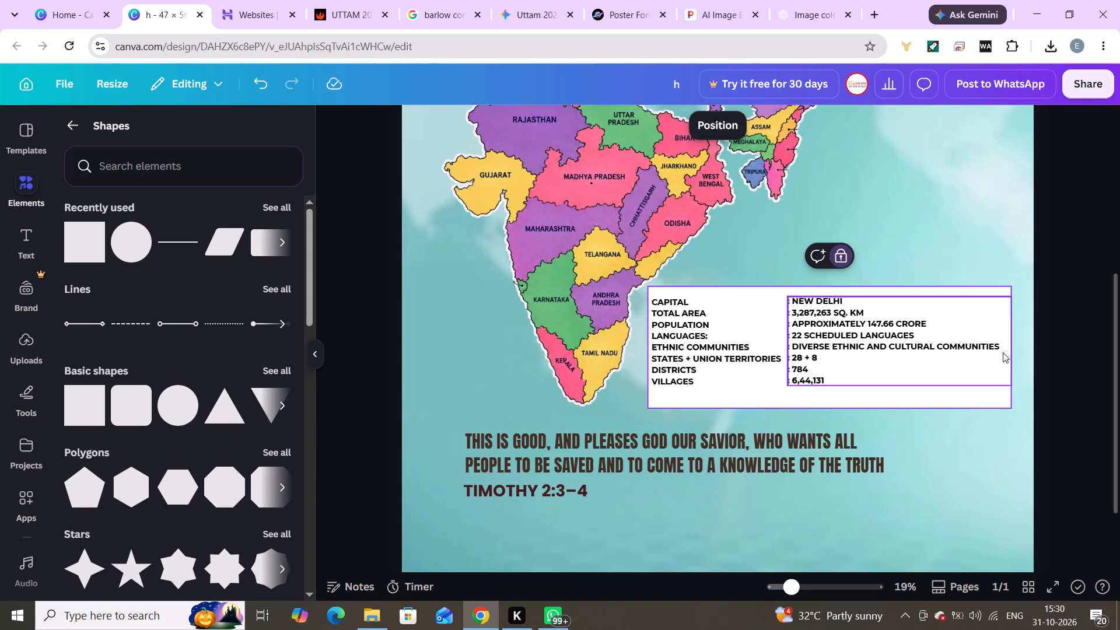
pyautogui.click(1051, 352)
pyautogui.moveTo(1051, 352); pyautogui.dragTo(698, 341)
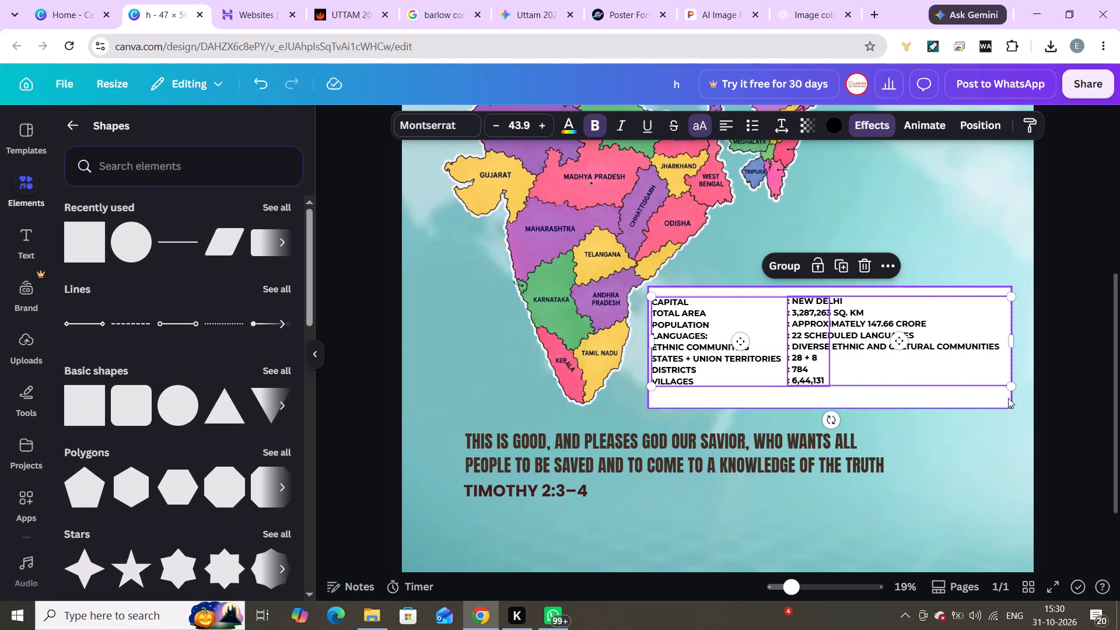
pyautogui.moveTo(1011, 388); pyautogui.dragTo(983, 386)
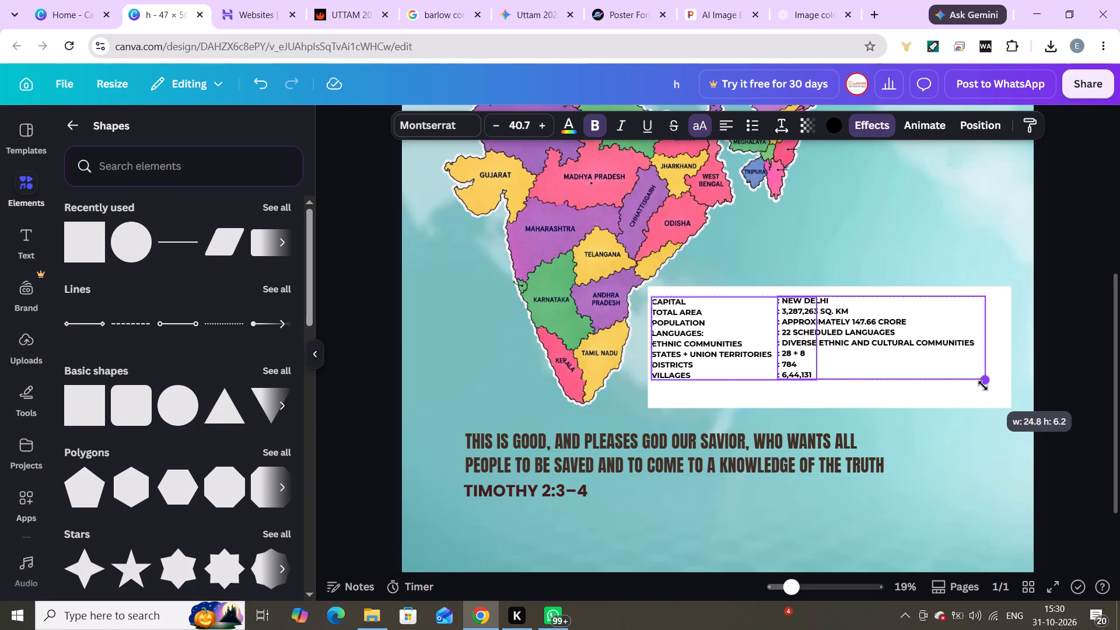
pyautogui.moveTo(983, 386); pyautogui.dragTo(970, 386)
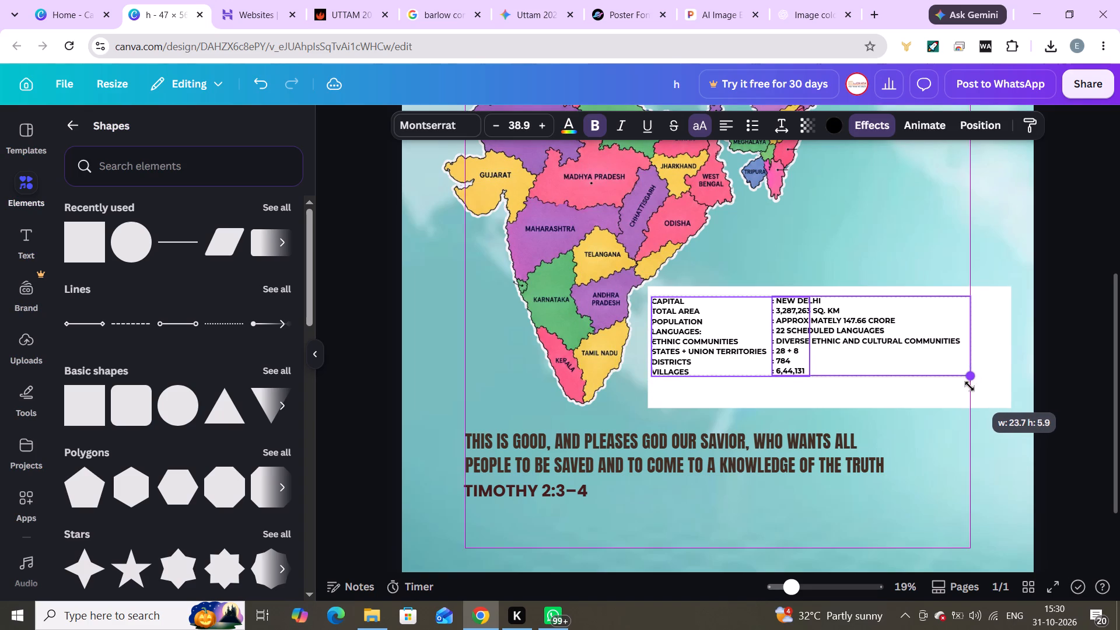
# Move both India facts columns together slightly right and down, clear of the white panel's left and top edges.
pyautogui.moveTo(783, 338); pyautogui.dragTo(787, 346)
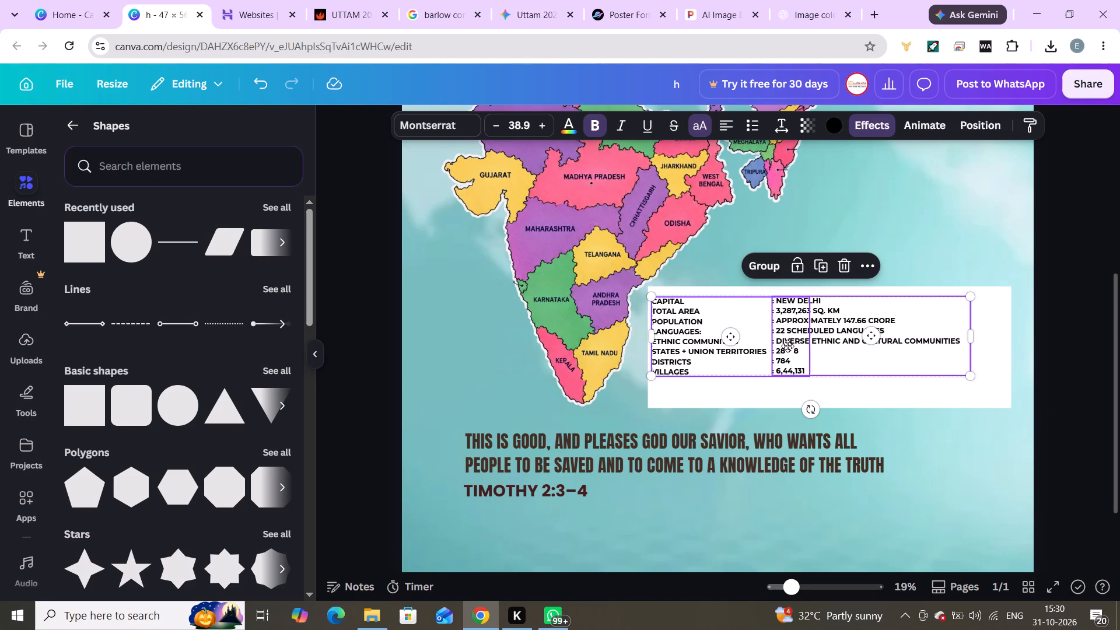
pyautogui.moveTo(787, 346); pyautogui.dragTo(790, 345)
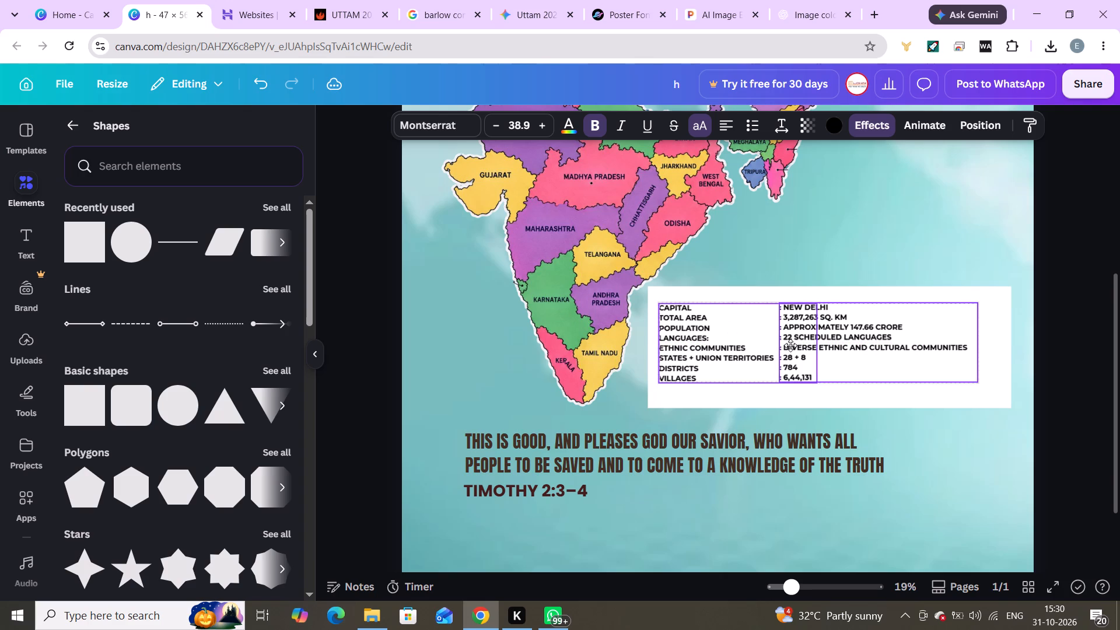
pyautogui.moveTo(790, 345); pyautogui.dragTo(790, 351)
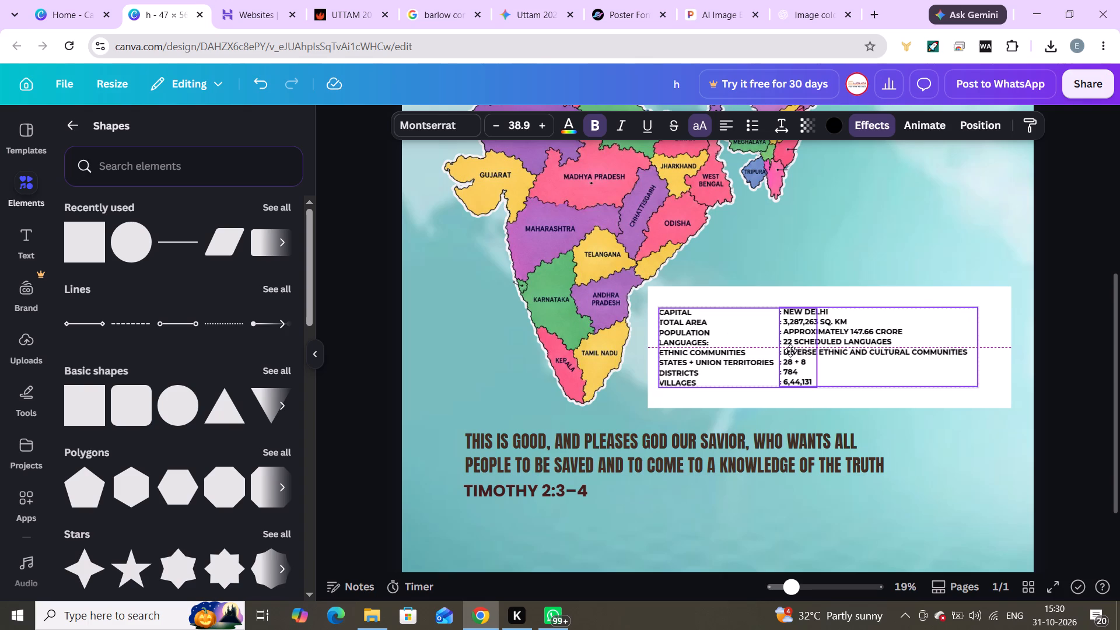
pyautogui.moveTo(790, 351); pyautogui.dragTo(790, 352)
pyautogui.moveTo(790, 352); pyautogui.dragTo(790, 360)
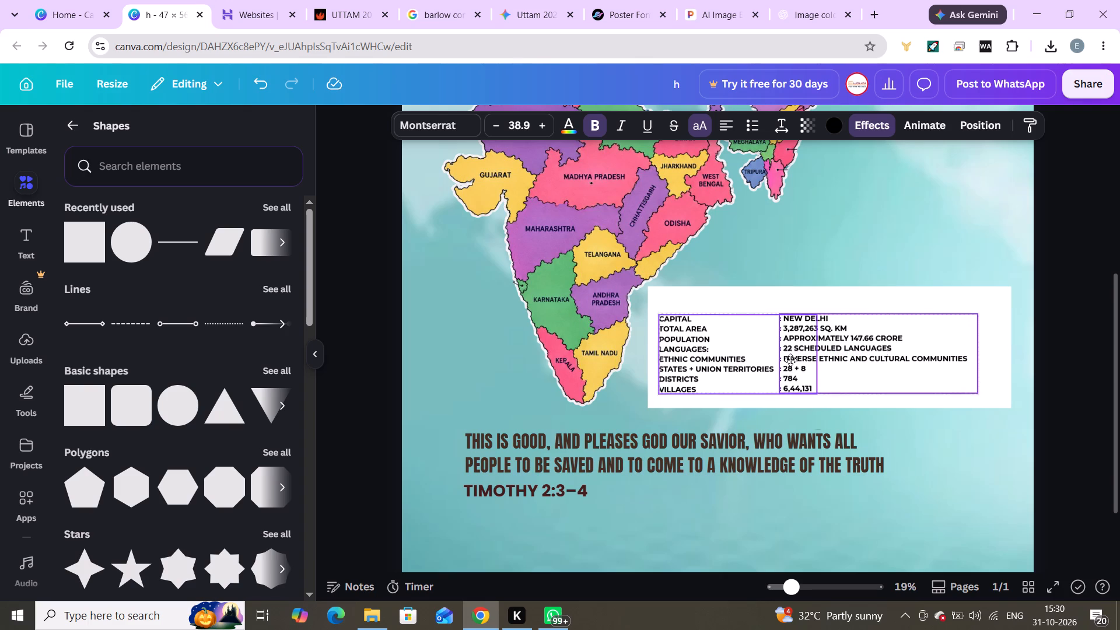
pyautogui.moveTo(790, 360); pyautogui.dragTo(790, 363)
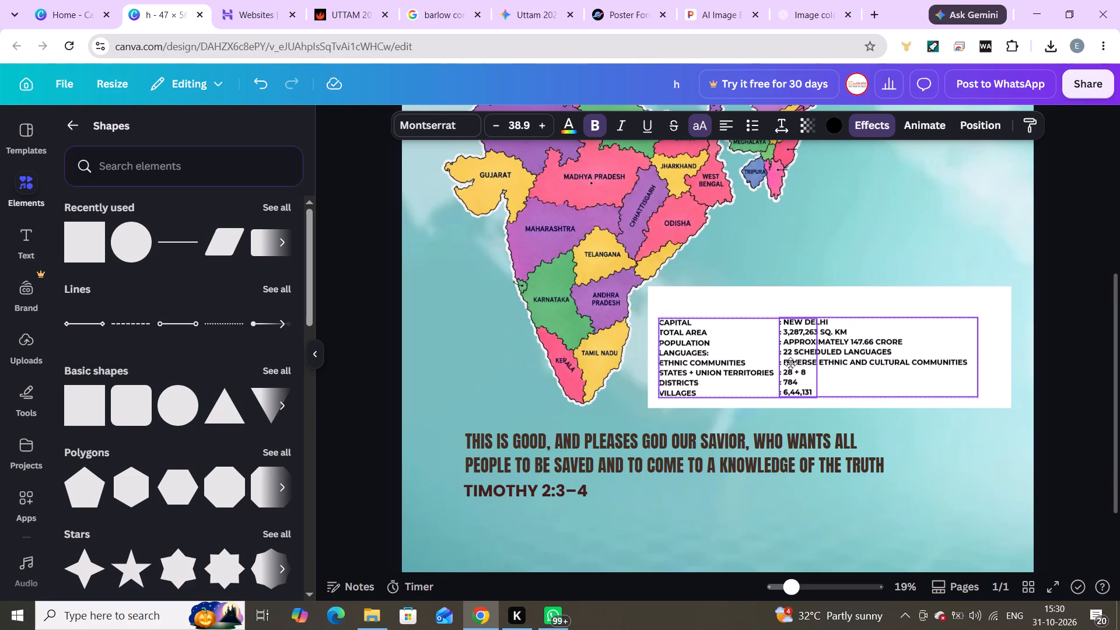
pyautogui.moveTo(790, 363); pyautogui.dragTo(790, 362)
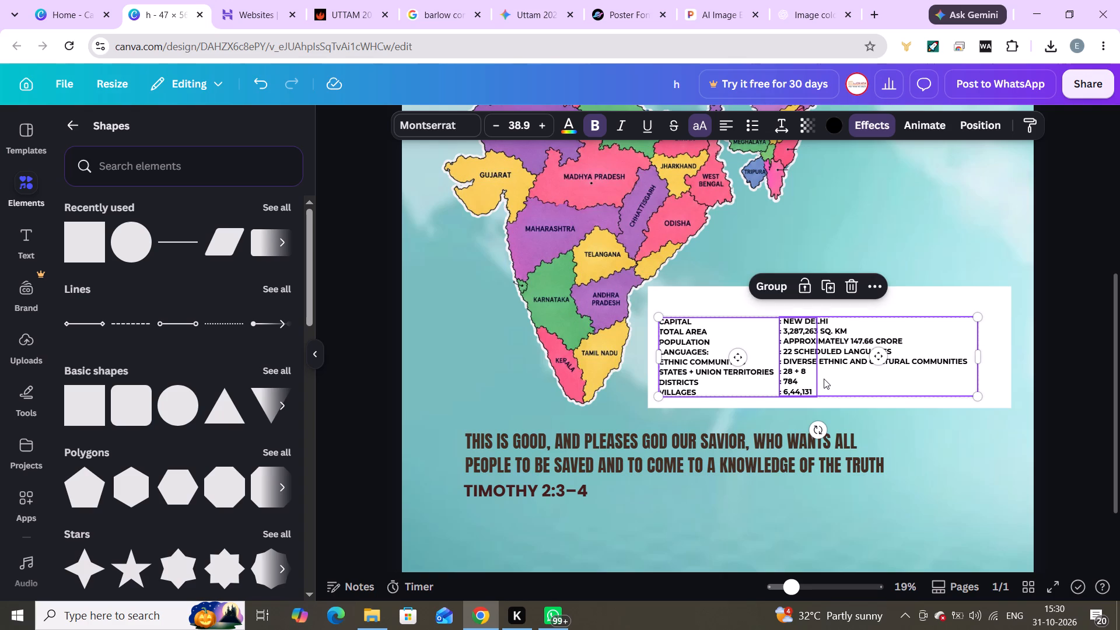
pyautogui.click(793, 357)
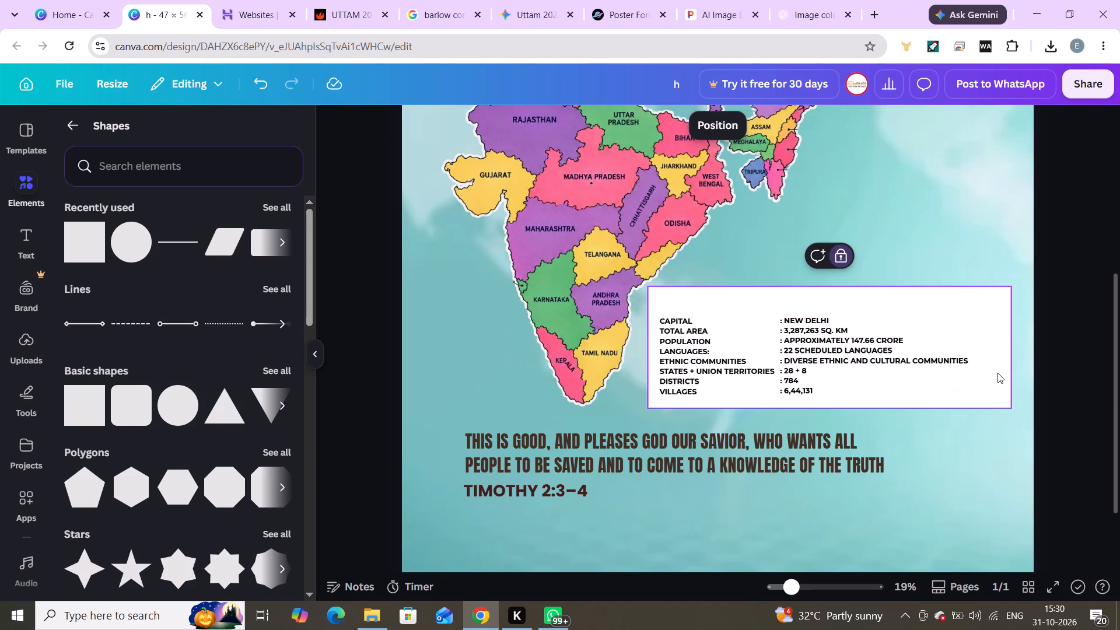
# Unlock the white panel and trim it to about 24.6 × 7.3 in so it fits closely around the India facts.
pyautogui.click(1108, 392)
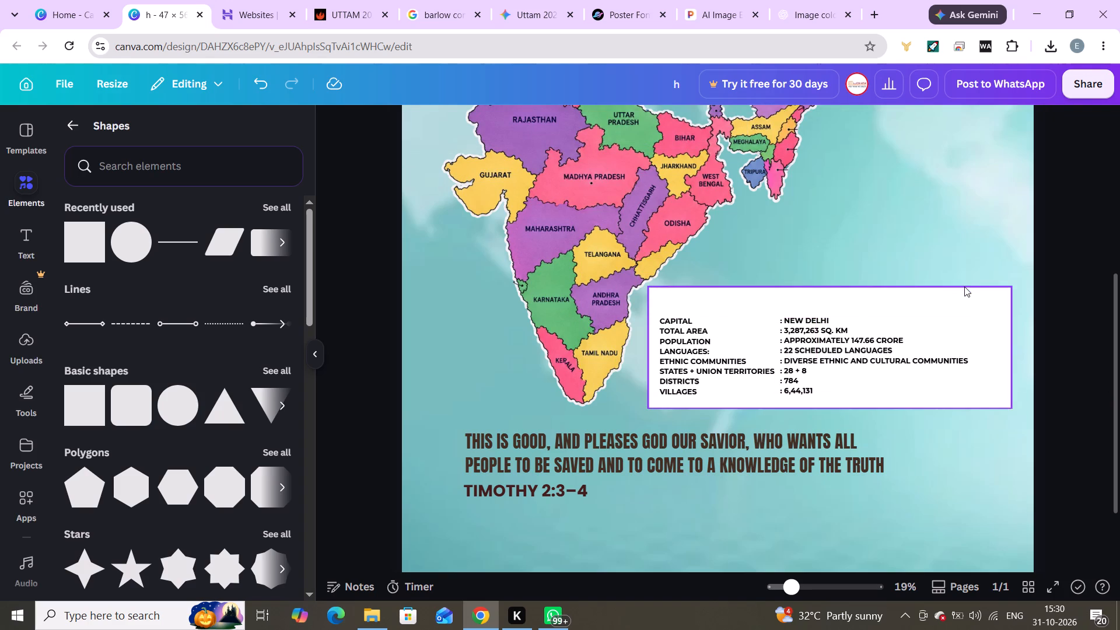
pyautogui.click(964, 293)
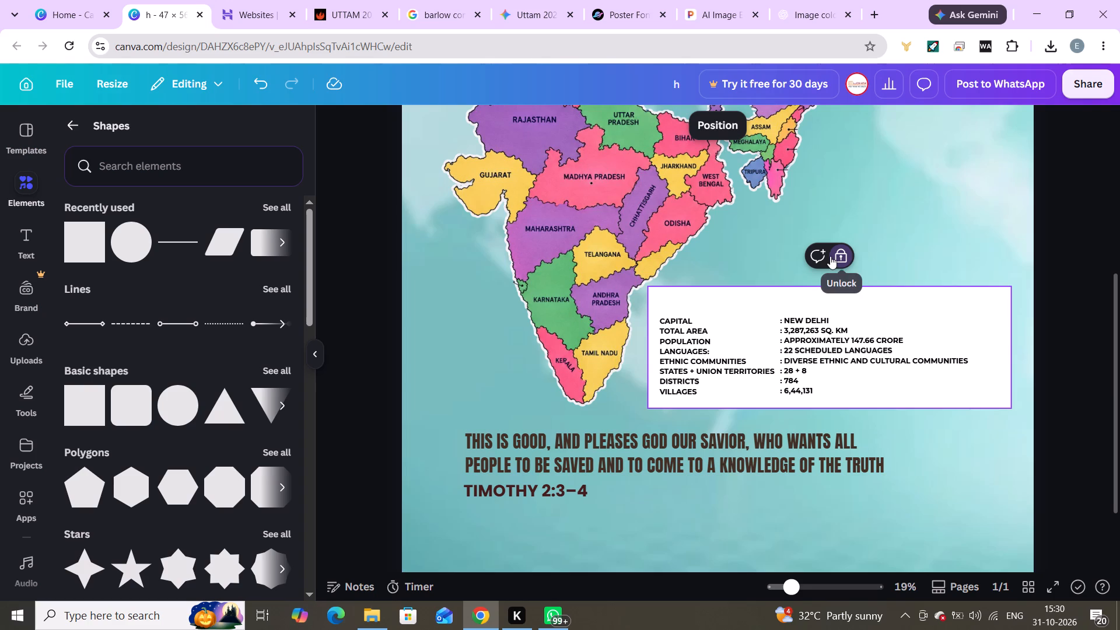
pyautogui.click(838, 257)
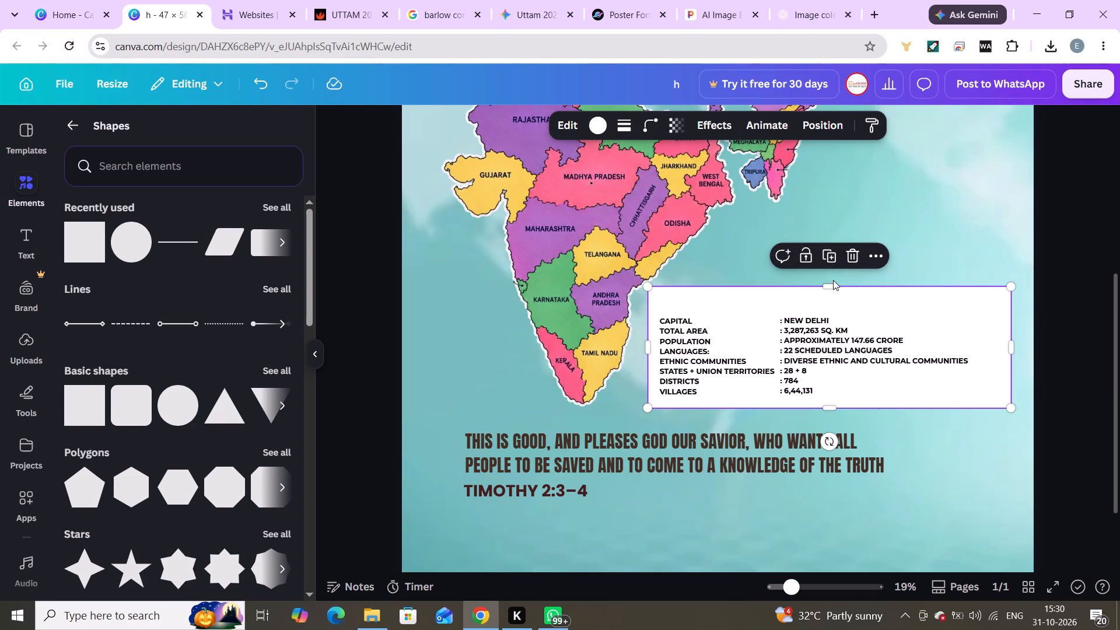
pyautogui.moveTo(834, 286); pyautogui.dragTo(832, 305)
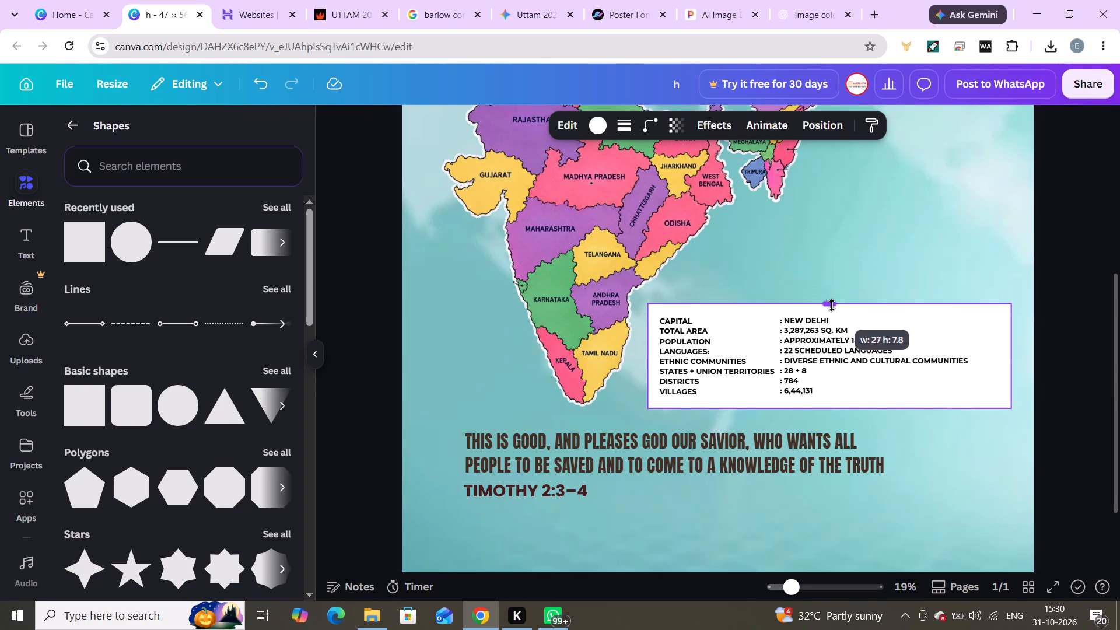
pyautogui.moveTo(832, 305); pyautogui.dragTo(832, 306)
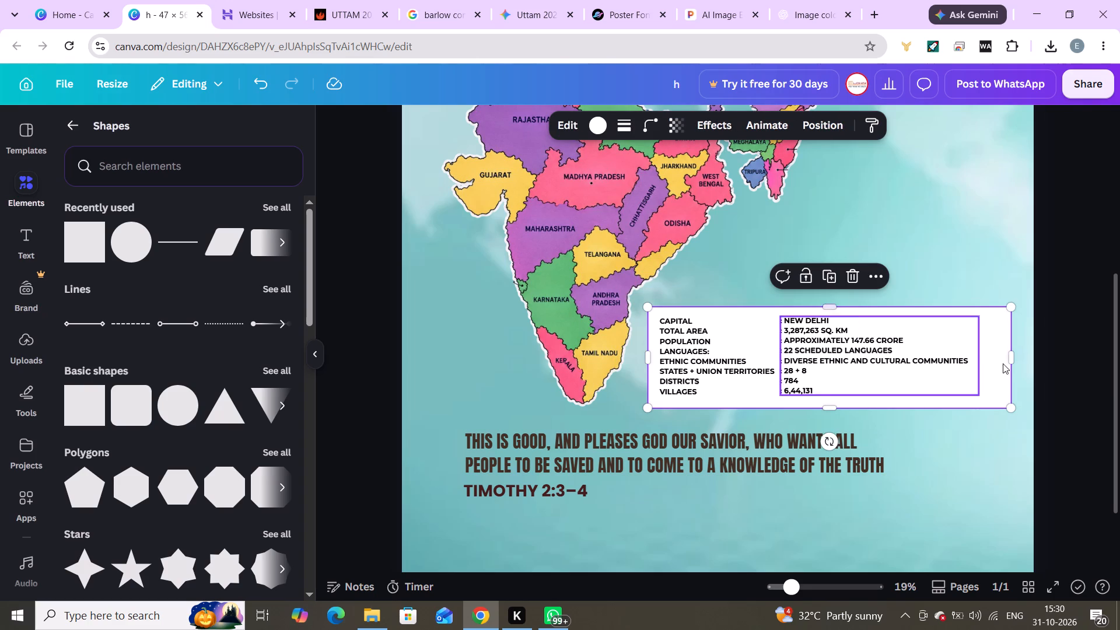
pyautogui.moveTo(1007, 358); pyautogui.dragTo(981, 360)
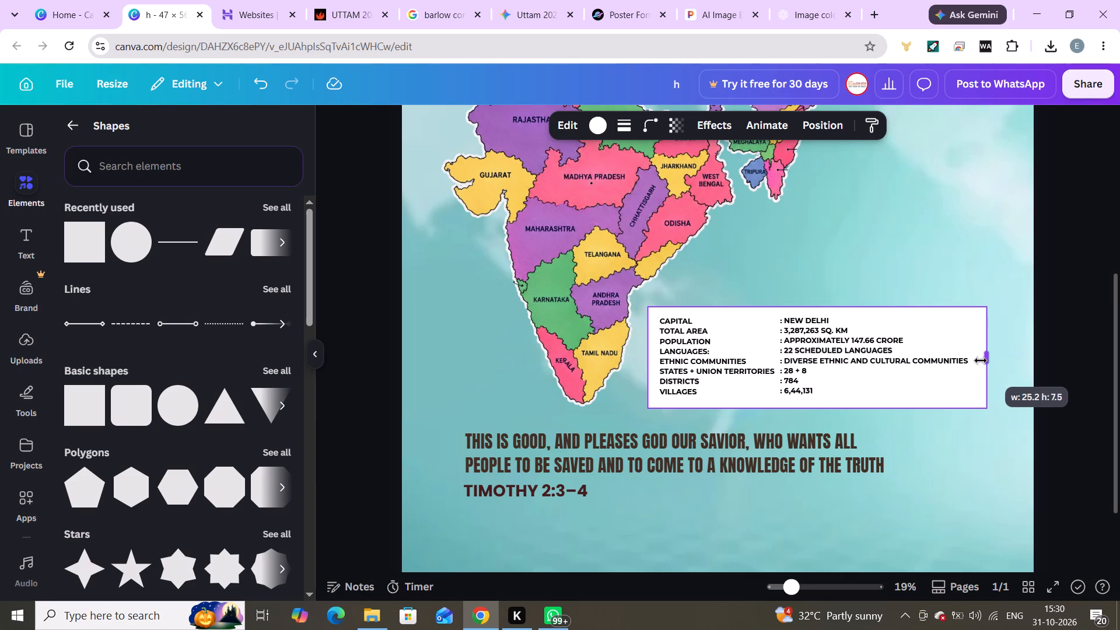
pyautogui.moveTo(981, 360); pyautogui.dragTo(977, 362)
pyautogui.click(1068, 359)
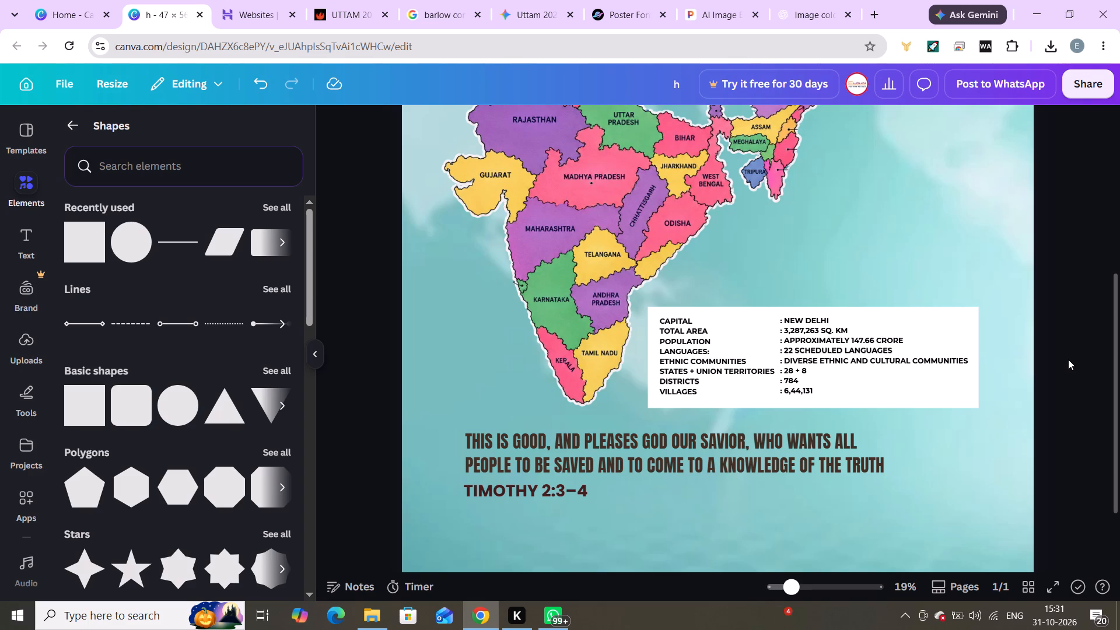
pyautogui.click(889, 402)
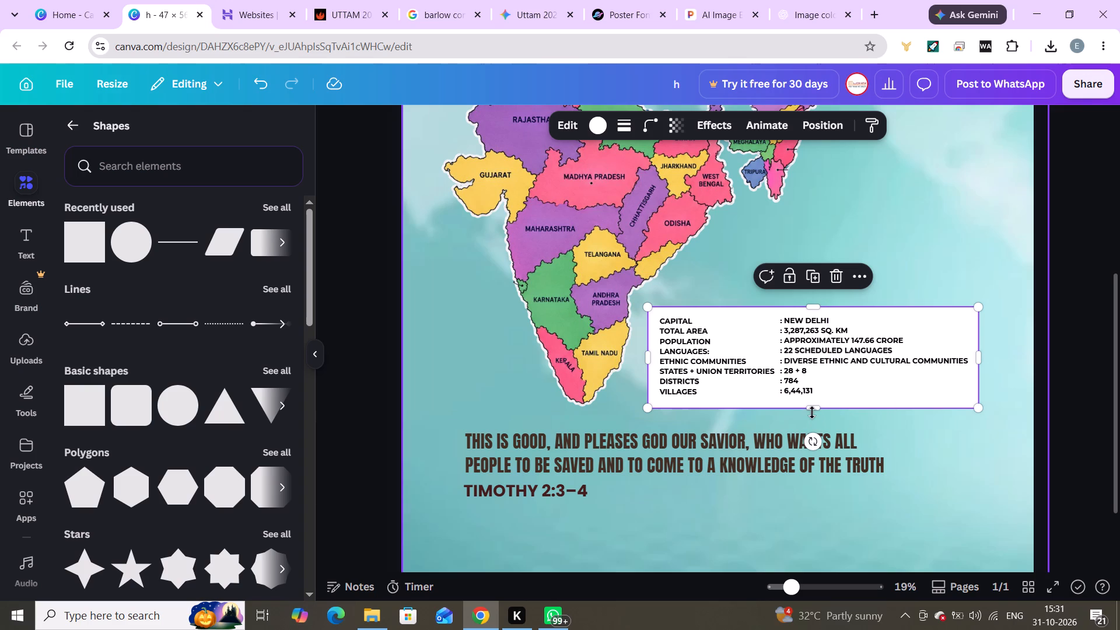
pyautogui.click(814, 408)
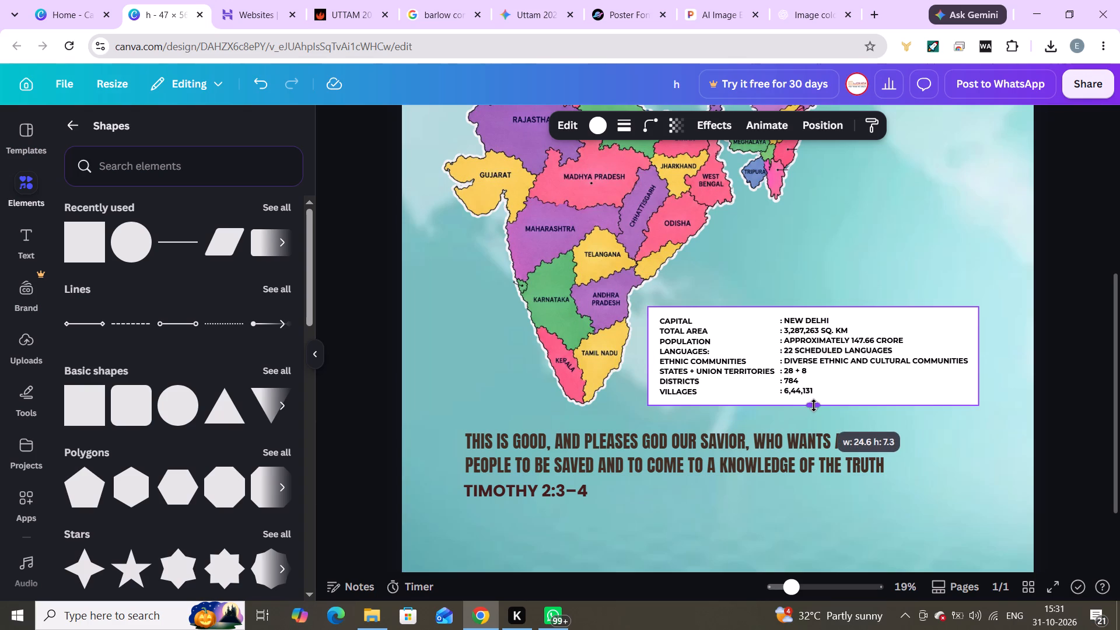
pyautogui.click(1056, 404)
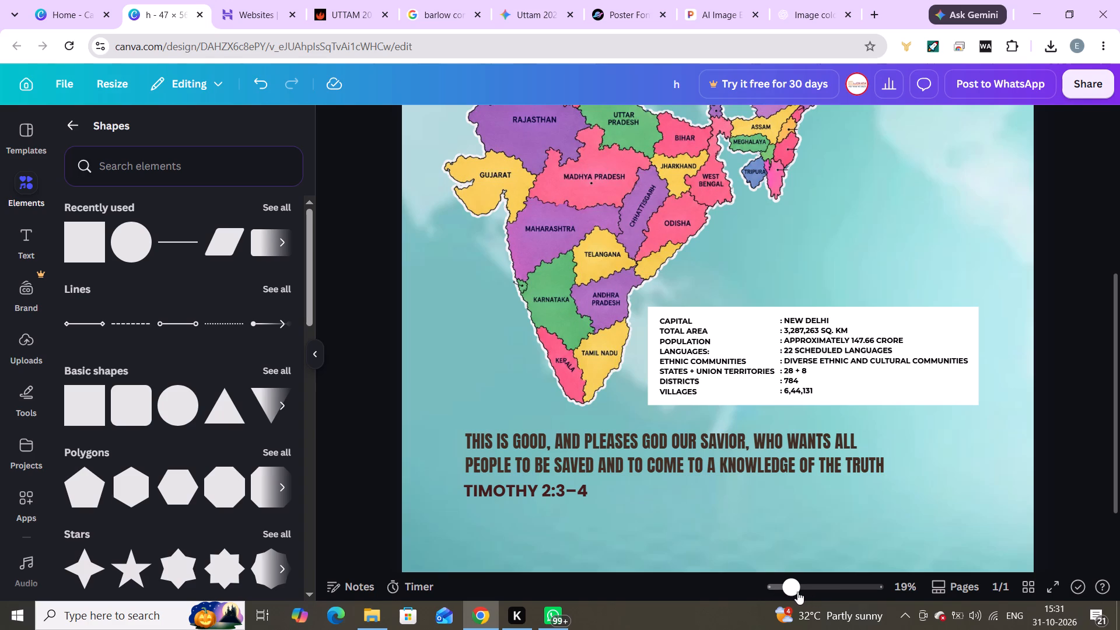
# Unlock the India map and move it slightly up the poster, closer to the "Pray for India" title.
pyautogui.click(769, 588)
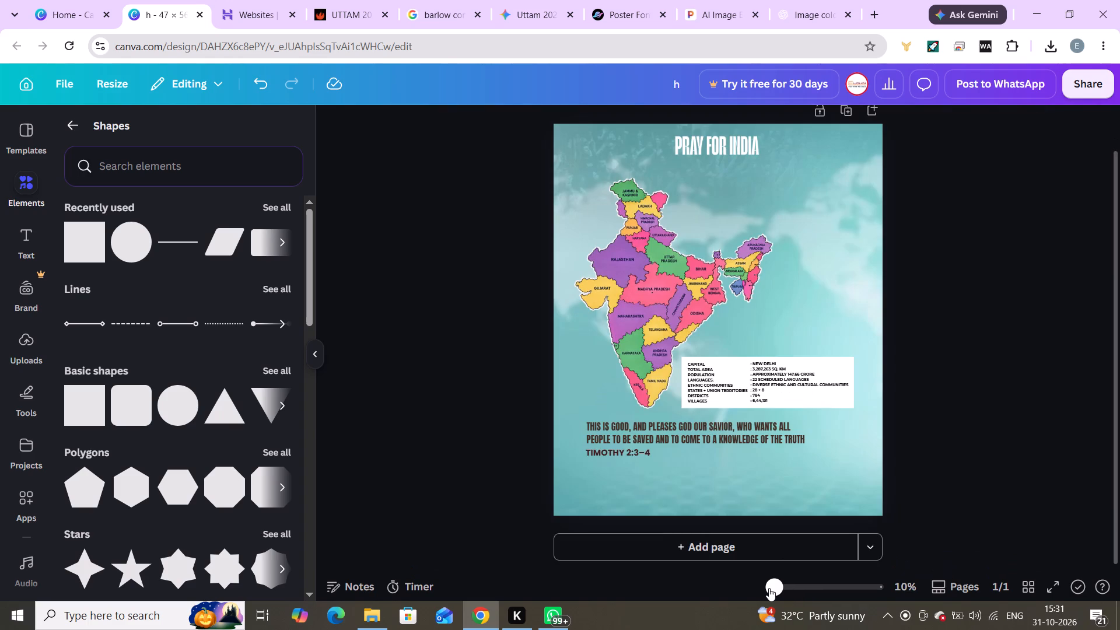
pyautogui.click(775, 588)
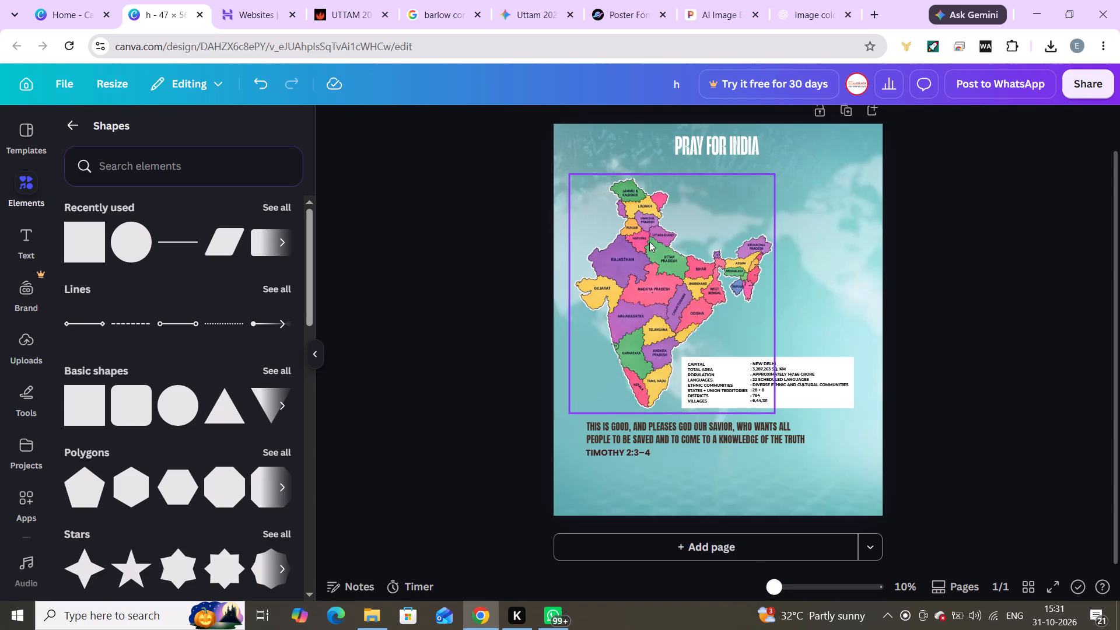
pyautogui.click(932, 265)
pyautogui.moveTo(663, 345); pyautogui.dragTo(664, 314)
pyautogui.click(664, 314)
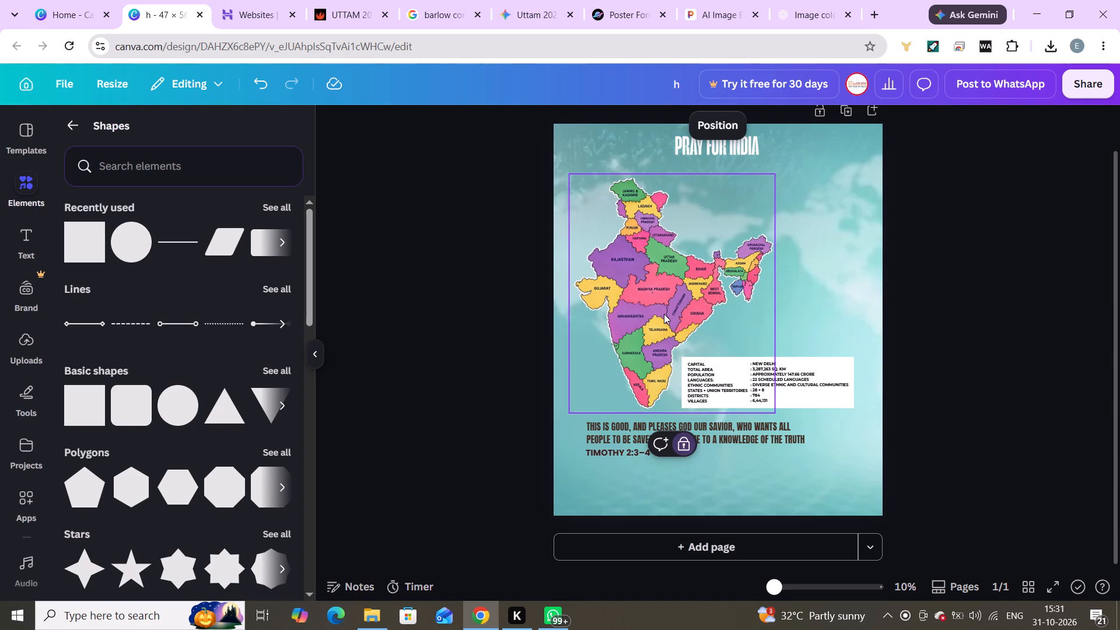
pyautogui.click(679, 444)
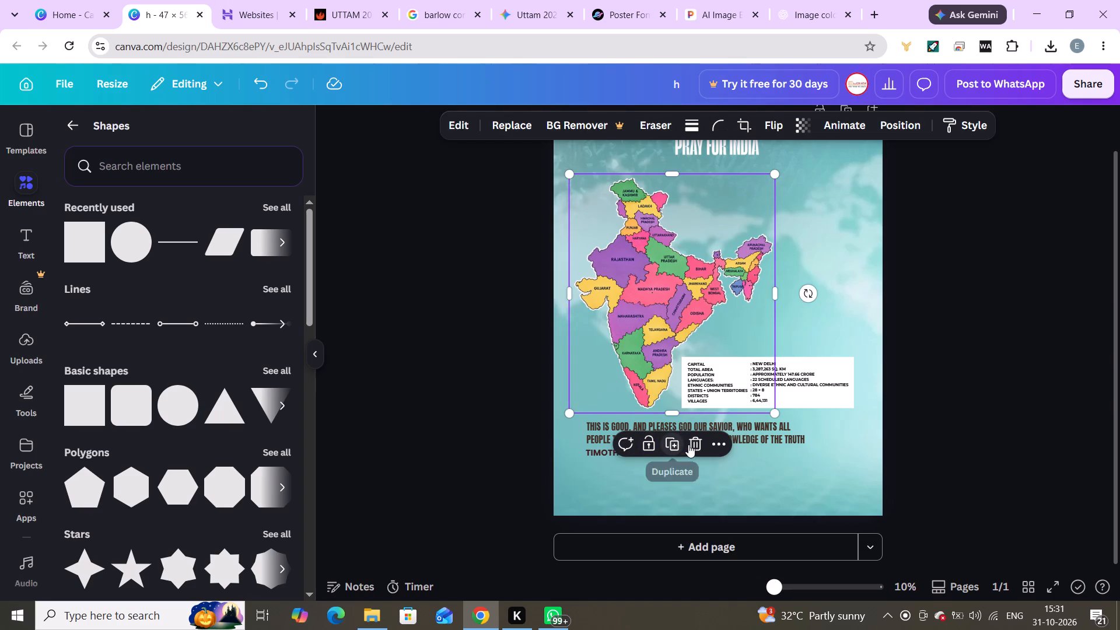
pyautogui.click(1005, 401)
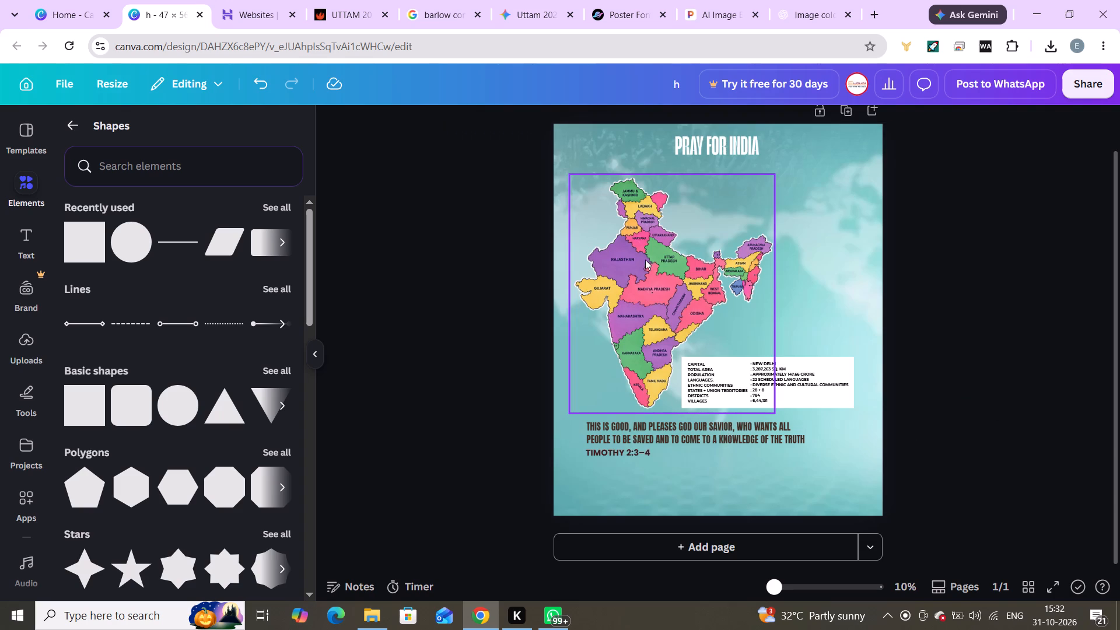
pyautogui.moveTo(645, 256); pyautogui.dragTo(645, 244)
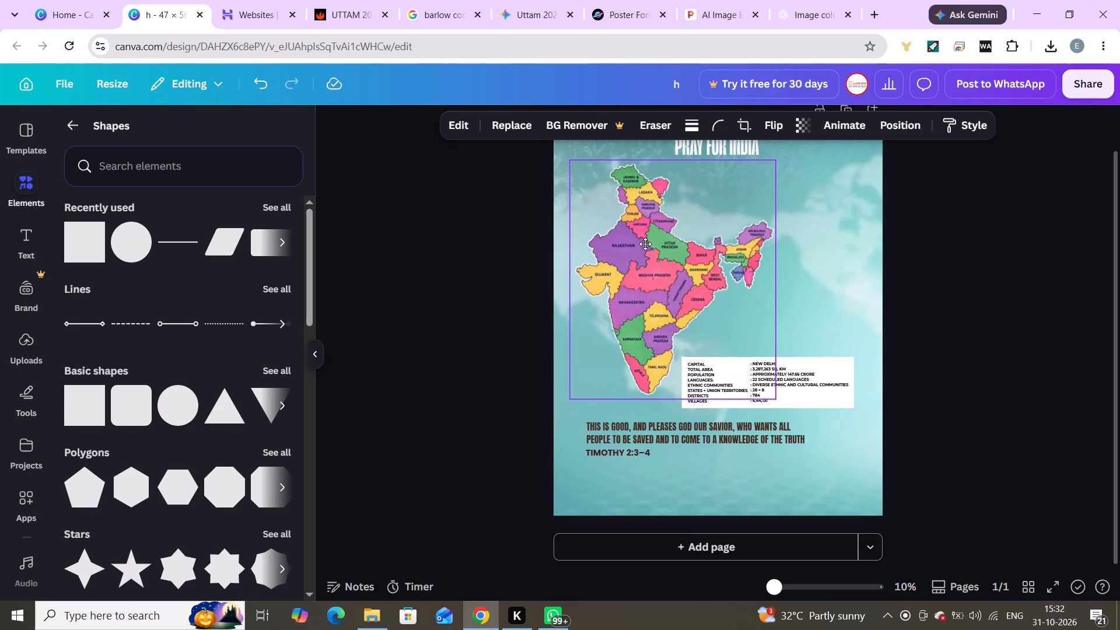
pyautogui.moveTo(645, 244); pyautogui.dragTo(644, 244)
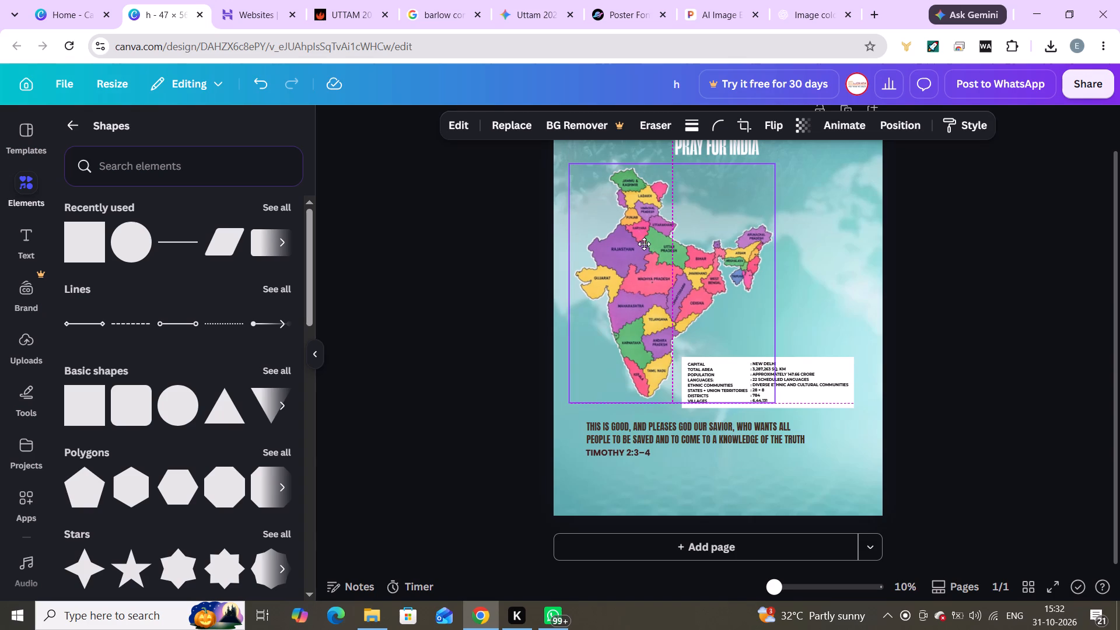
pyautogui.moveTo(644, 244); pyautogui.dragTo(644, 242)
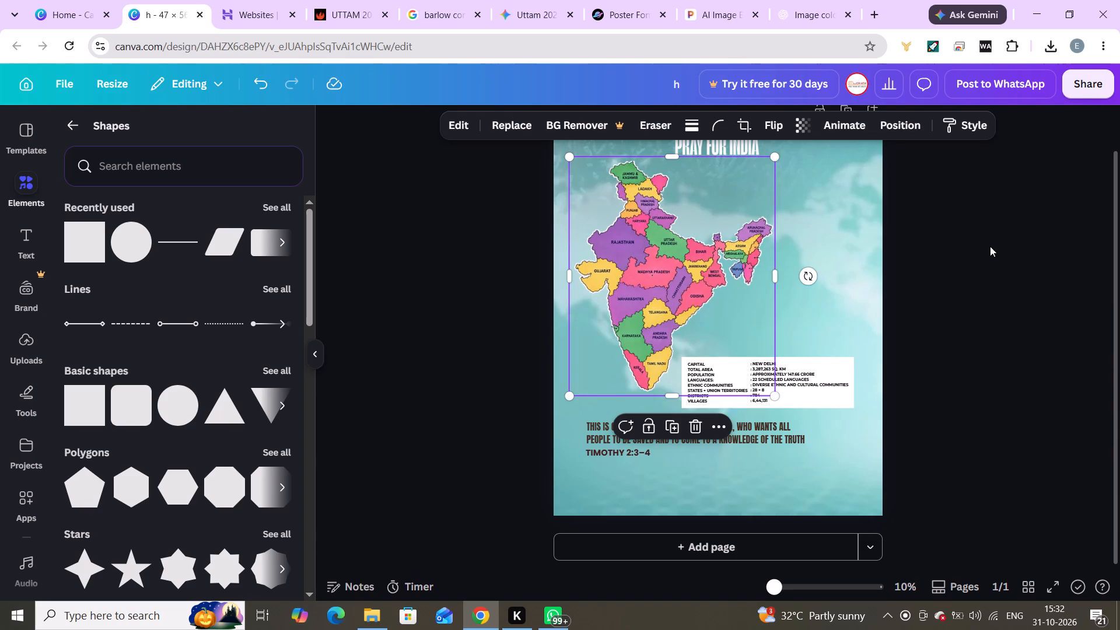
pyautogui.click(990, 246)
# Round the corners of the white India facts panel with a corner rounding of 4.
pyautogui.moveTo(1119, 295); pyautogui.dragTo(1119, 274)
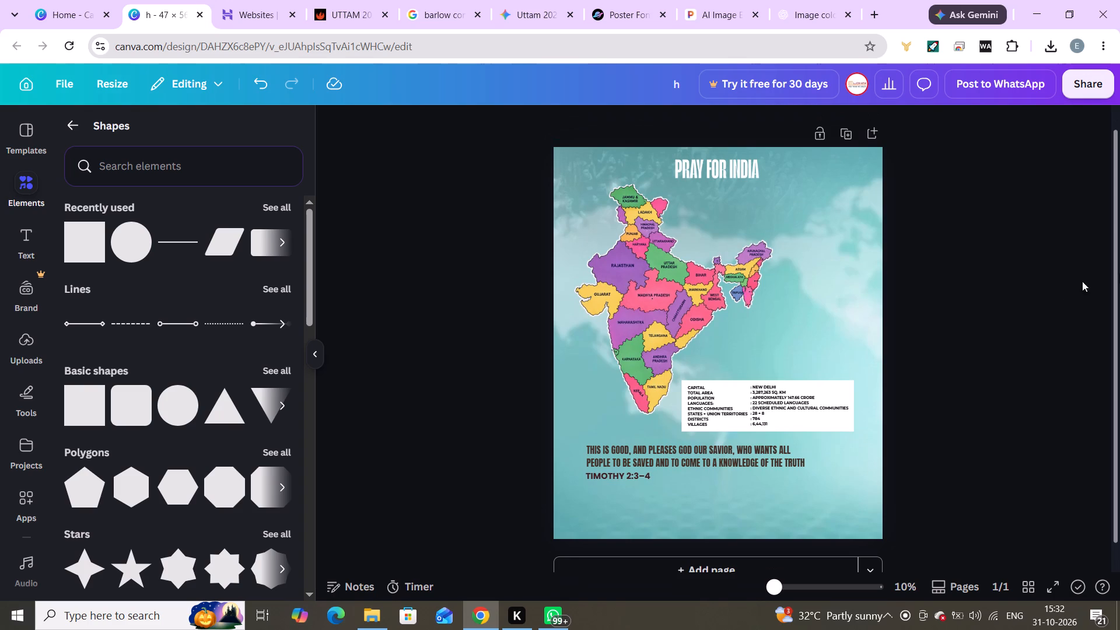
pyautogui.click(831, 382)
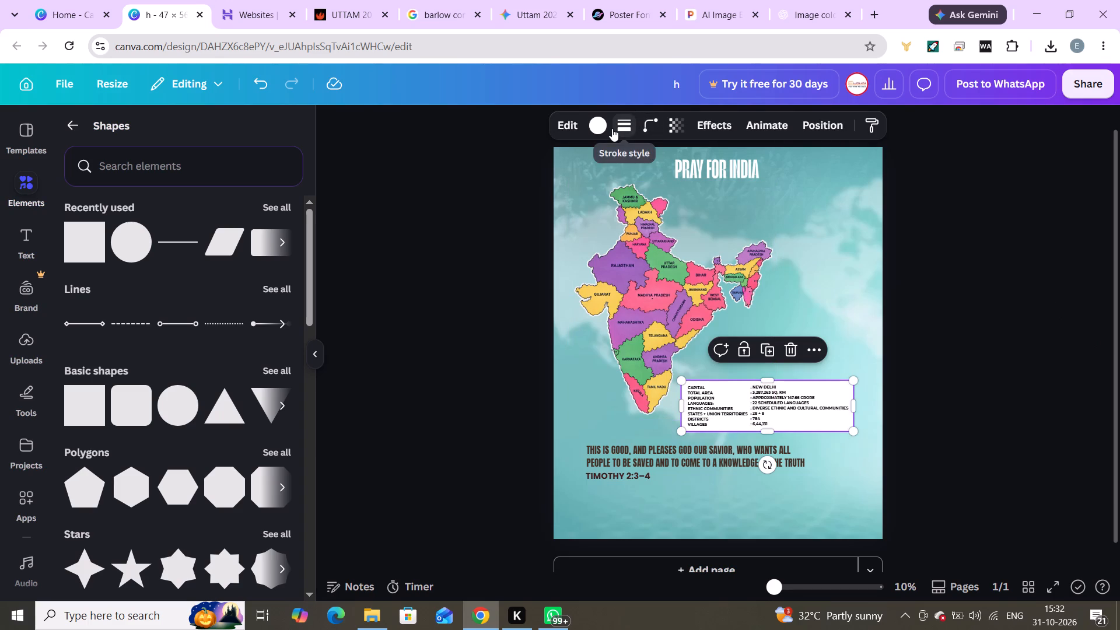
pyautogui.click(654, 124)
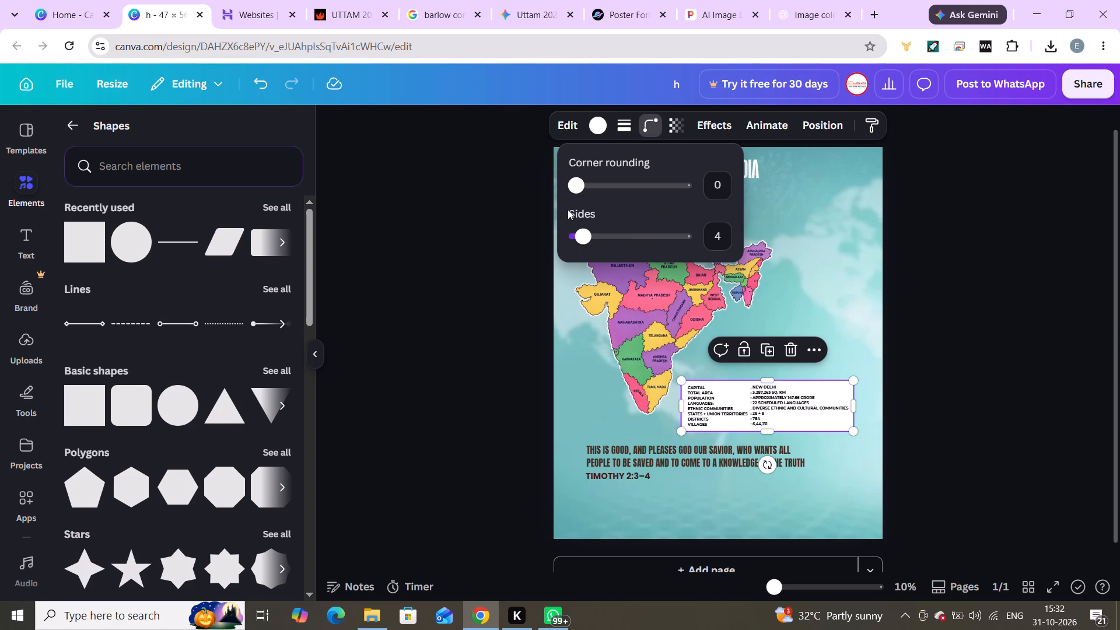
pyautogui.moveTo(575, 187); pyautogui.dragTo(586, 188)
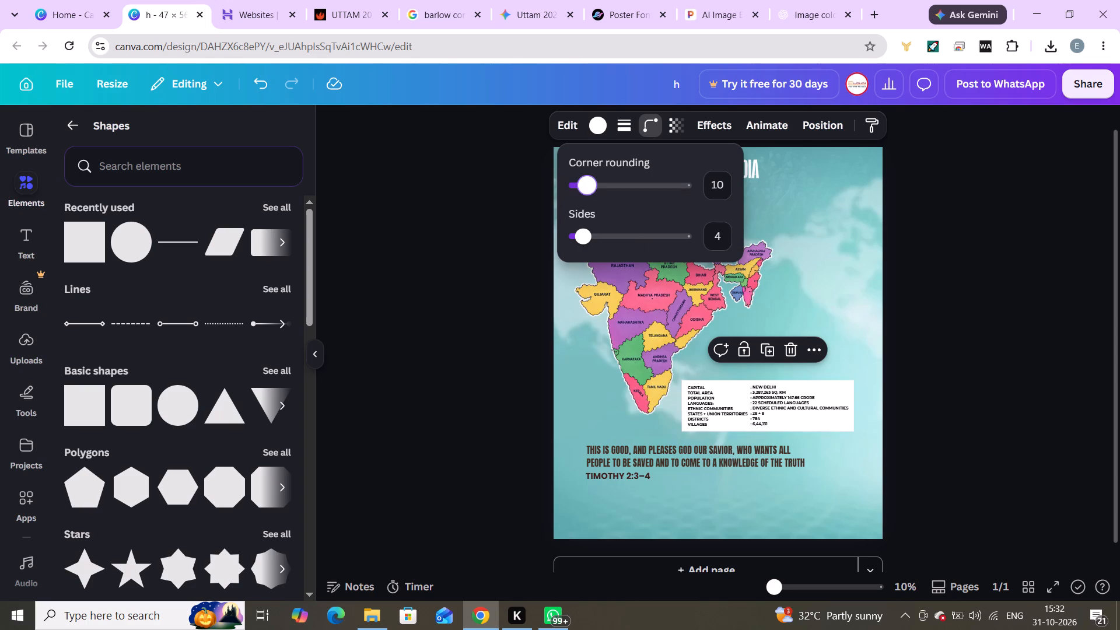
pyautogui.moveTo(586, 188); pyautogui.dragTo(575, 195)
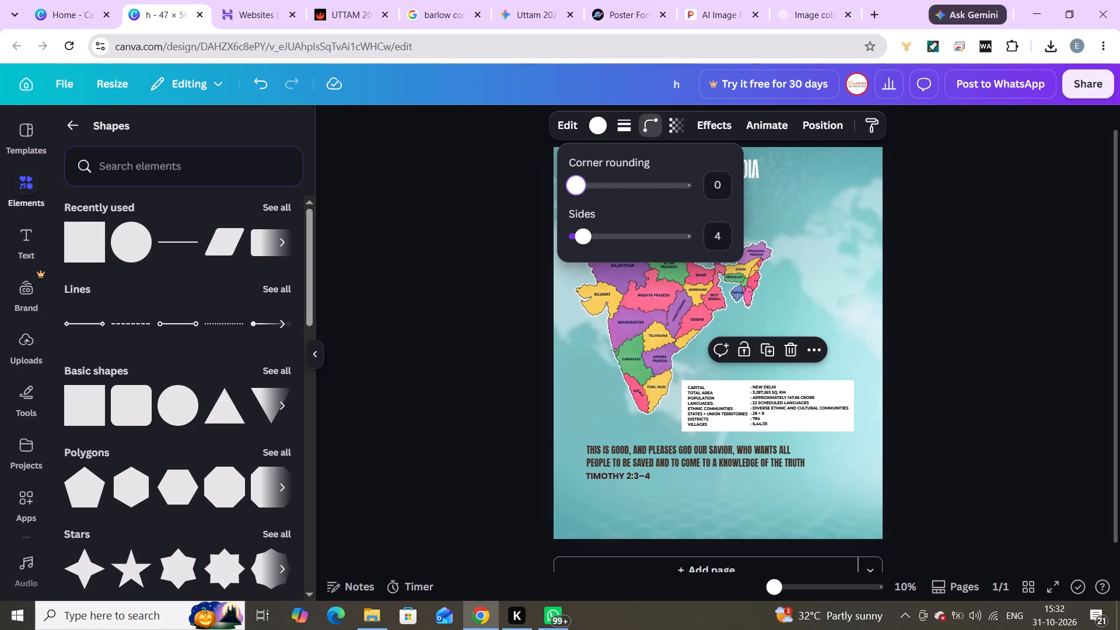
pyautogui.moveTo(575, 195); pyautogui.dragTo(579, 195)
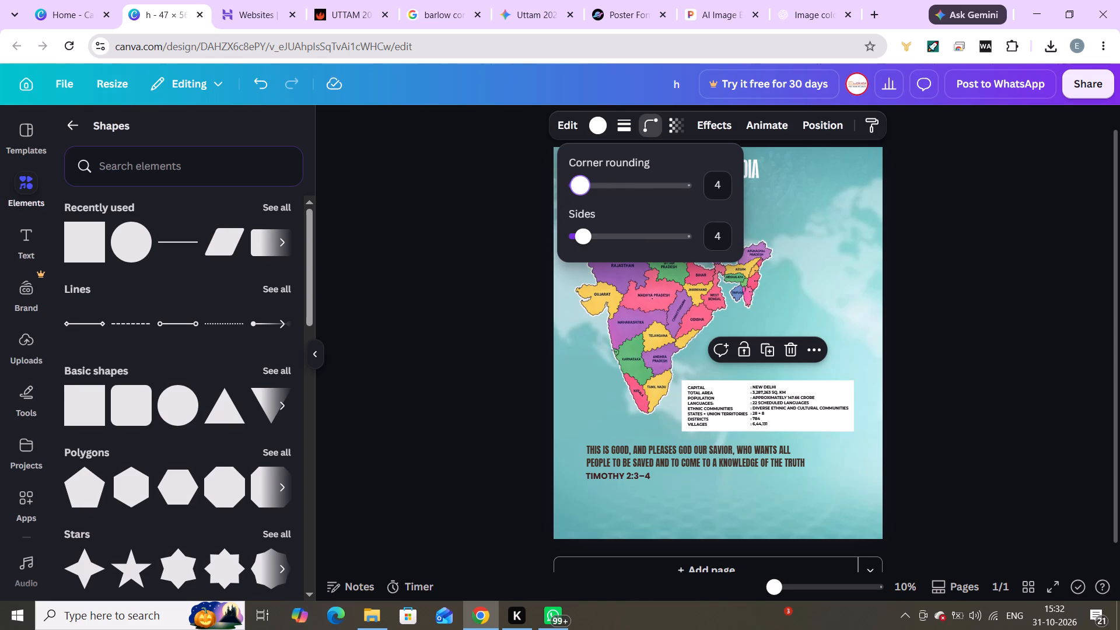
pyautogui.click(1040, 327)
pyautogui.click(1040, 327)
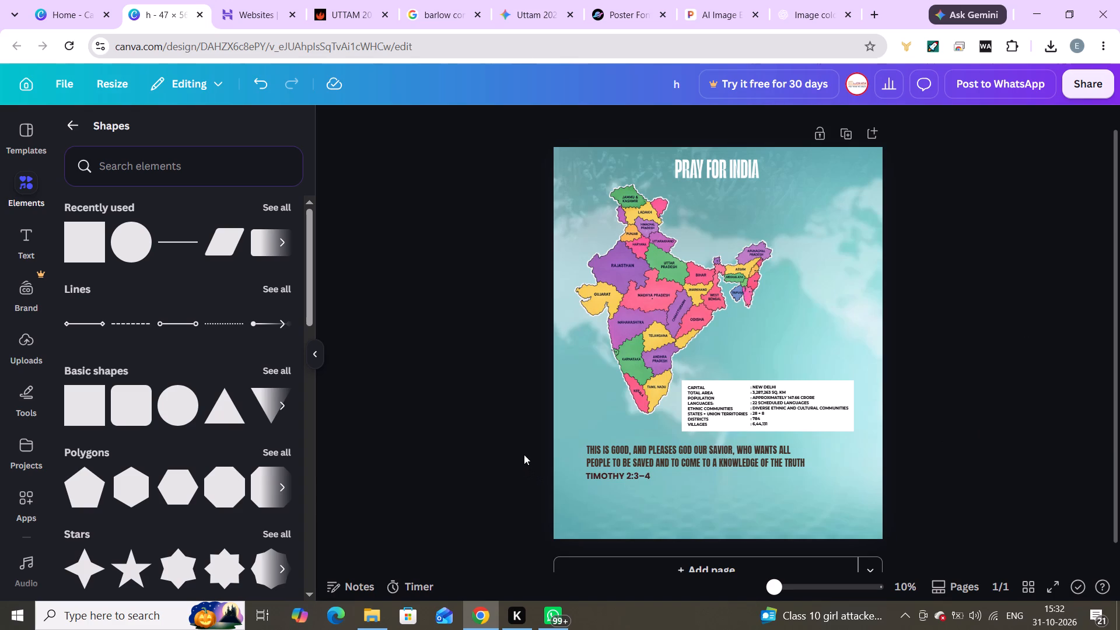
# Move the Bible verse and its "Timothy 2:3–4" reference together slightly down, further below the white facts panel.
pyautogui.moveTo(524, 454); pyautogui.dragTo(660, 477)
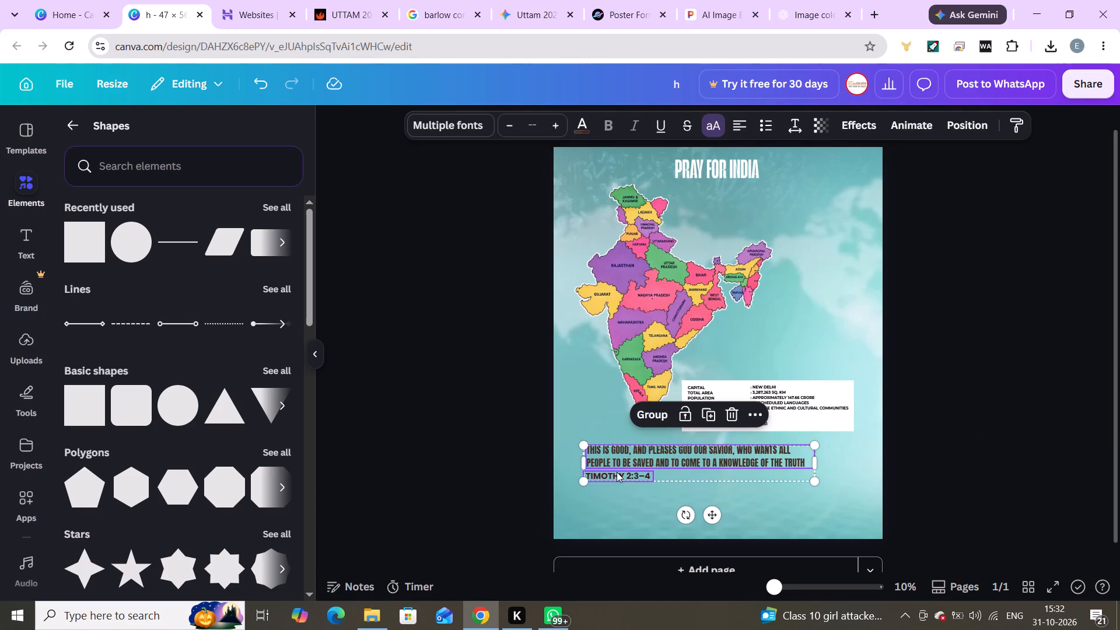
pyautogui.moveTo(621, 461); pyautogui.dragTo(621, 475)
pyautogui.click(937, 431)
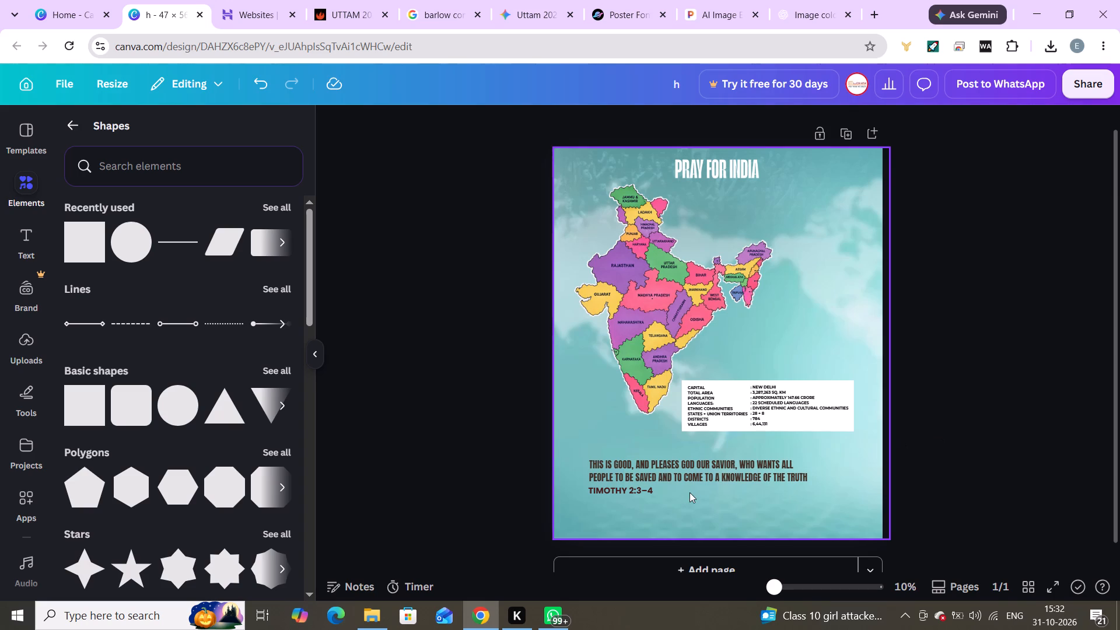
# Centre-align the two-line Bible verse text and shift its box right, roughly to the poster's horizontal centre.
pyautogui.click(661, 469)
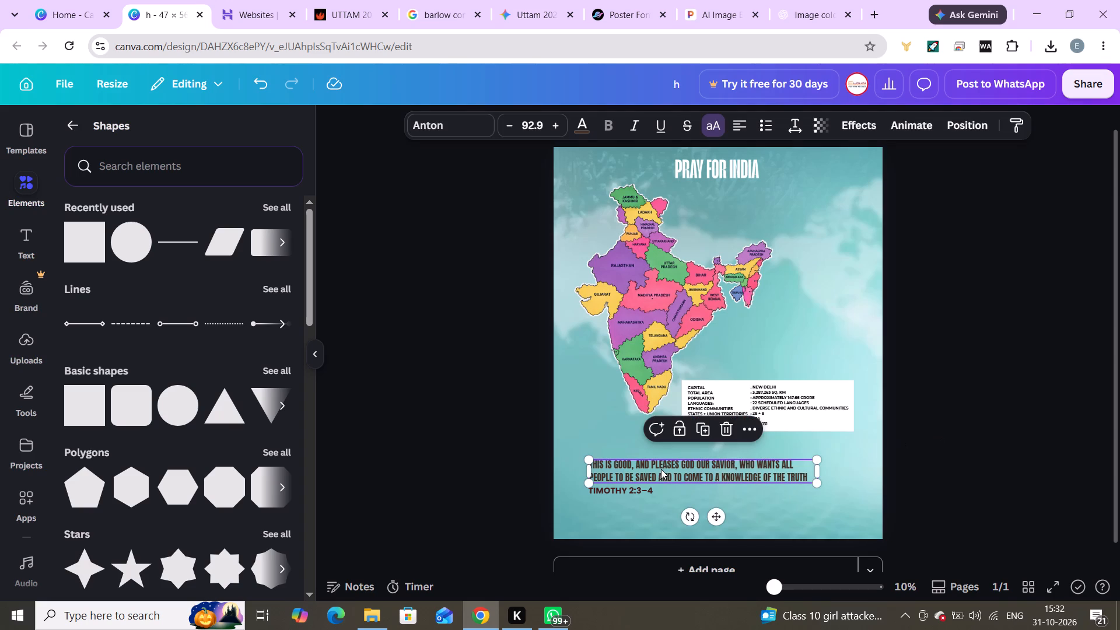
pyautogui.click(737, 126)
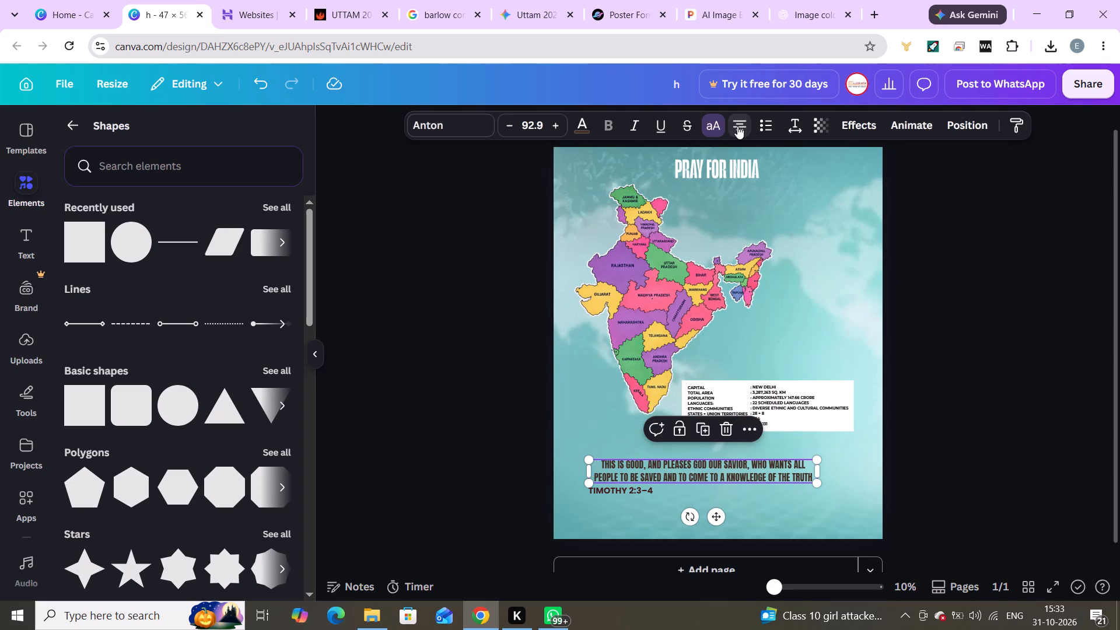
pyautogui.click(1019, 330)
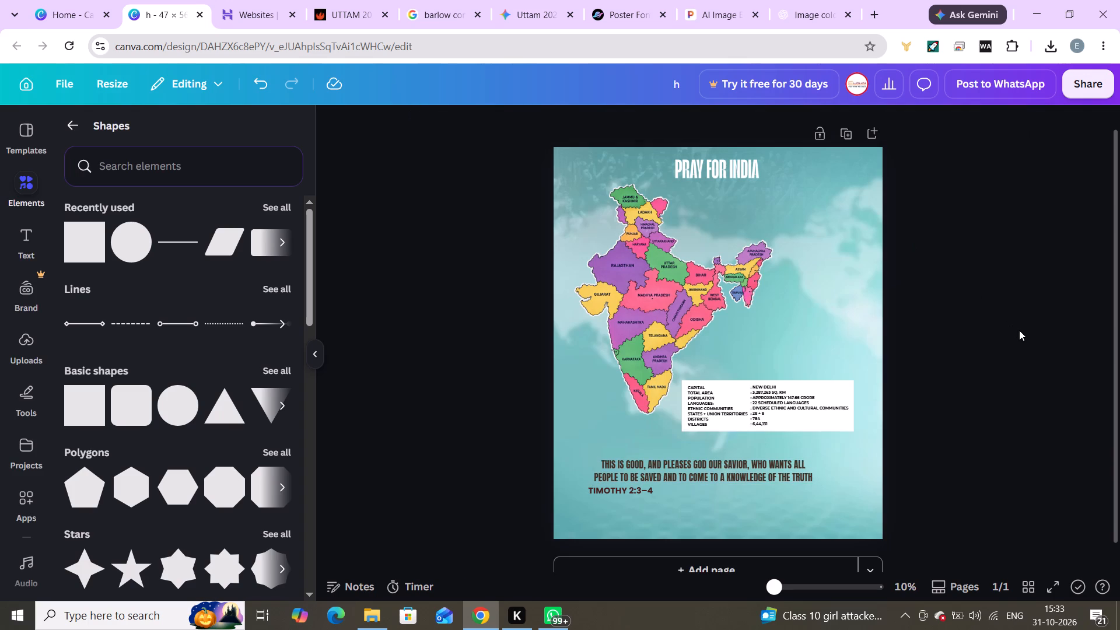
pyautogui.moveTo(706, 479); pyautogui.dragTo(728, 479)
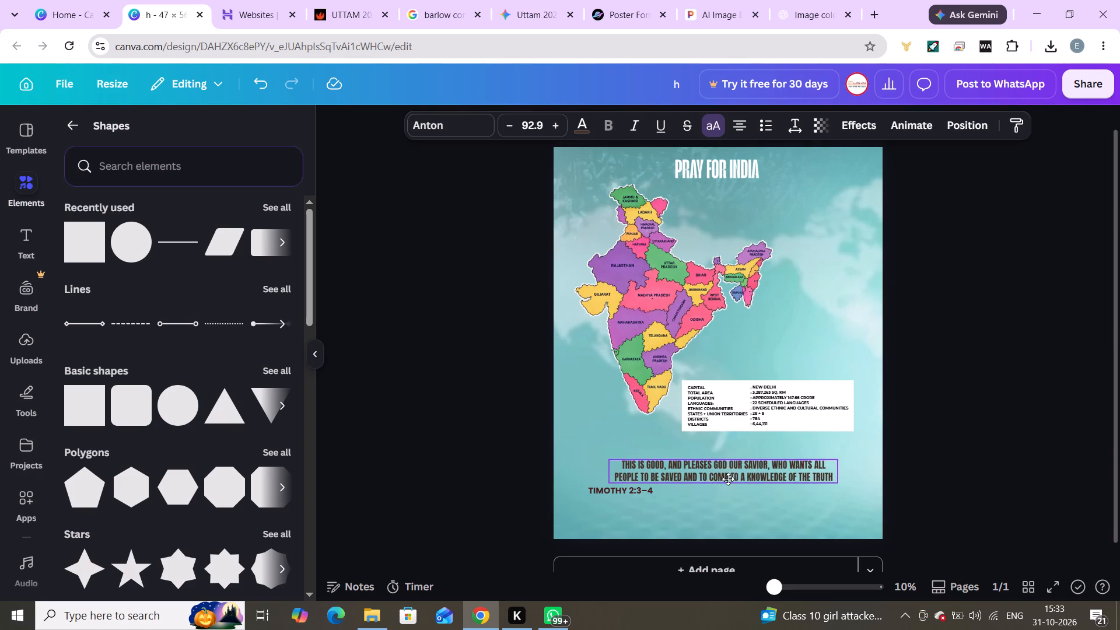
pyautogui.moveTo(728, 479); pyautogui.dragTo(723, 478)
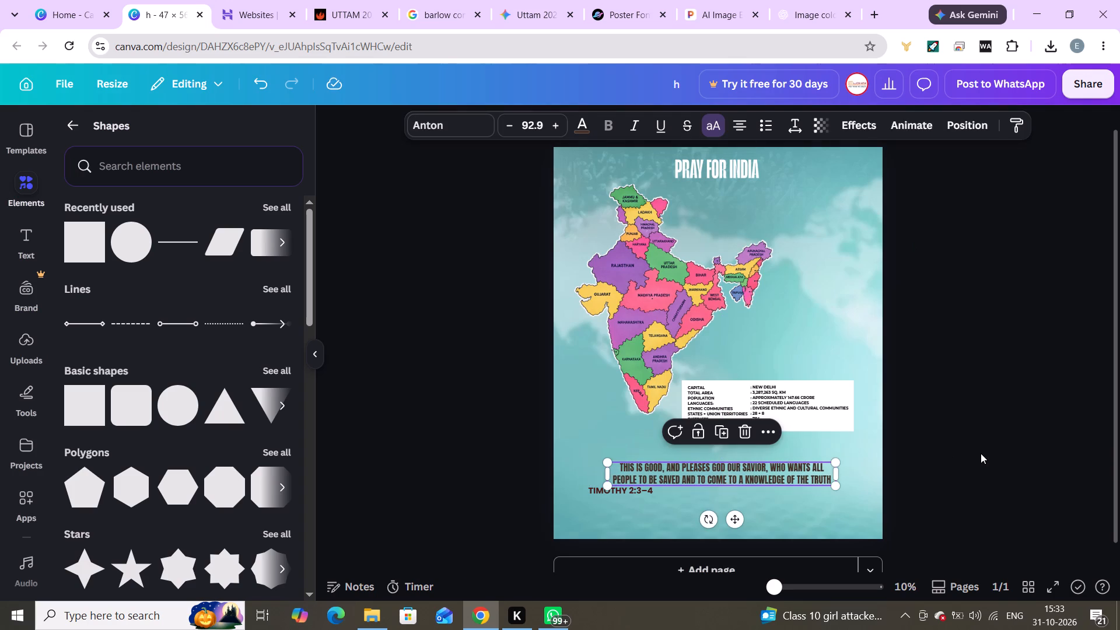
pyautogui.click(981, 453)
# Centre-align the "Timothy 2:3–4" reference and place it just below the verse, near the verse's horizontal centre.
pyautogui.moveTo(610, 491); pyautogui.dragTo(716, 500)
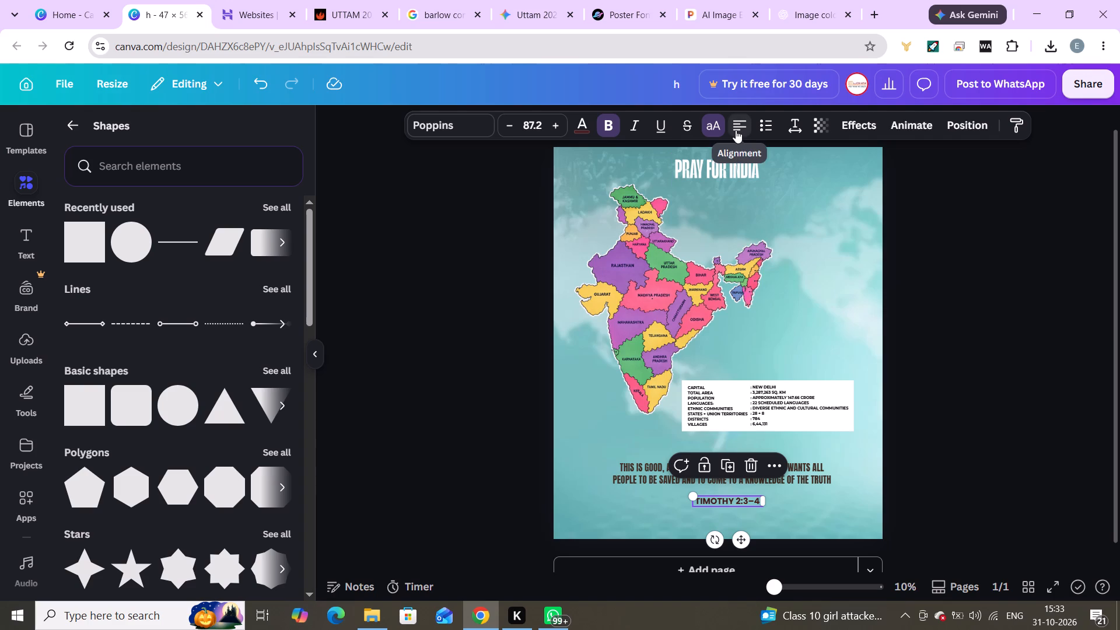
pyautogui.click(736, 130)
pyautogui.click(993, 478)
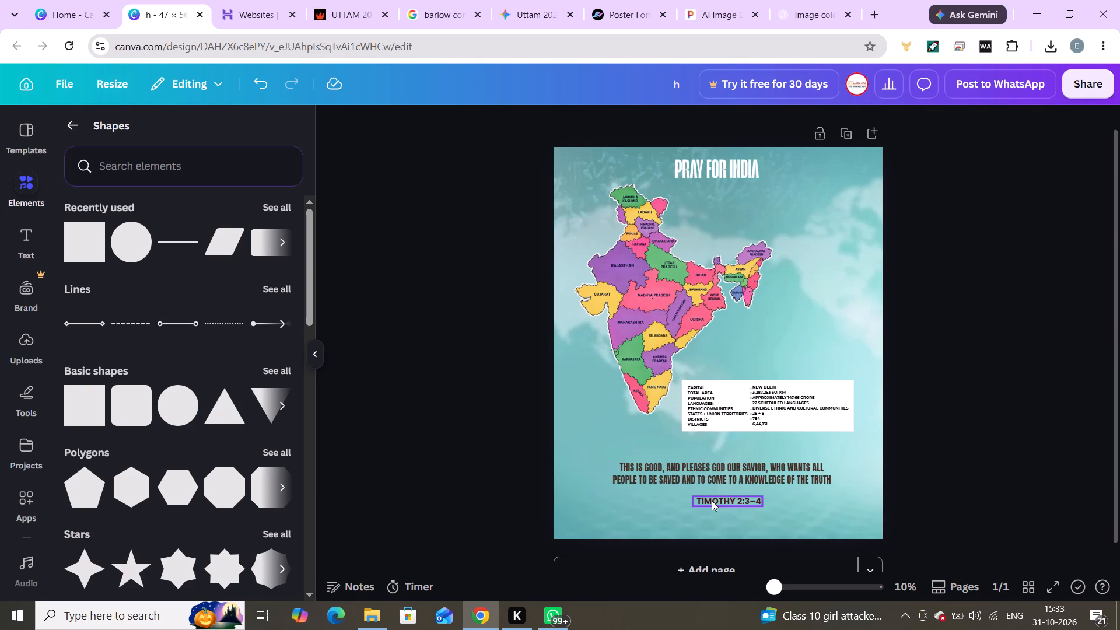
pyautogui.click(946, 453)
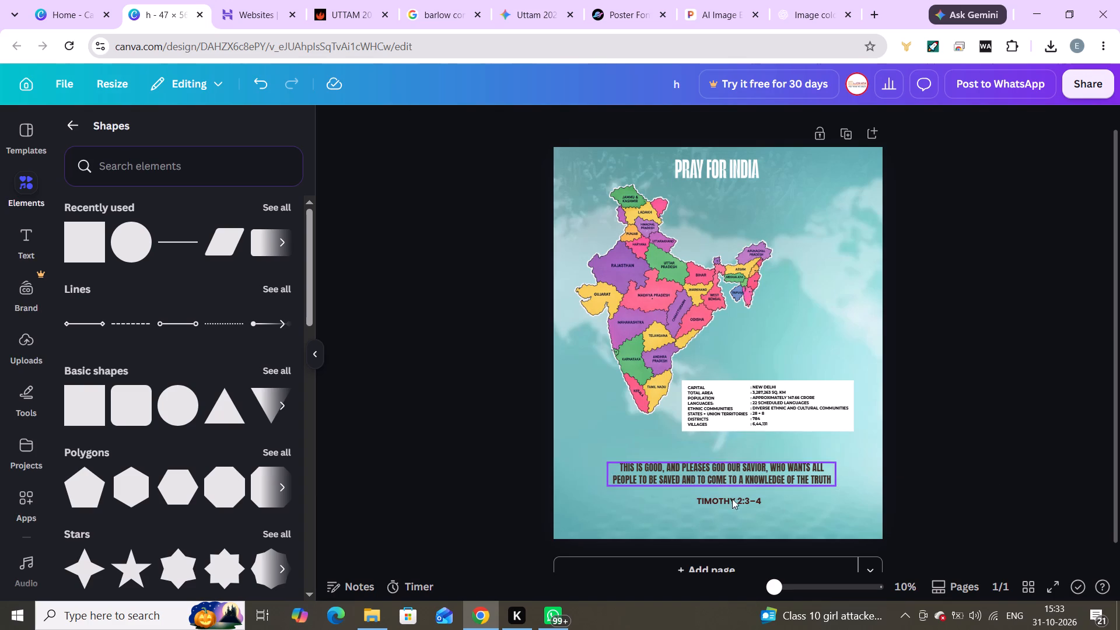
pyautogui.moveTo(738, 500); pyautogui.dragTo(737, 499)
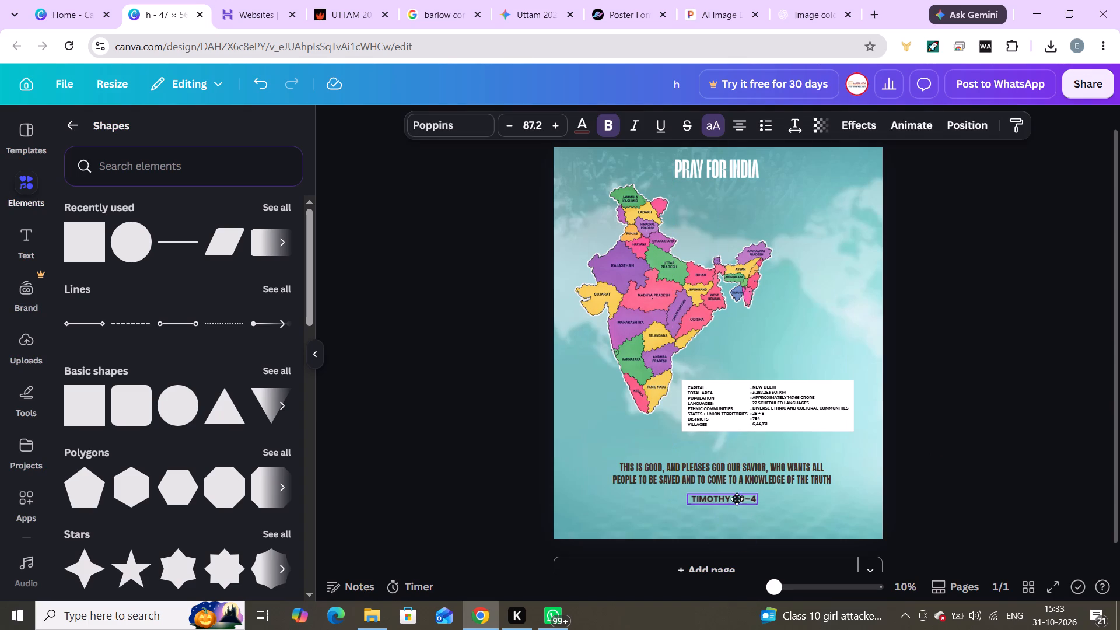
pyautogui.moveTo(737, 499); pyautogui.dragTo(740, 495)
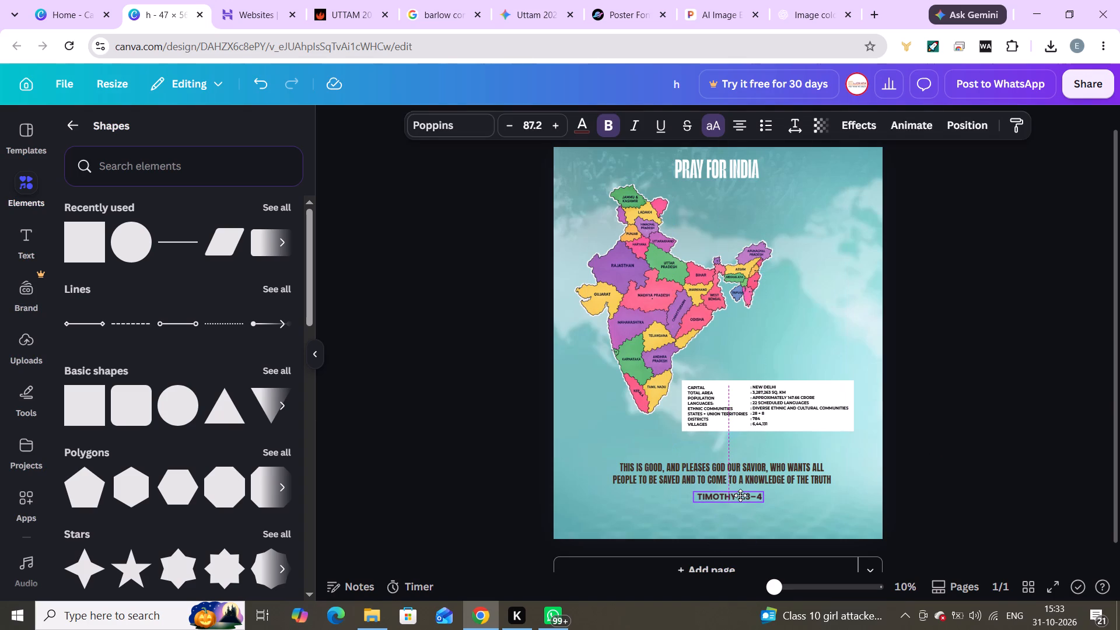
pyautogui.moveTo(740, 495); pyautogui.dragTo(737, 496)
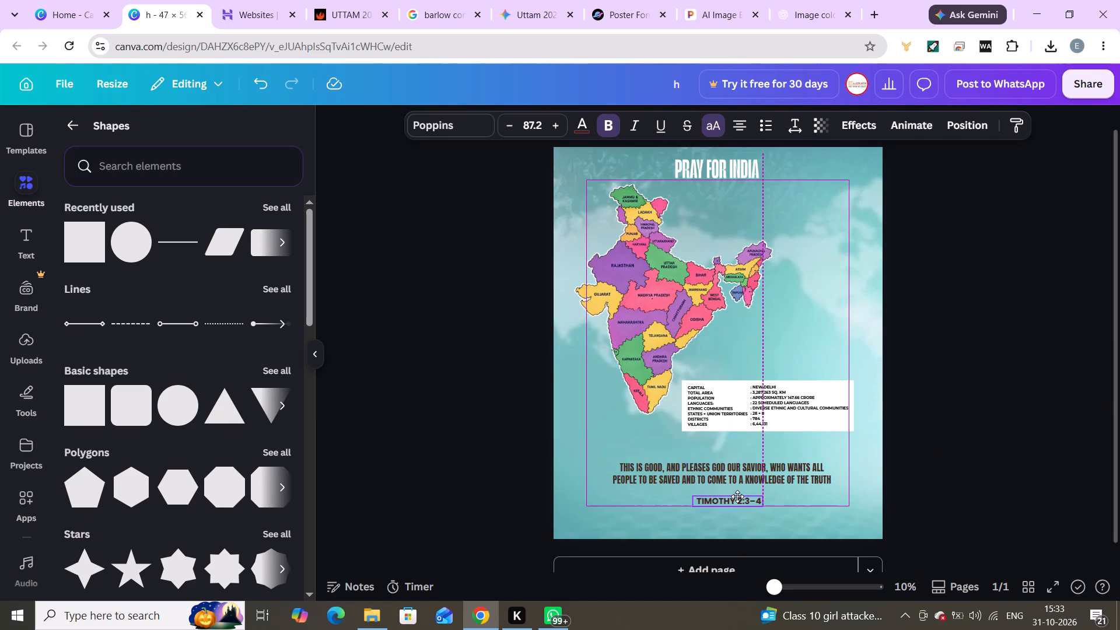
pyautogui.moveTo(737, 496); pyautogui.dragTo(730, 496)
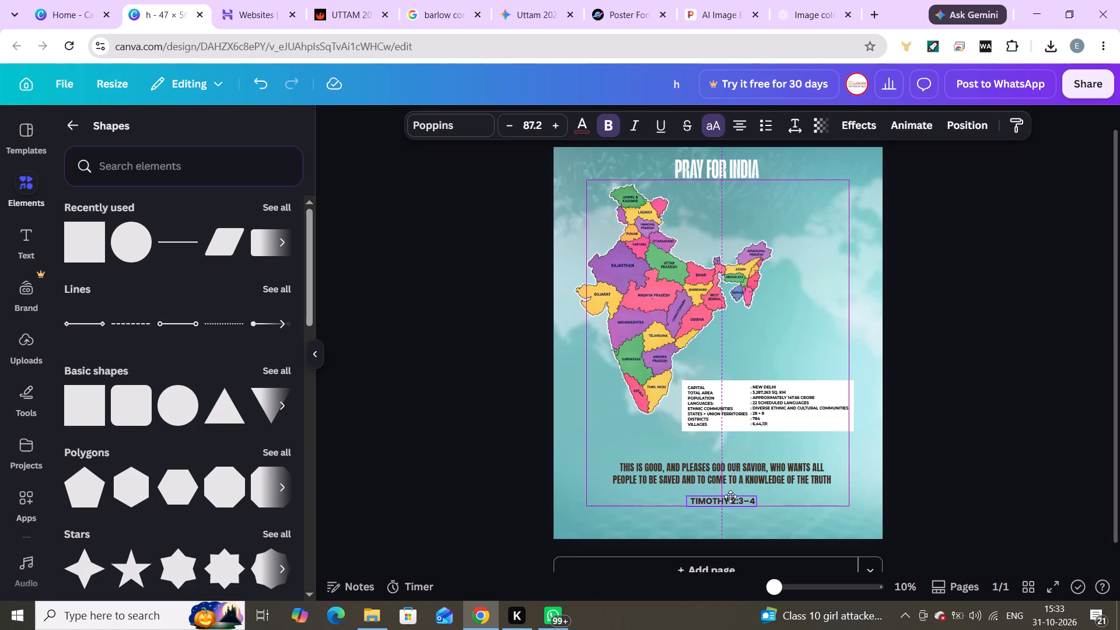
pyautogui.moveTo(730, 496); pyautogui.dragTo(730, 495)
pyautogui.click(951, 477)
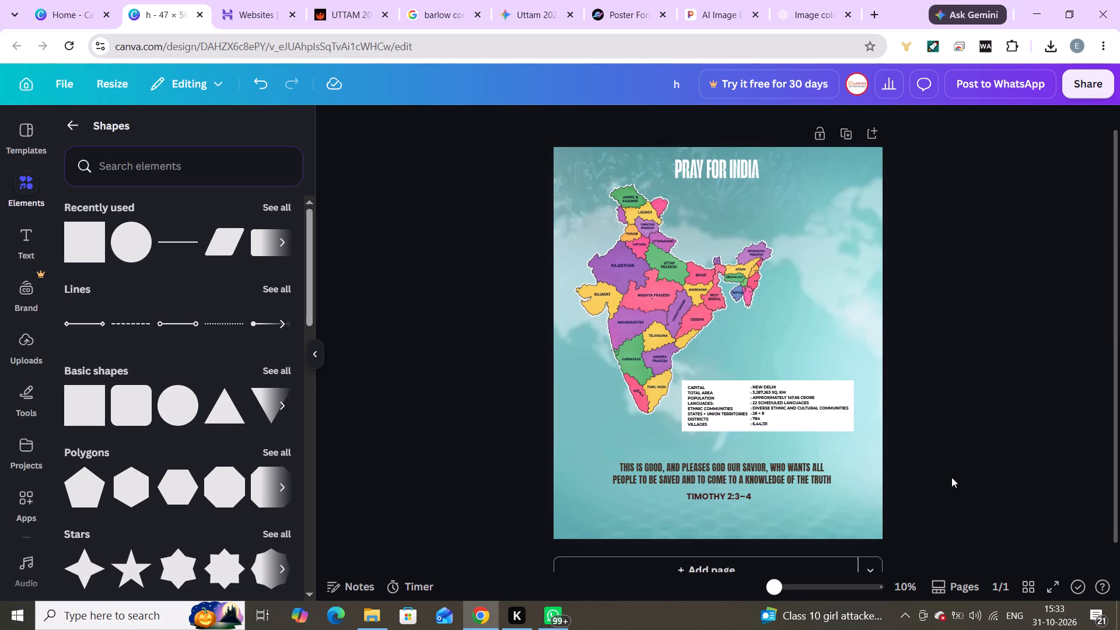
# Nudge the "Timothy 2:3–4" reference slightly up, closer to the verse's second line.
pyautogui.click(722, 496)
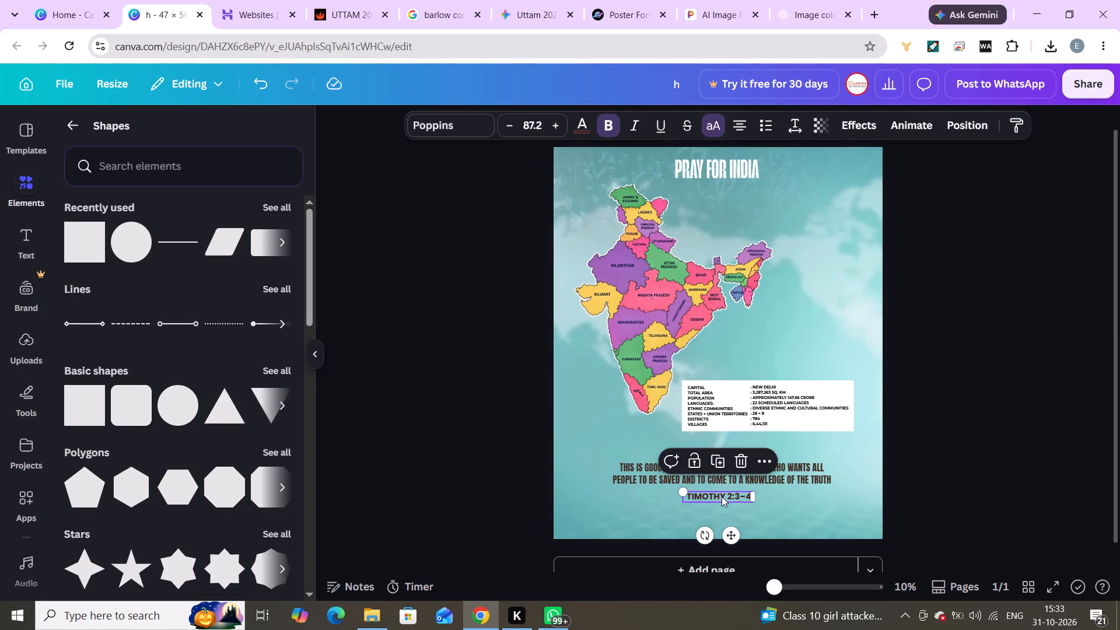
pyautogui.press('Up')
pyautogui.press('Up')
pyautogui.press('Up')
pyautogui.press('Up')
pyautogui.press('Up')
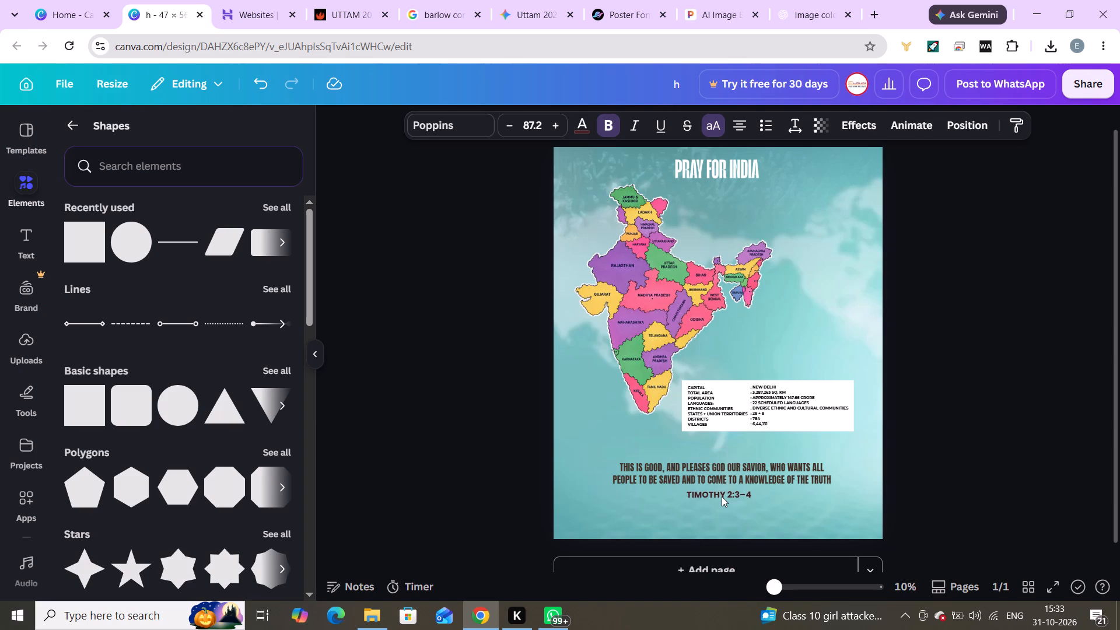
pyautogui.doubleClick(935, 478)
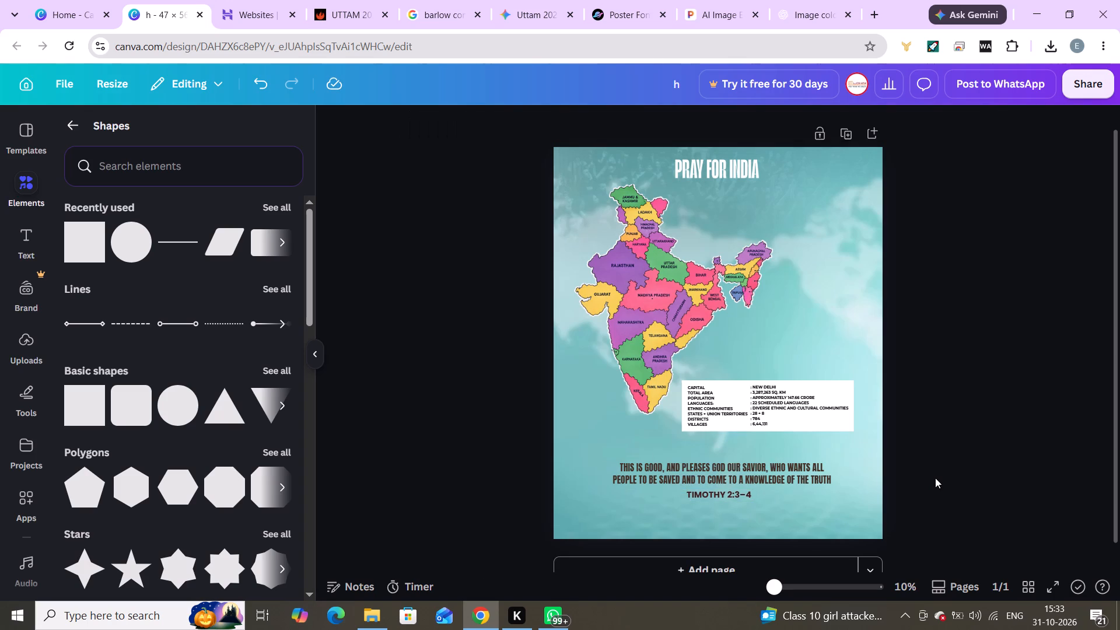
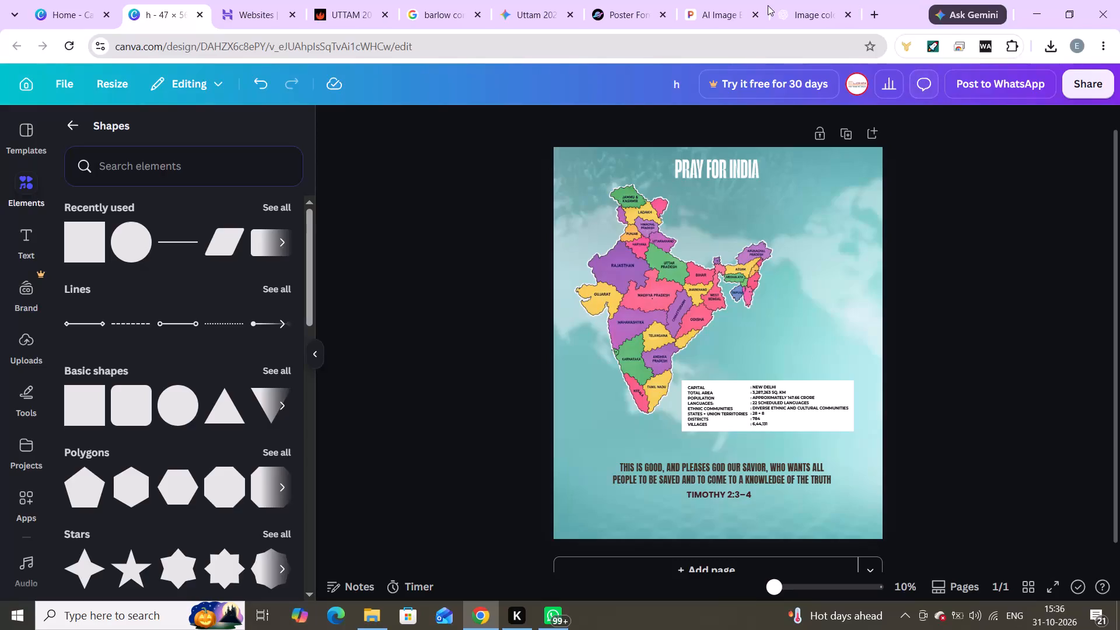
# Search Google for "knee down praying man" and show only the image results.
pyautogui.click(721, 4)
pyautogui.click(666, 41)
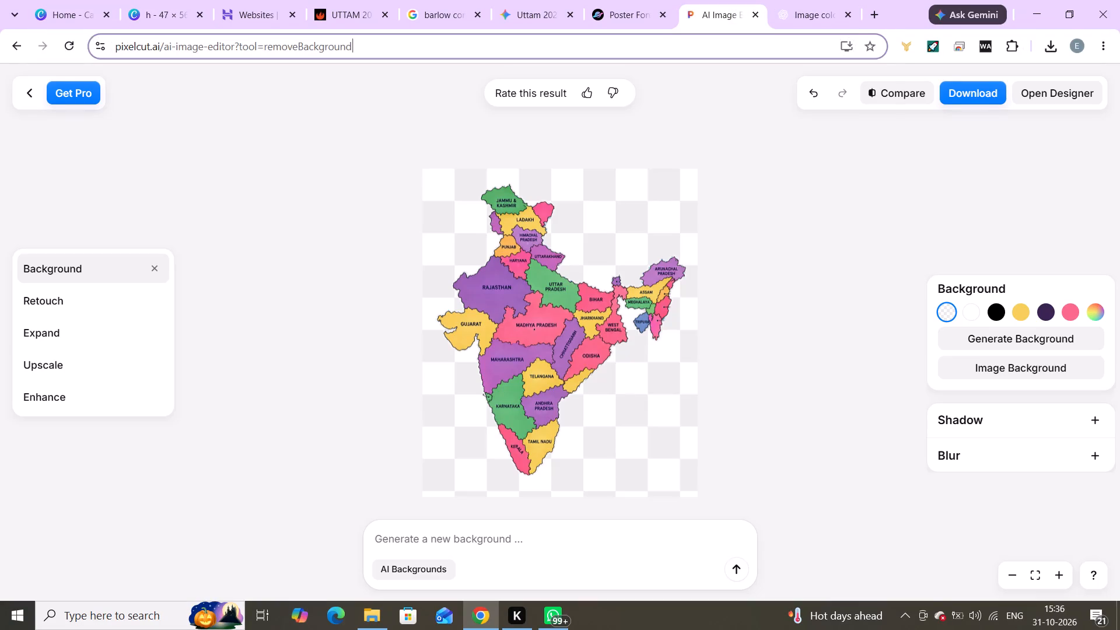
pyautogui.write('ne')
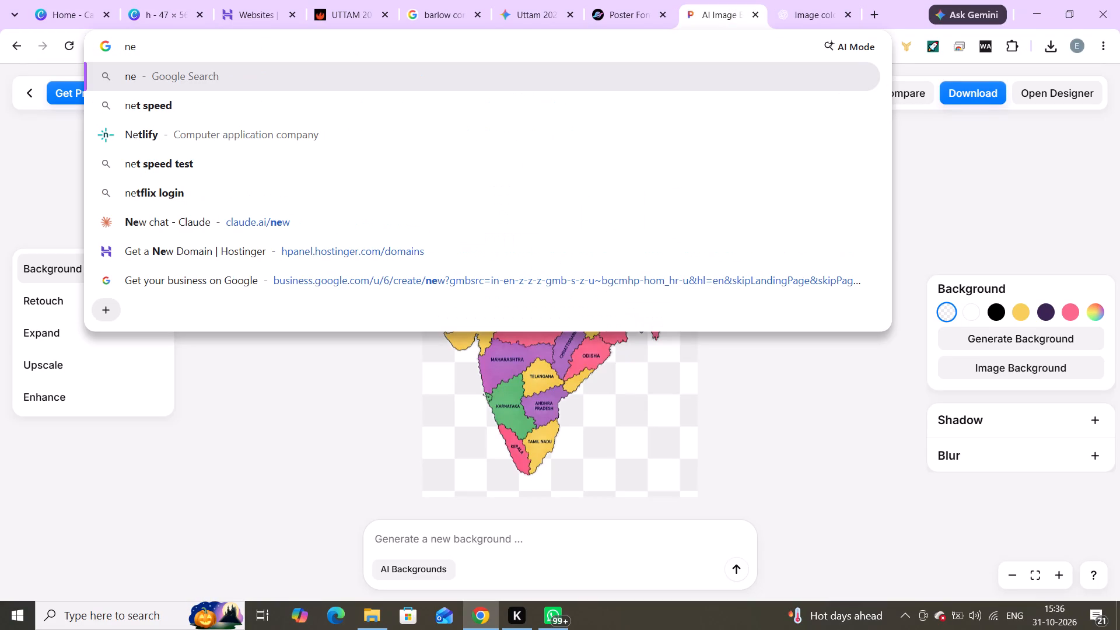
pyautogui.write('al')
pyautogui.press('space')
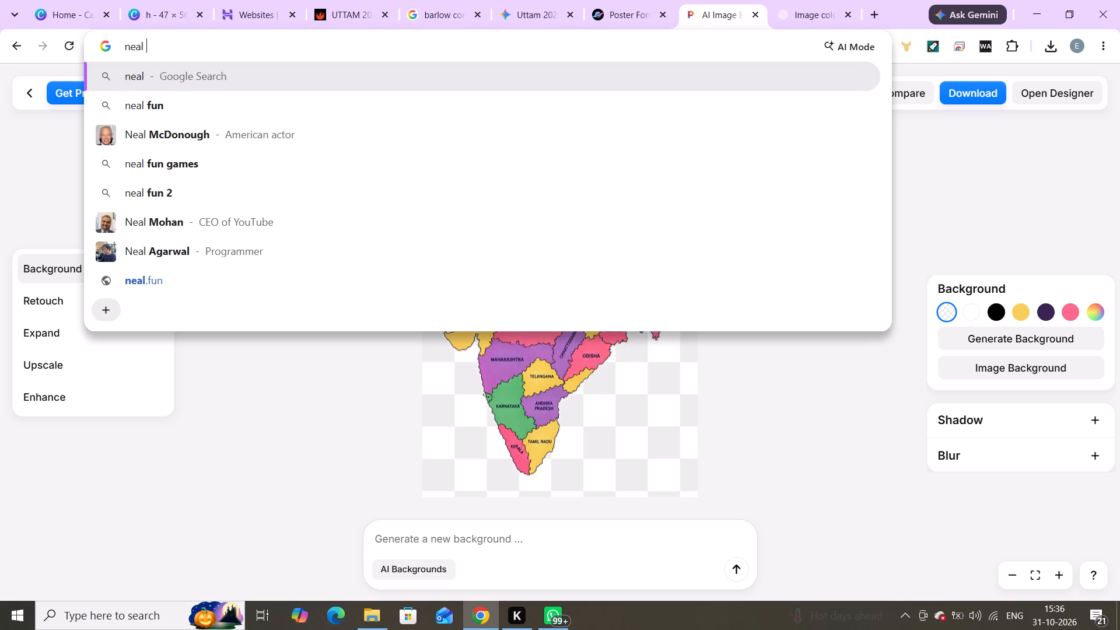
pyautogui.write('done')
pyautogui.press('BackSpace')
pyautogui.press('BackSpace')
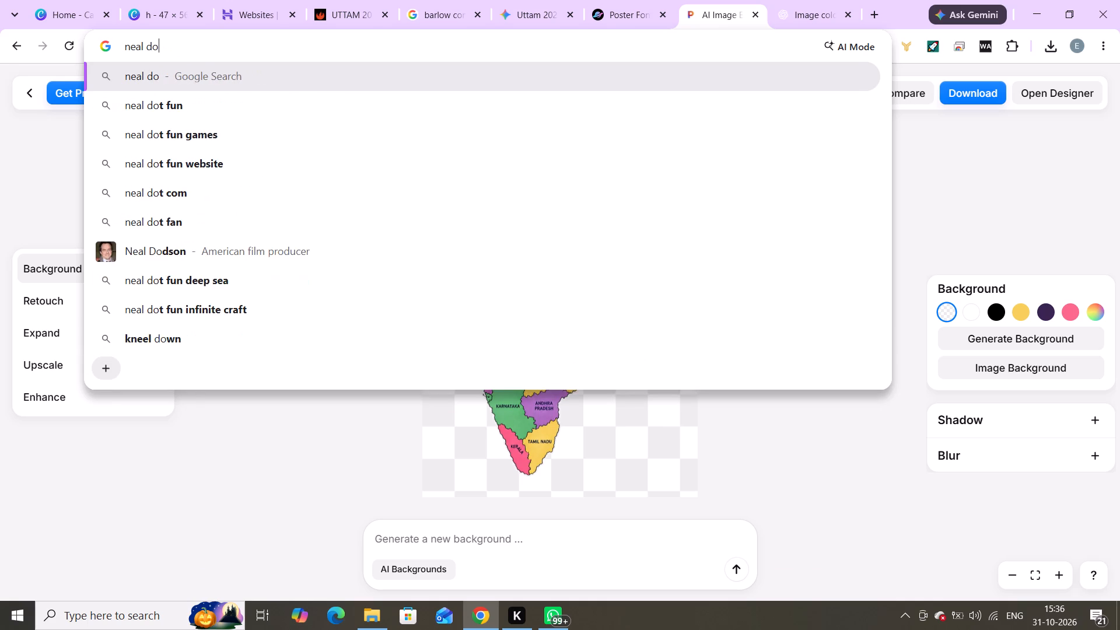
pyautogui.press('BackSpace')
pyautogui.press('BackSpace')
pyautogui.press('BackSpace')
pyautogui.press('BackSpace')
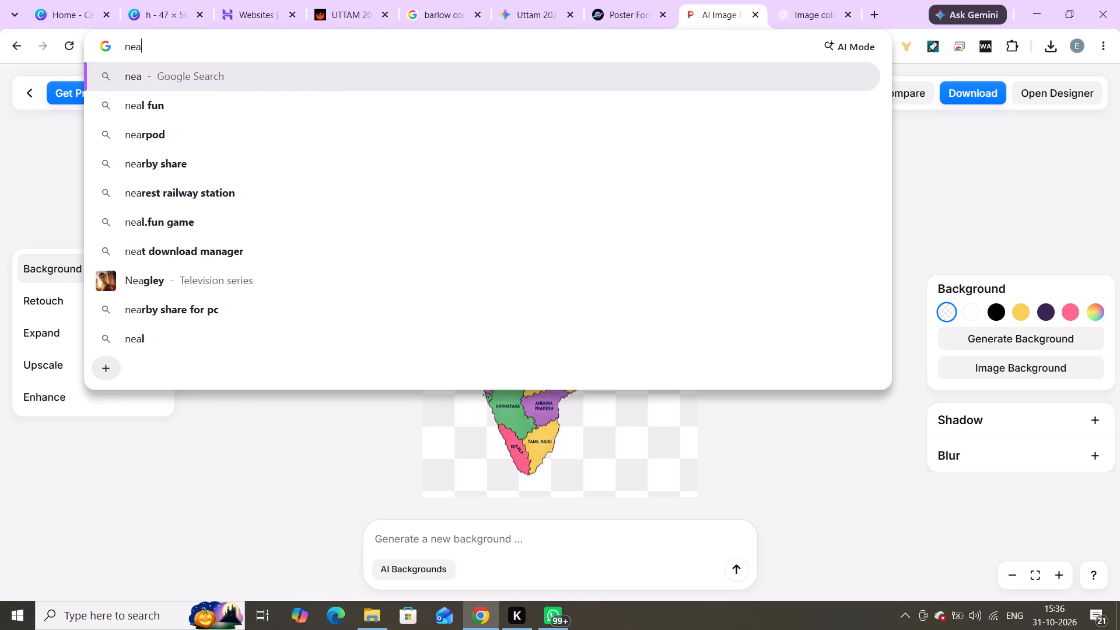
pyautogui.press('BackSpace')
pyautogui.write('e')
pyautogui.press('space')
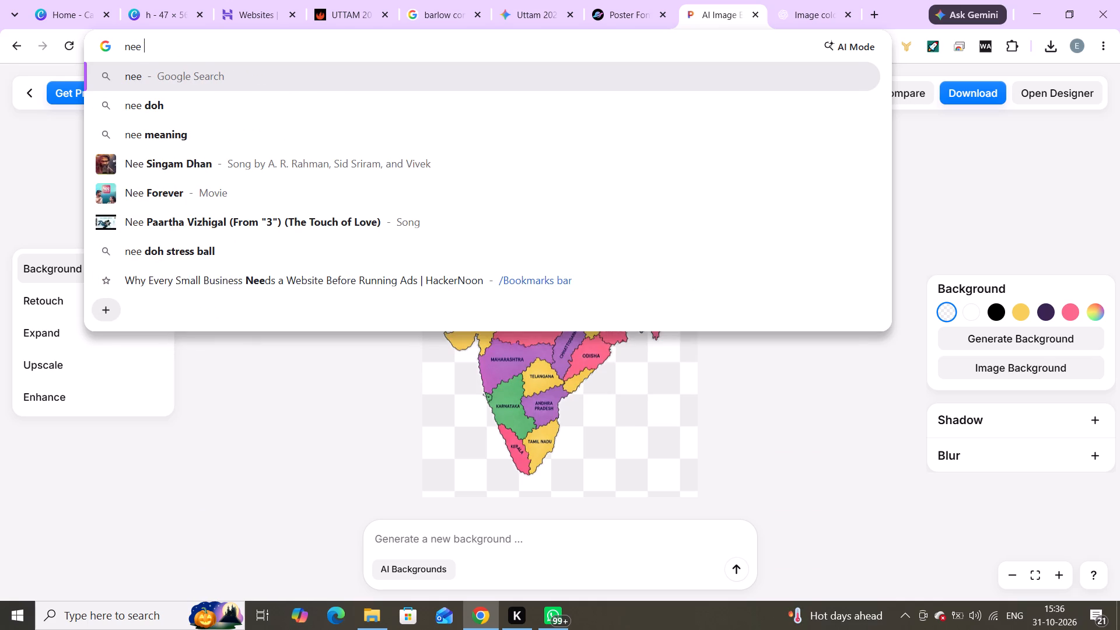
pyautogui.press('w')
pyautogui.press('BackSpace')
pyautogui.write('down')
pyautogui.press('space')
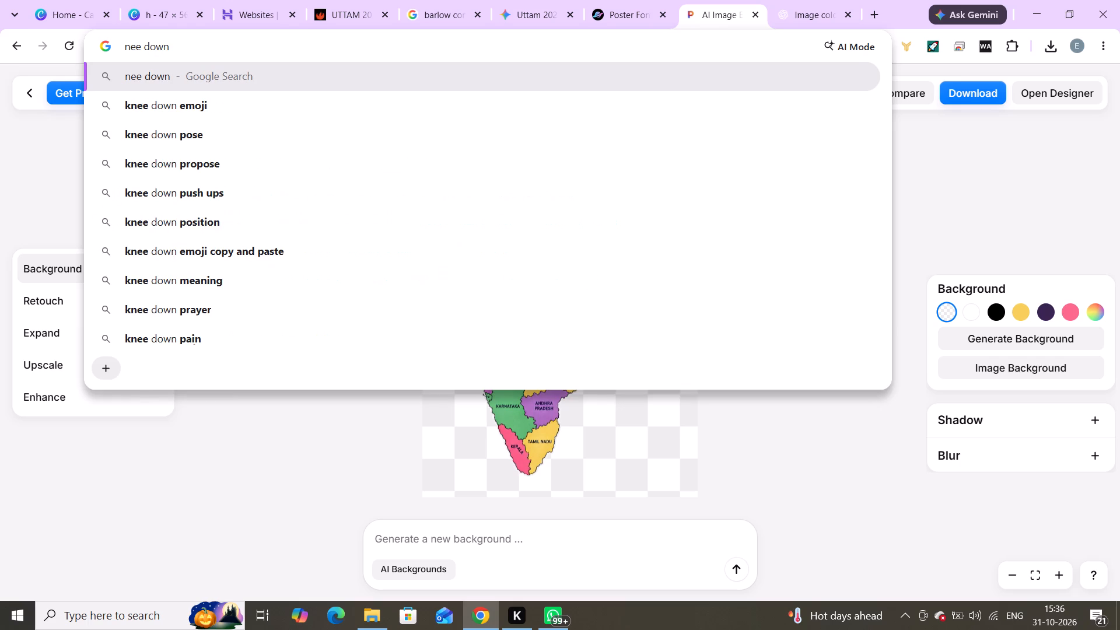
pyautogui.press('Down')
pyautogui.press('BackSpace')
pyautogui.press('BackSpace')
pyautogui.press('BackSpace')
pyautogui.press('BackSpace')
pyautogui.press('BackSpace')
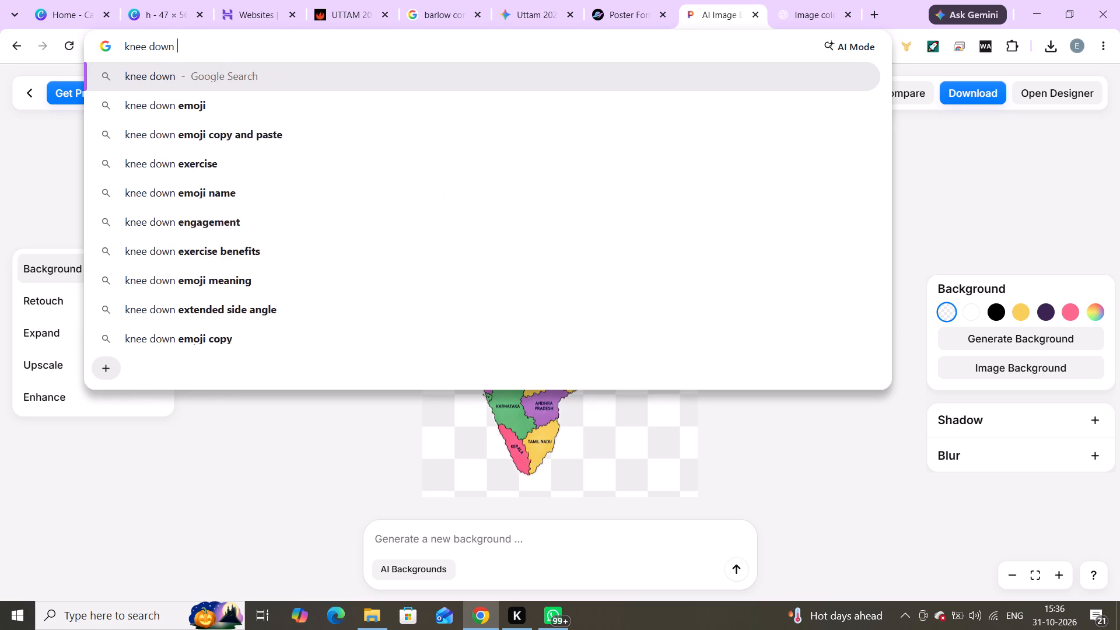
pyautogui.press('BackSpace')
pyautogui.press('space')
pyautogui.write('pray')
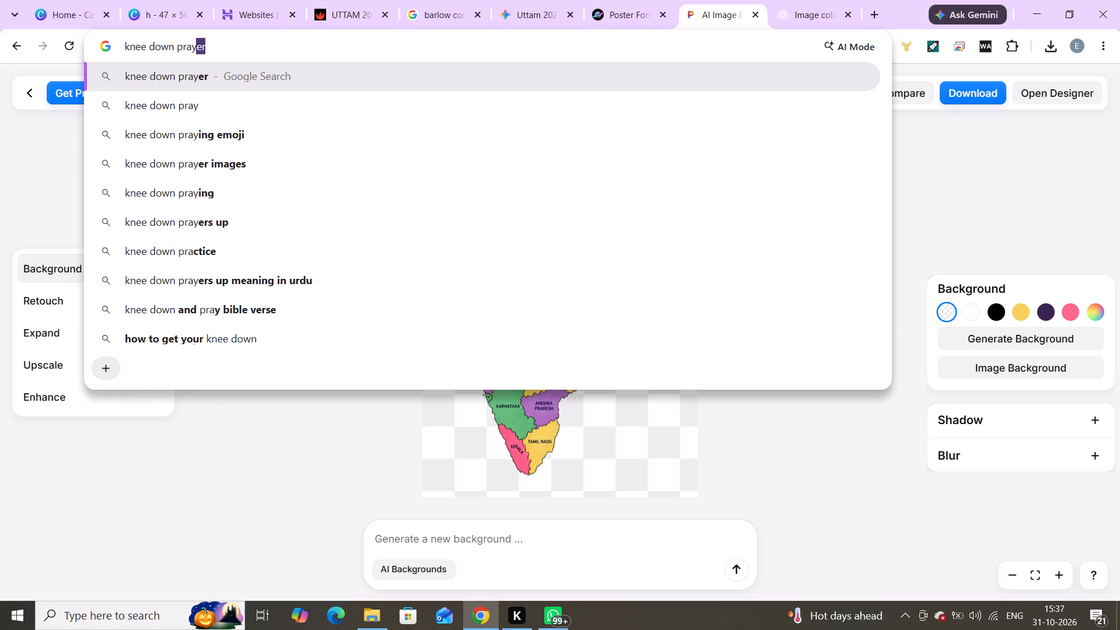
pyautogui.press('Down')
pyautogui.press('Down')
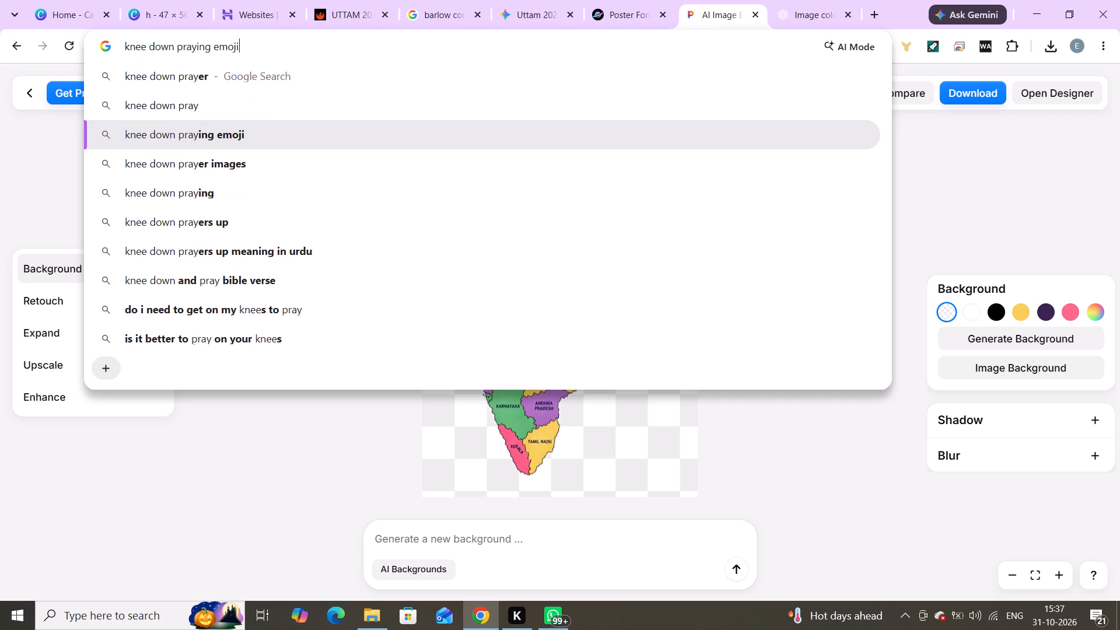
pyautogui.press('Down')
pyautogui.press('Down')
pyautogui.press('space')
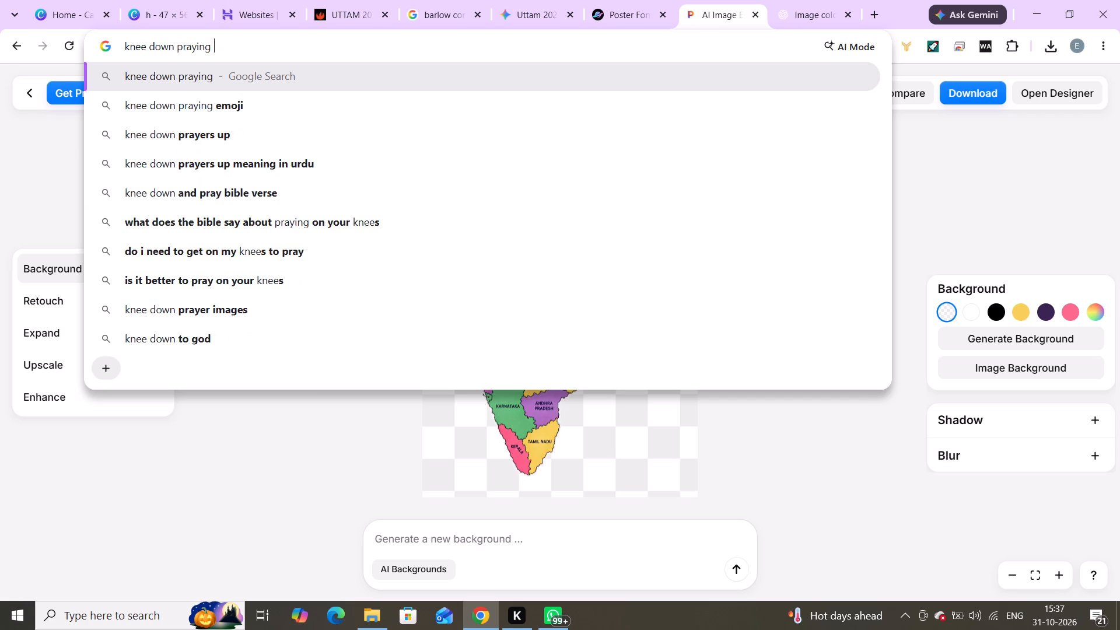
pyautogui.write('man')
pyautogui.press('Return')
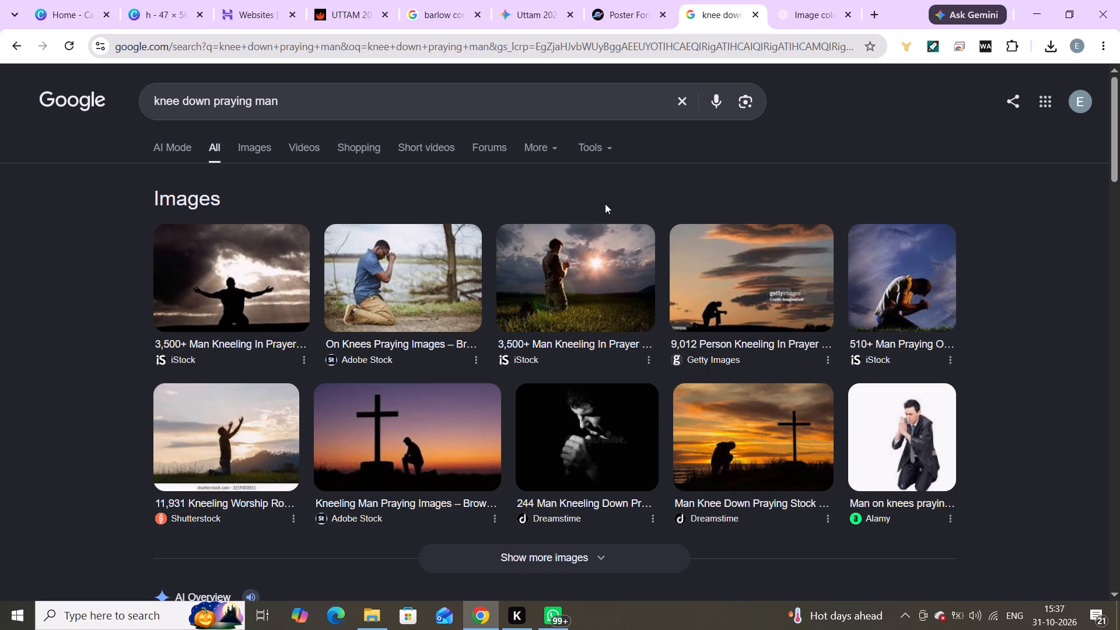
pyautogui.scroll(-3, 988, 374)
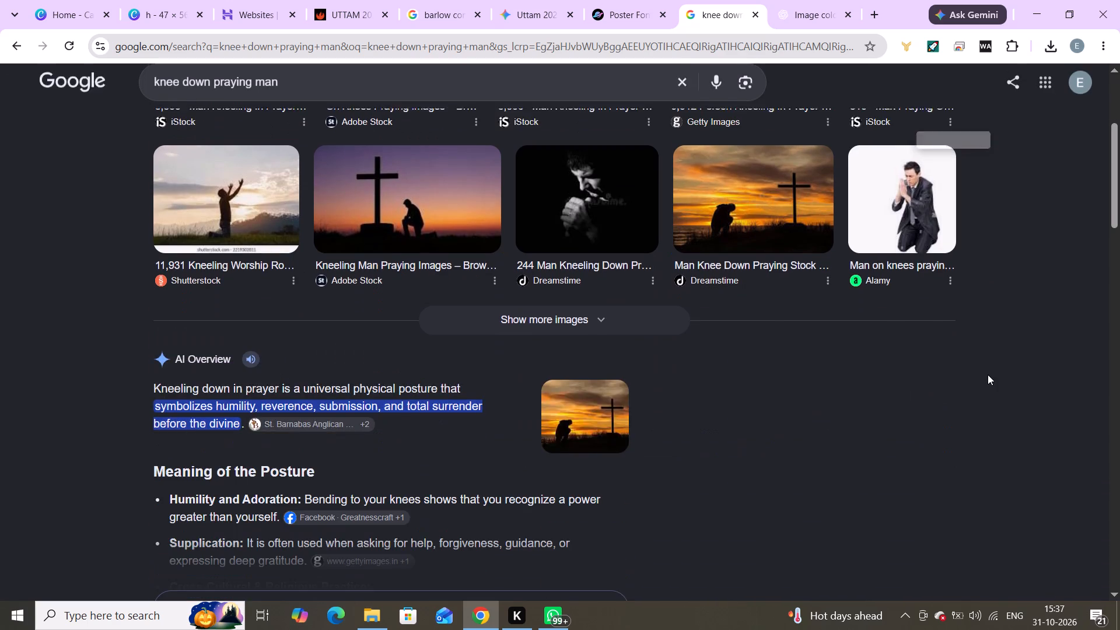
pyautogui.scroll(5, 988, 374)
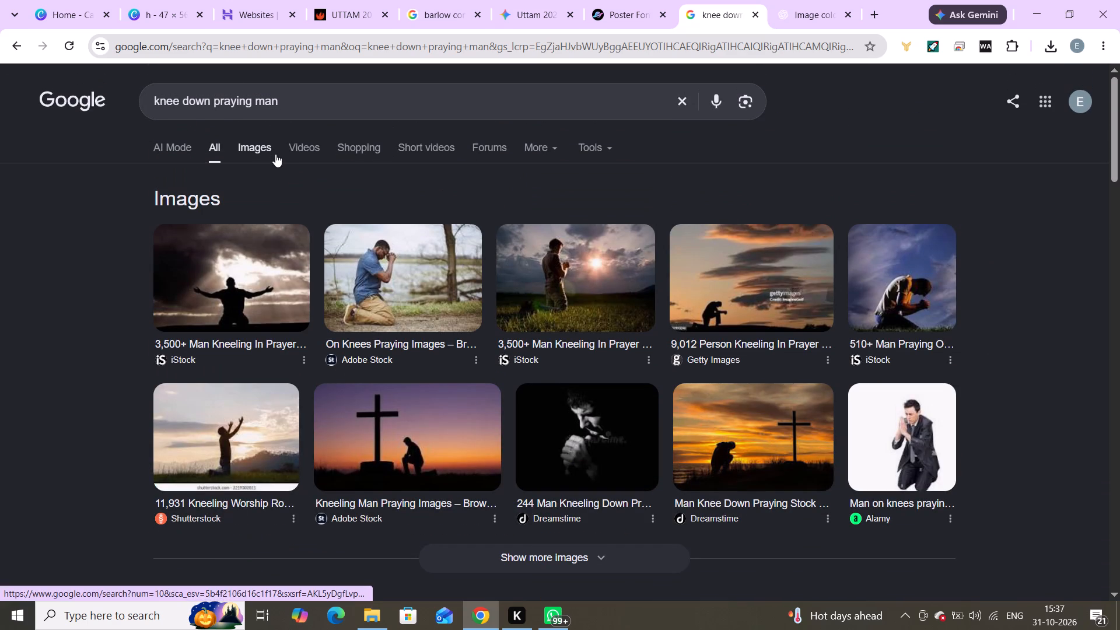
pyautogui.click(275, 154)
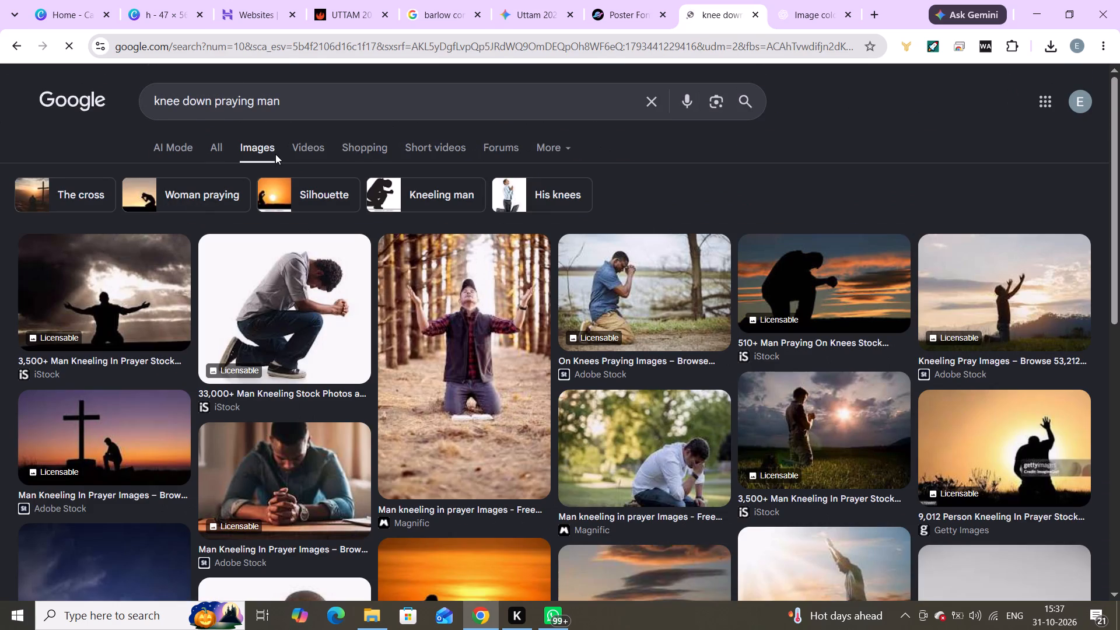
# Look through the image results for a kneeling, praying man figure that could suit the poster.
pyautogui.scroll(-4, 578, 348)
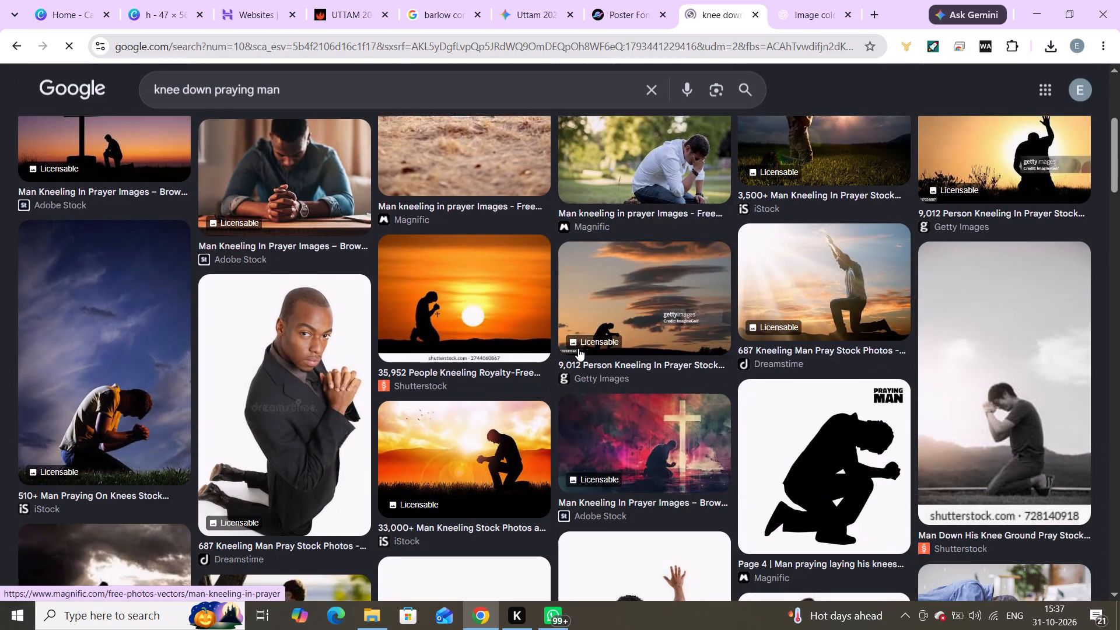
pyautogui.scroll(-5, 578, 348)
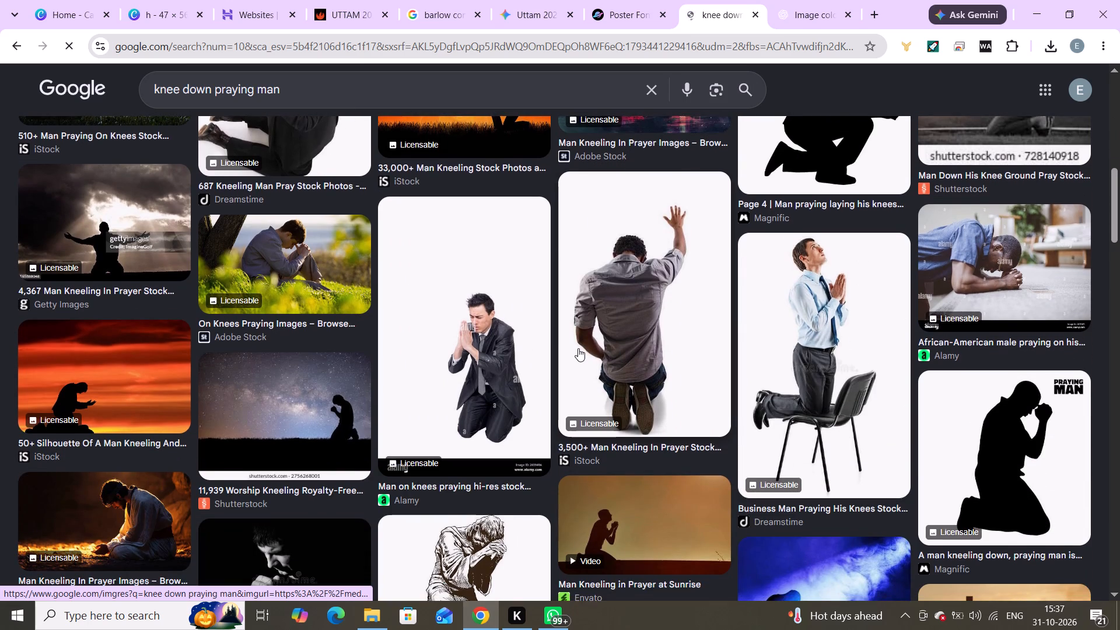
pyautogui.scroll(-3, 578, 348)
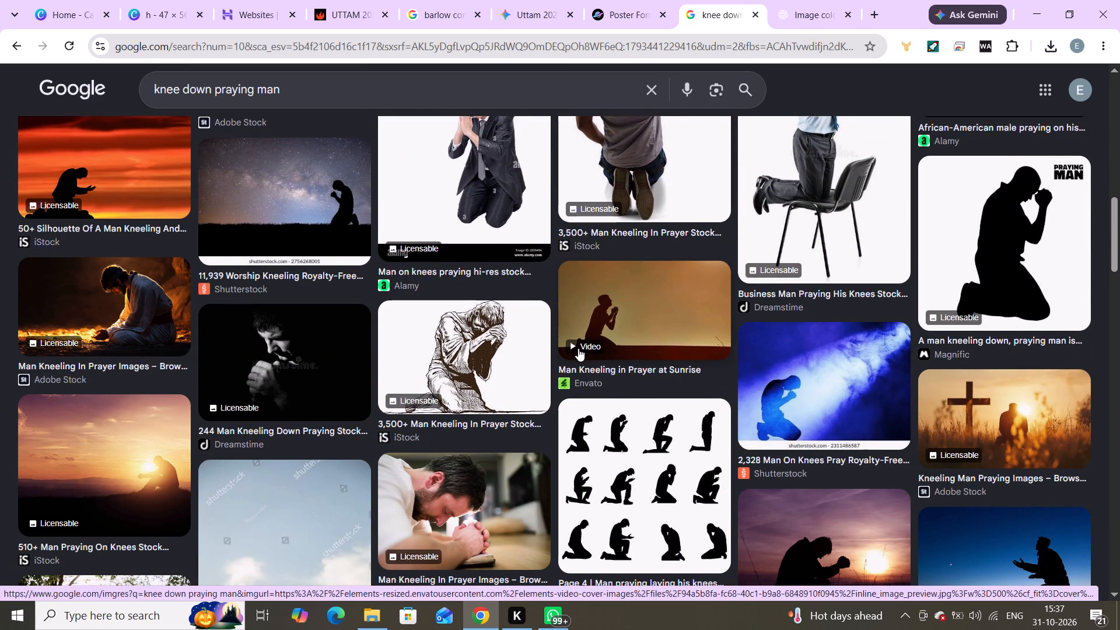
pyautogui.scroll(-2, 597, 420)
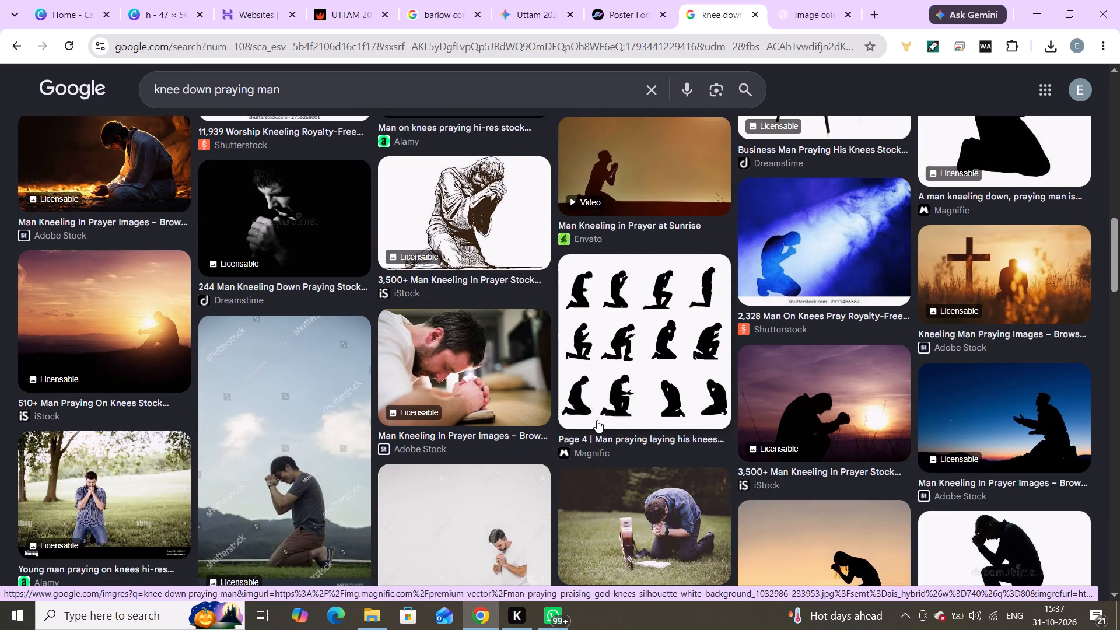
pyautogui.scroll(-4, 597, 420)
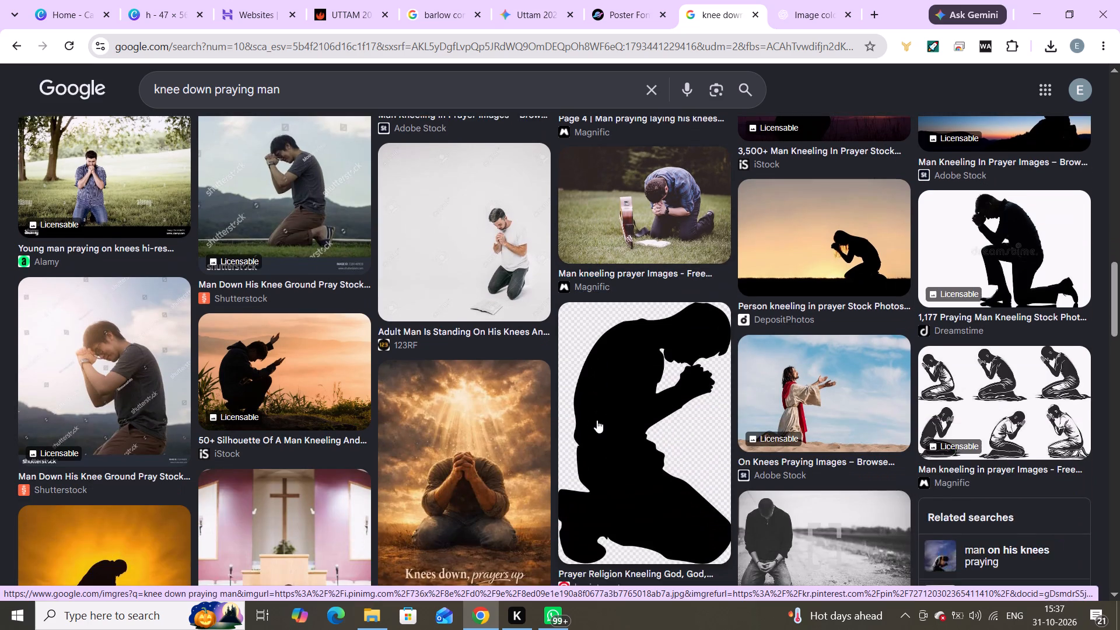
pyautogui.scroll(-6, 597, 420)
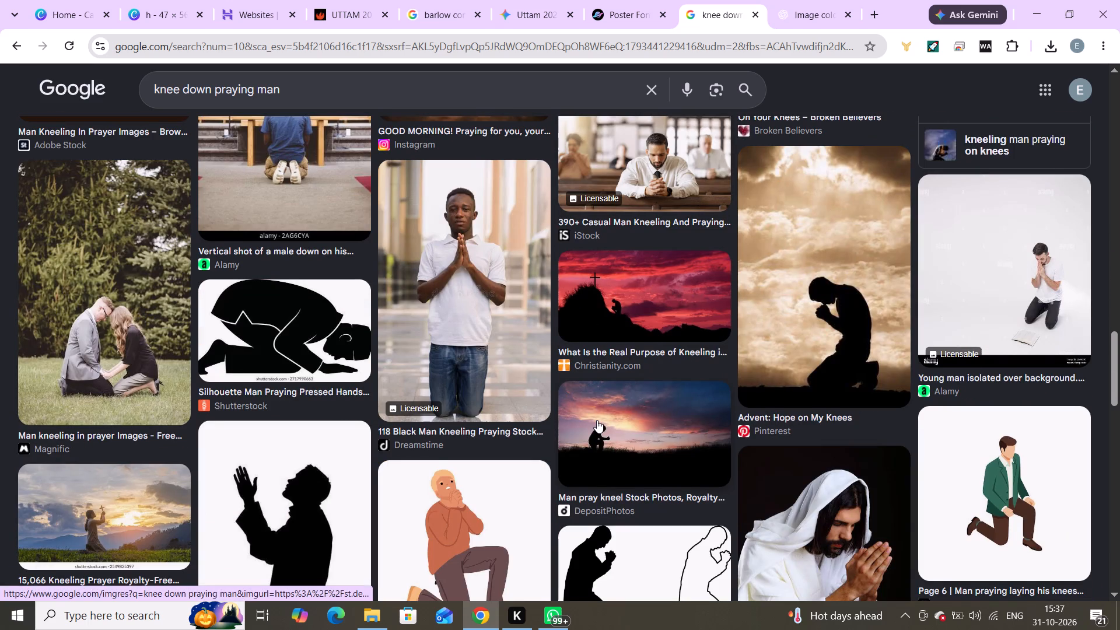
pyautogui.scroll(-2, 597, 420)
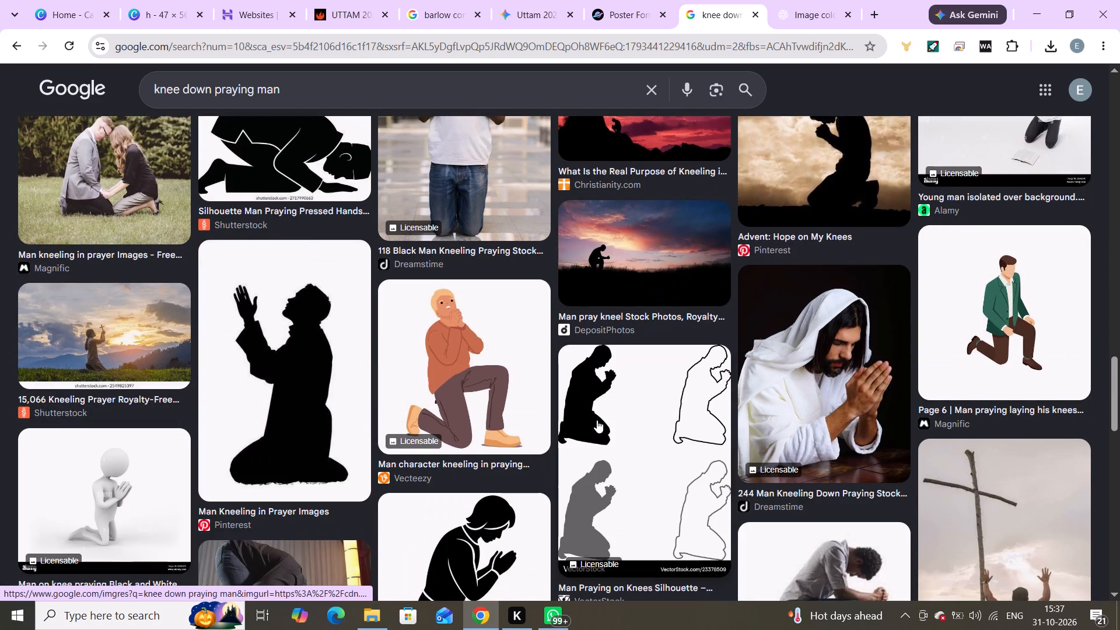
pyautogui.scroll(-1, 597, 420)
pyautogui.scroll(4, 597, 420)
pyautogui.scroll(-9, 597, 420)
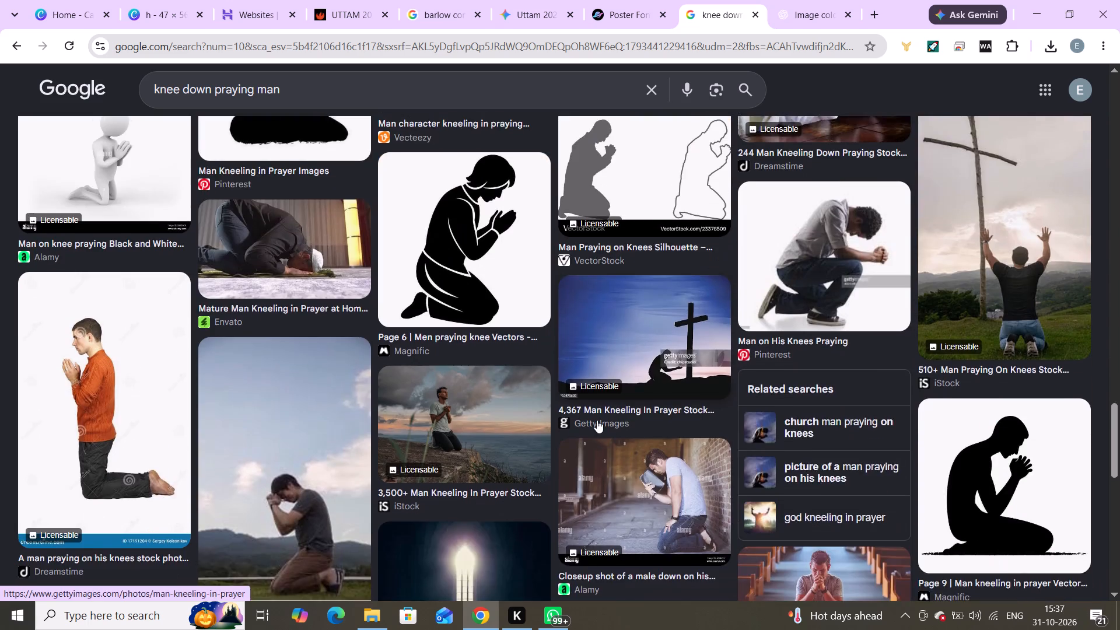
pyautogui.scroll(-4, 597, 420)
pyautogui.scroll(1, 597, 420)
pyautogui.scroll(-2, 597, 420)
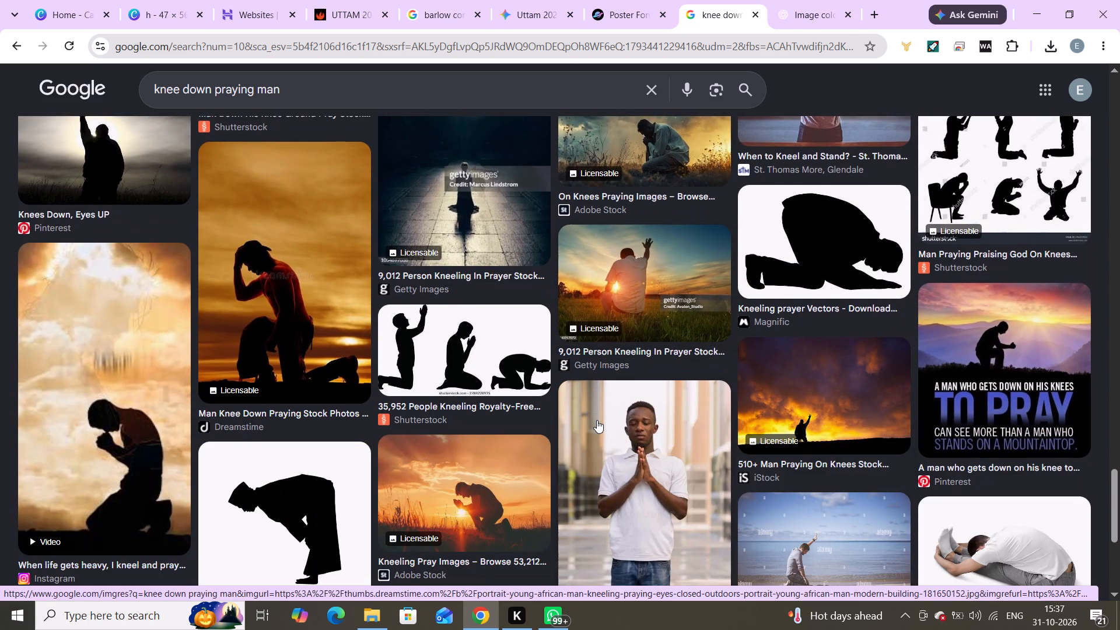
pyautogui.scroll(-7, 597, 420)
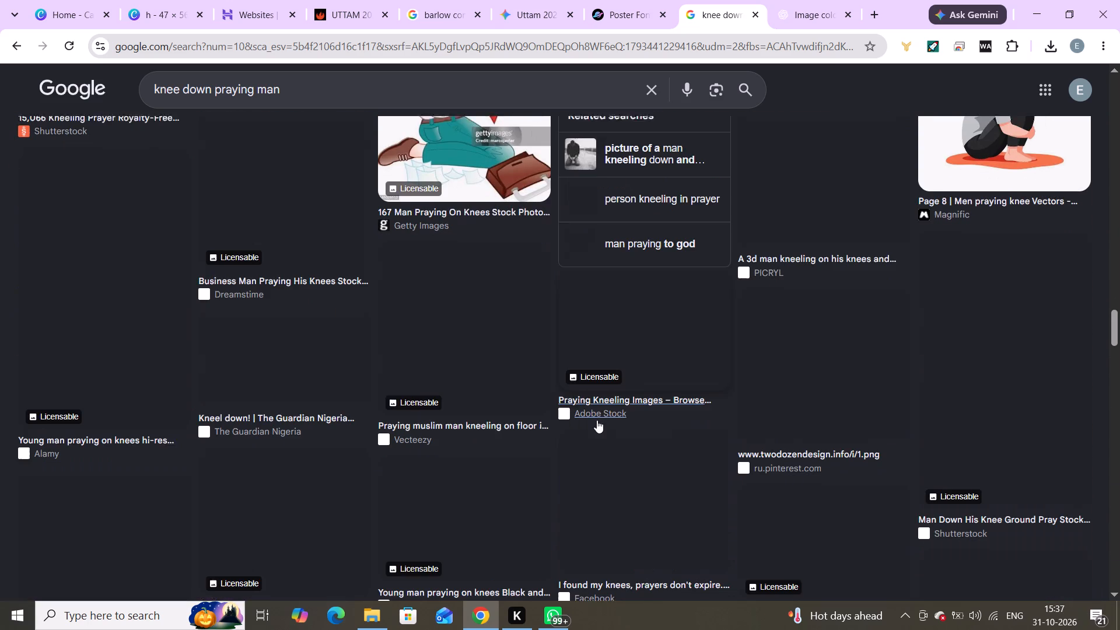
pyautogui.scroll(-1, 597, 420)
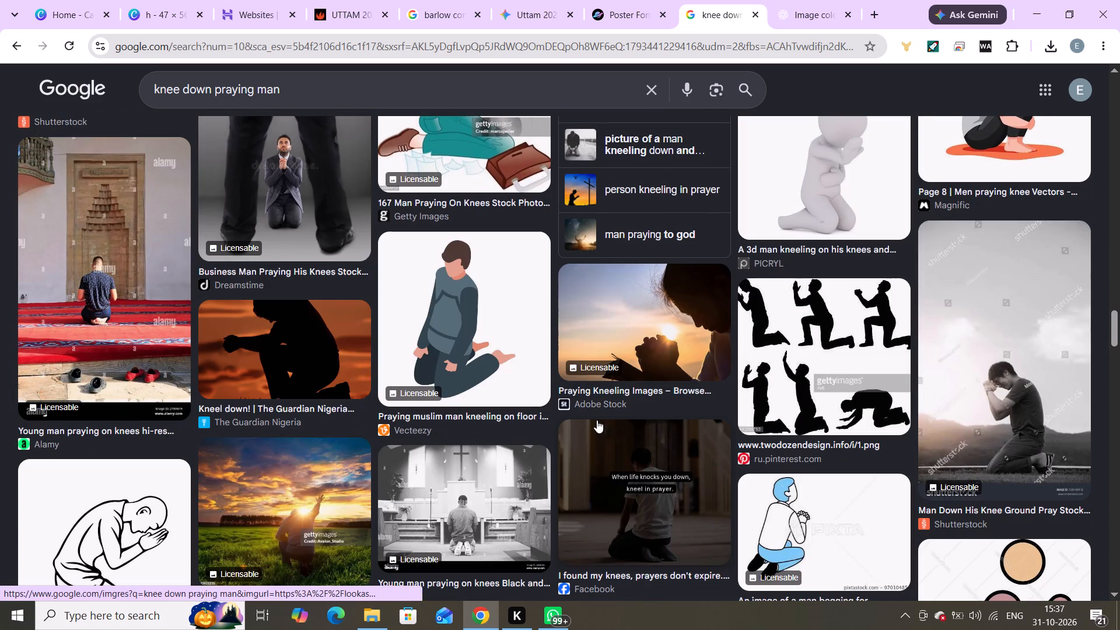
pyautogui.scroll(-3, 597, 420)
pyautogui.scroll(1, 597, 420)
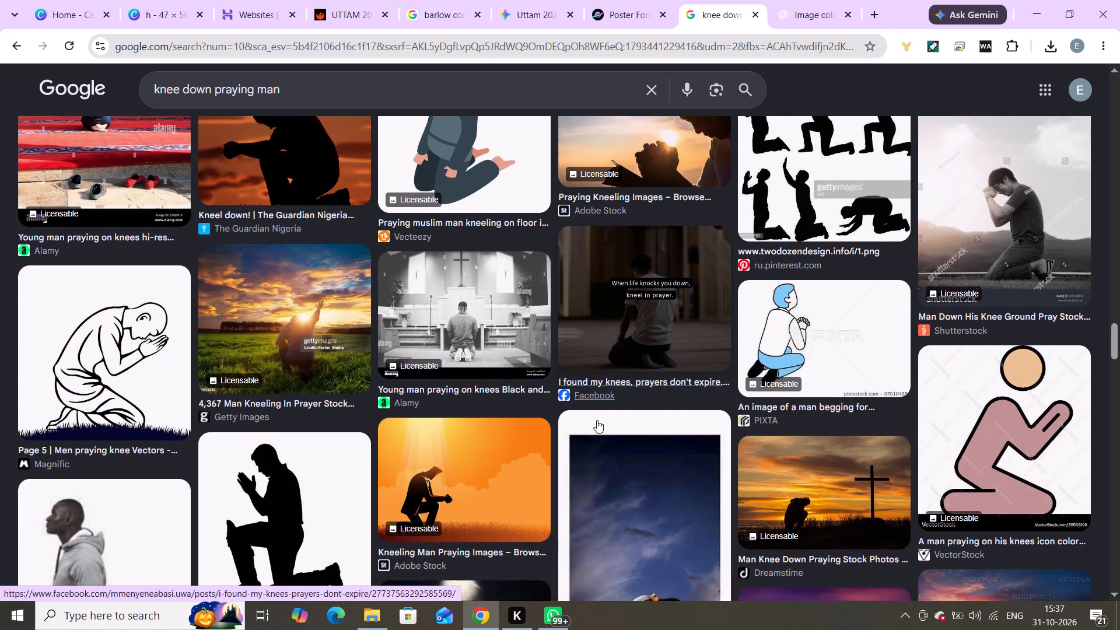
pyautogui.scroll(1, 597, 420)
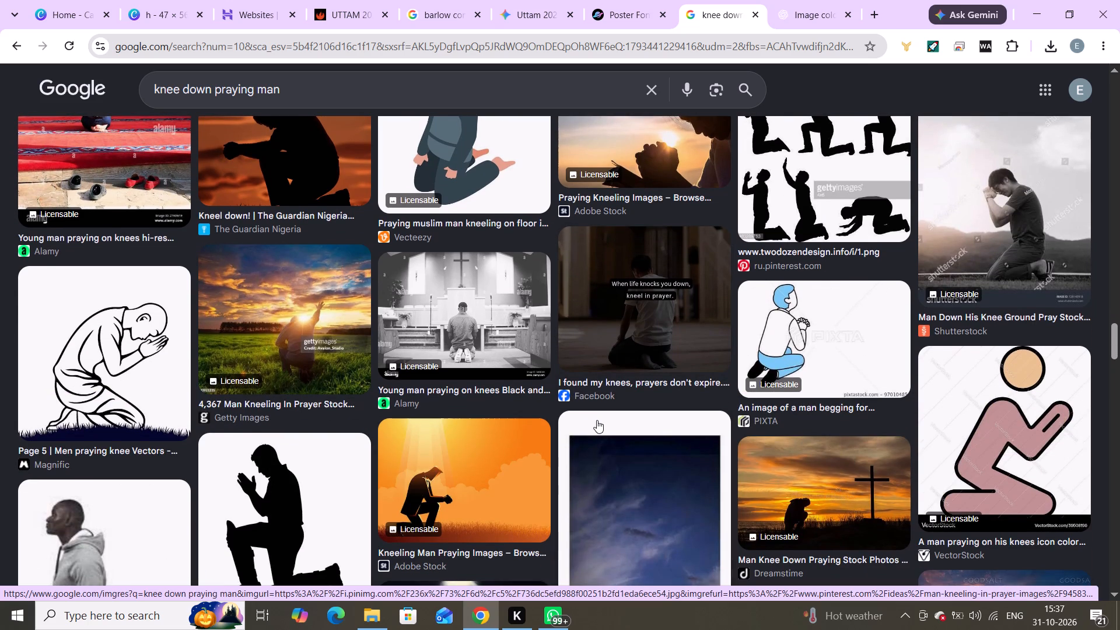
pyautogui.scroll(-3, 597, 420)
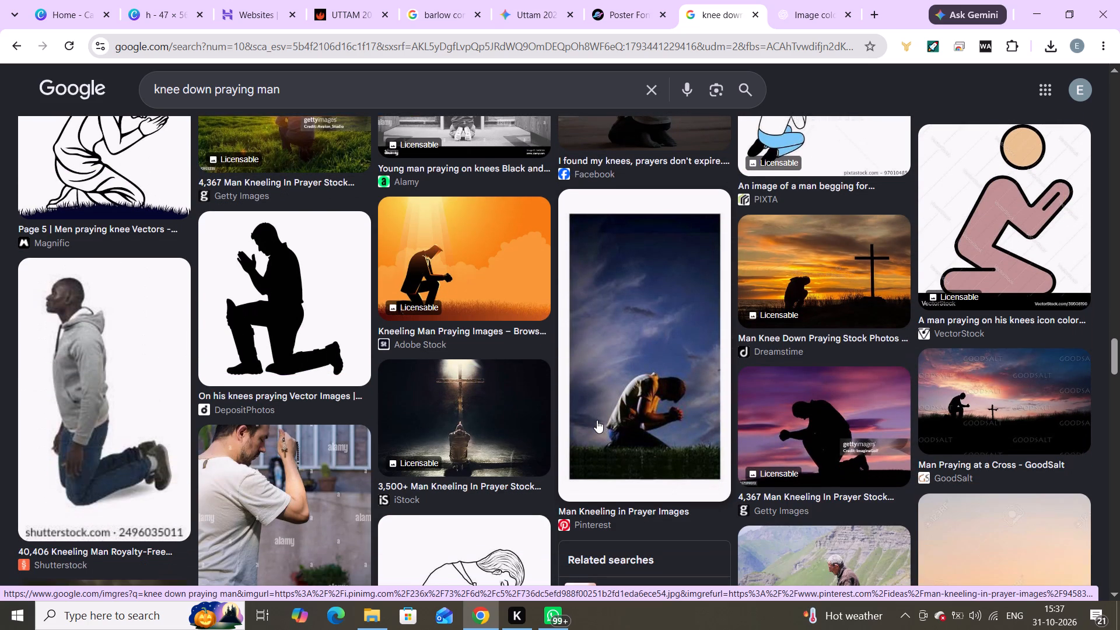
pyautogui.scroll(-3, 597, 420)
pyautogui.scroll(1, 597, 420)
pyautogui.scroll(-4, 597, 420)
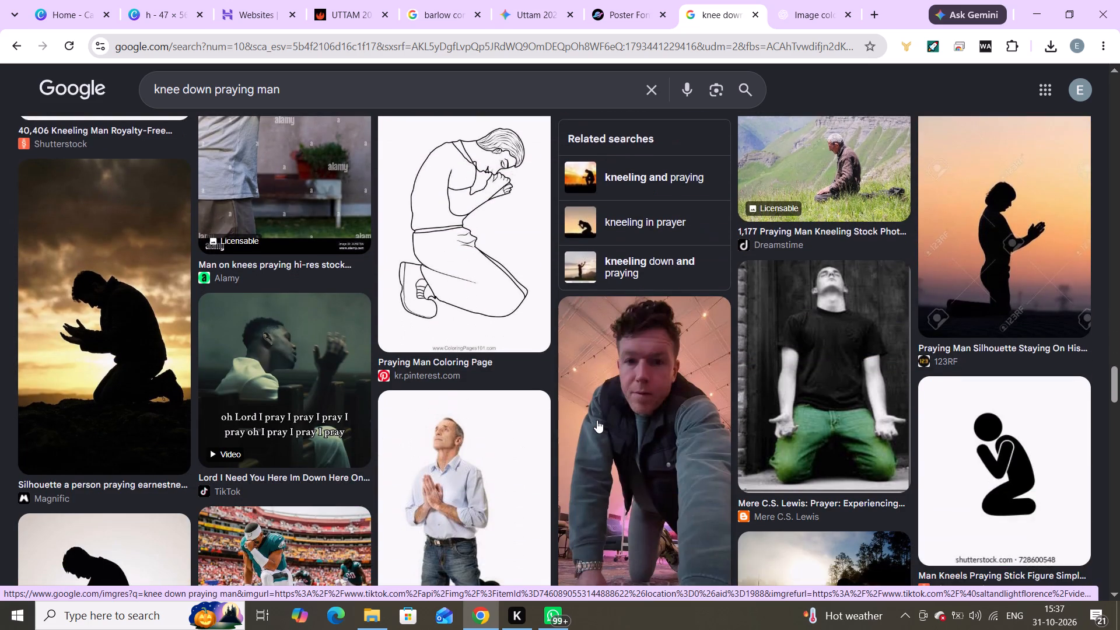
pyautogui.scroll(-2, 597, 420)
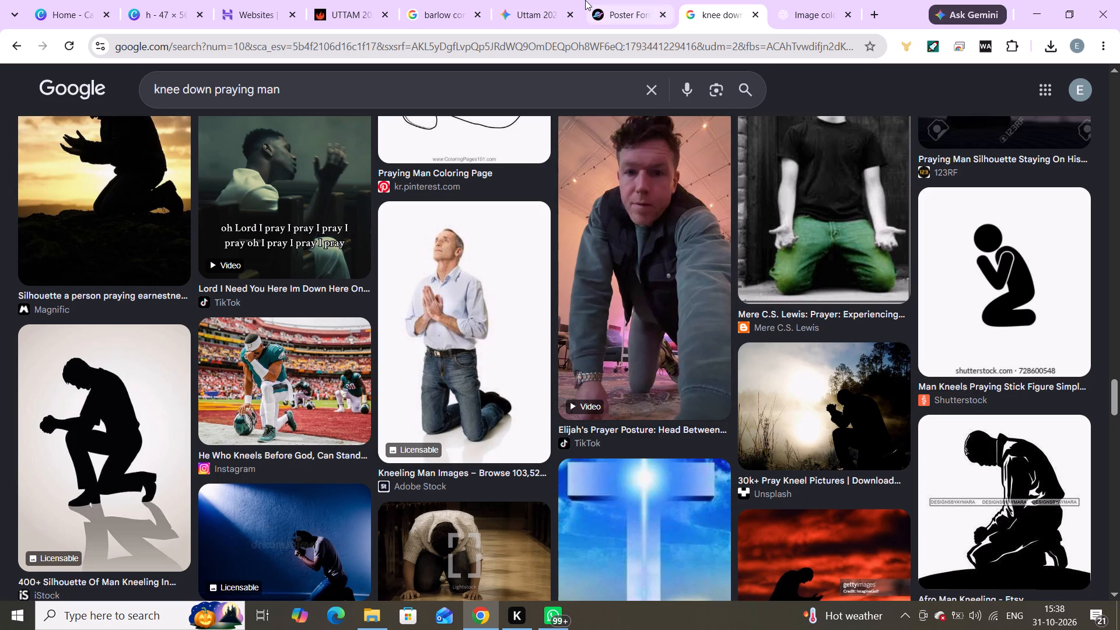
# Switch back to the Canva poster, search the elements library for "knee down praying" and show all matching graphics.
pyautogui.click(152, 2)
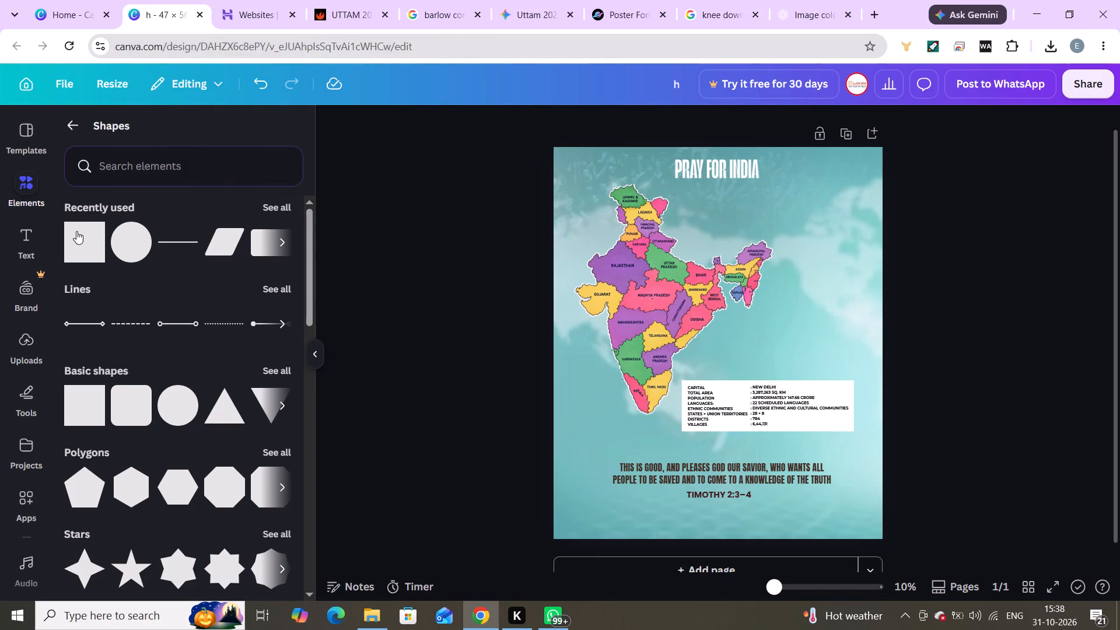
pyautogui.click(25, 202)
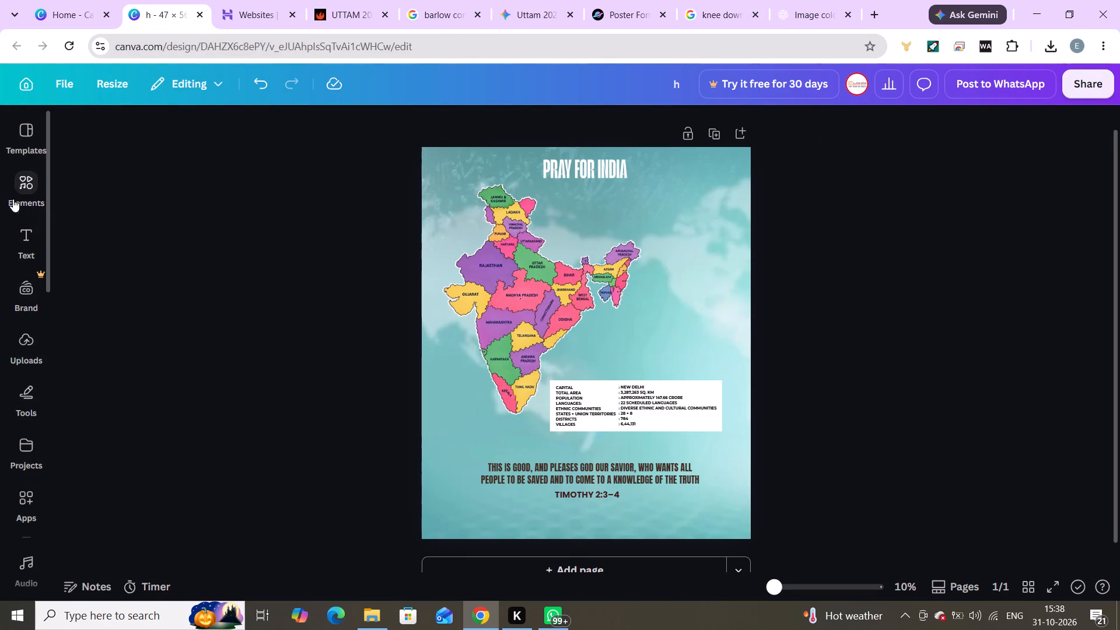
pyautogui.click(20, 189)
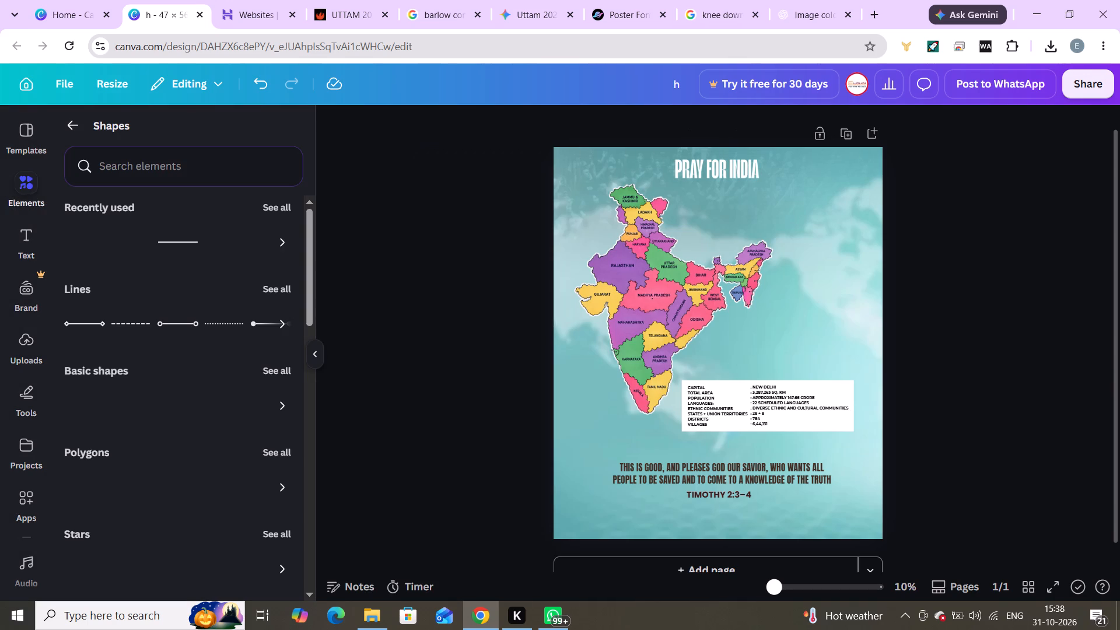
pyautogui.click(76, 120)
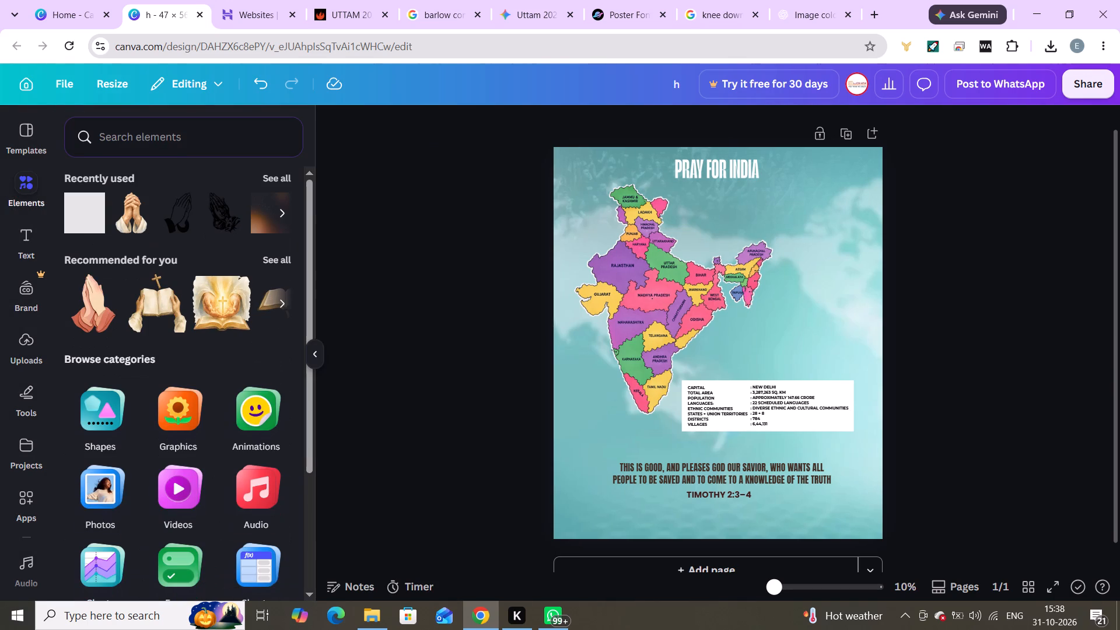
pyautogui.click(174, 143)
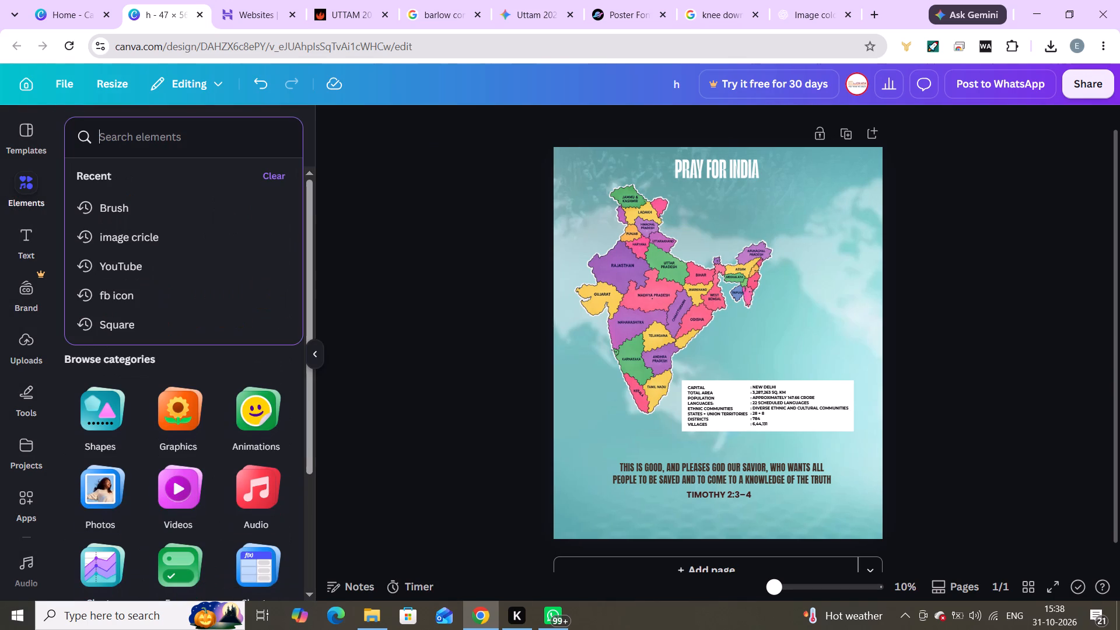
pyautogui.write('knee')
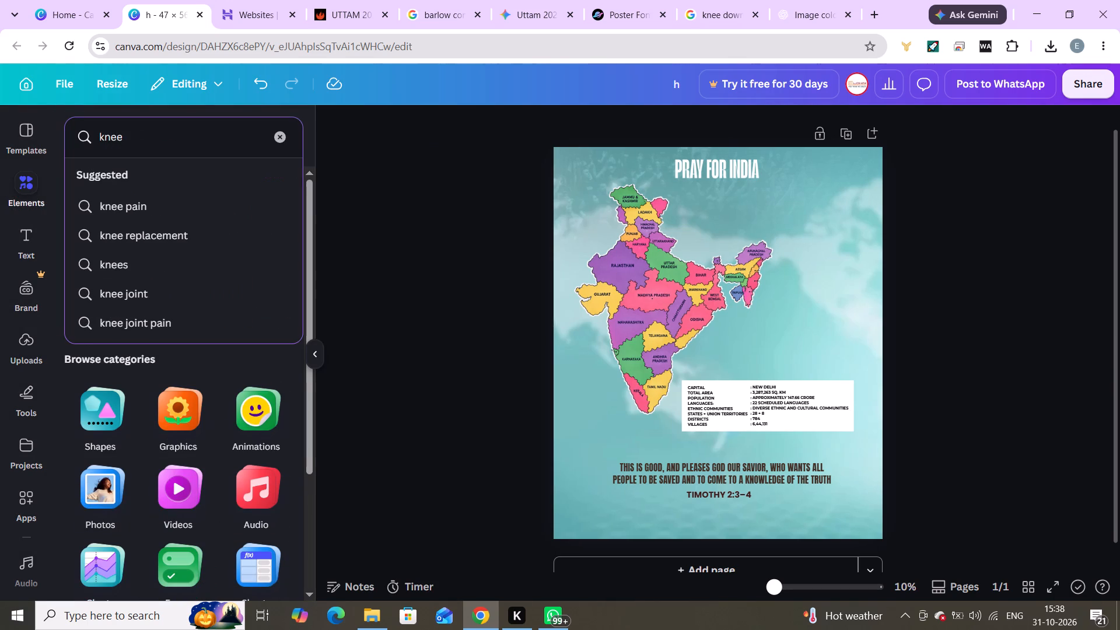
pyautogui.press('space')
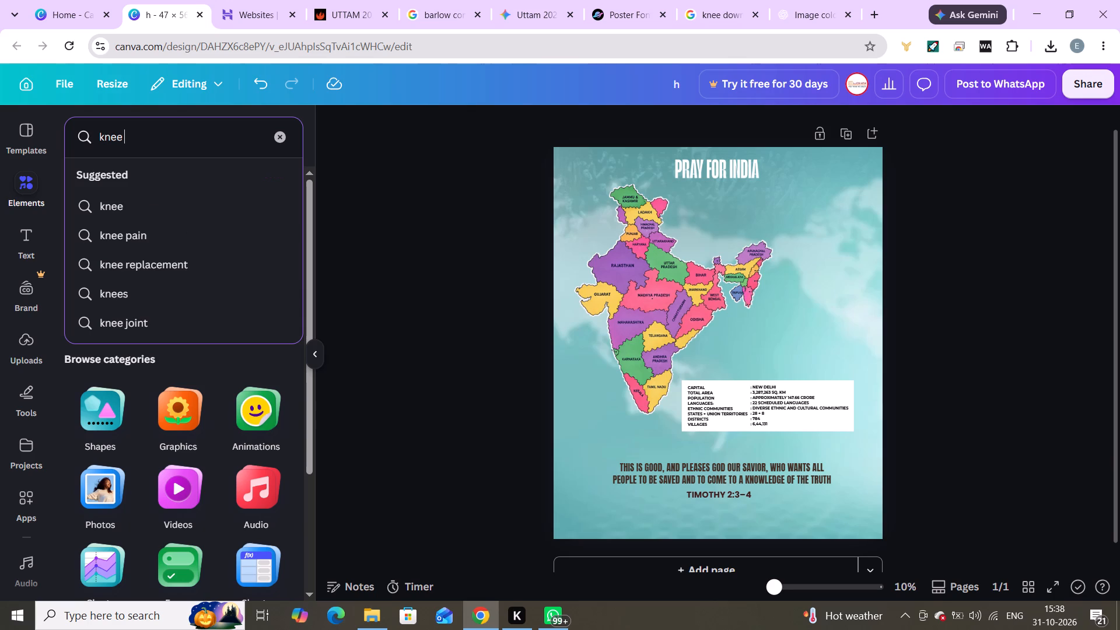
pyautogui.write('do')
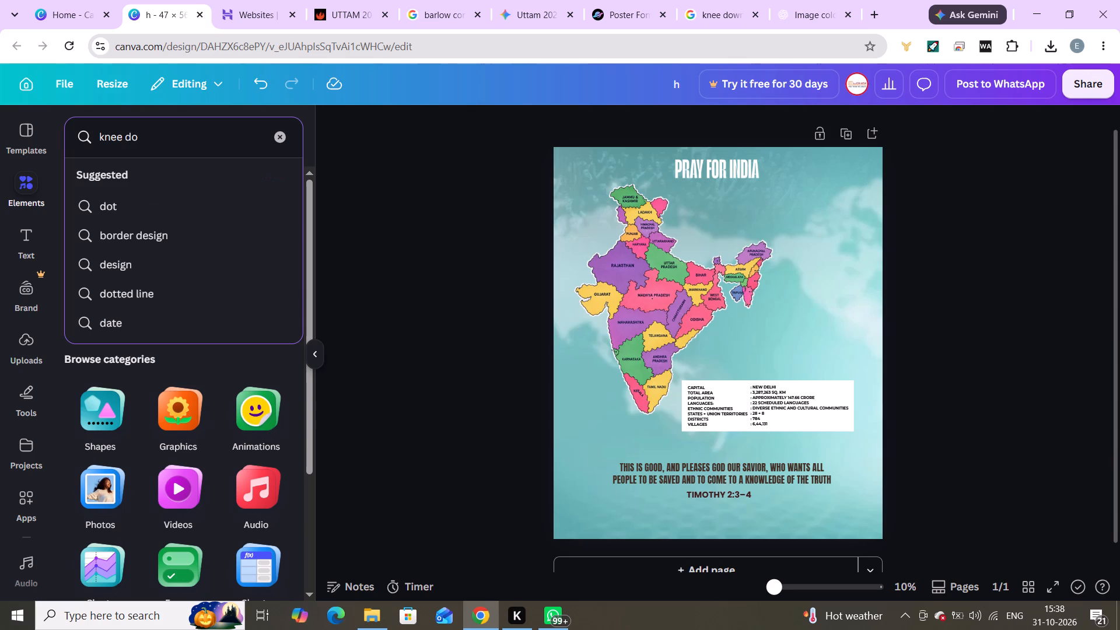
pyautogui.write('w')
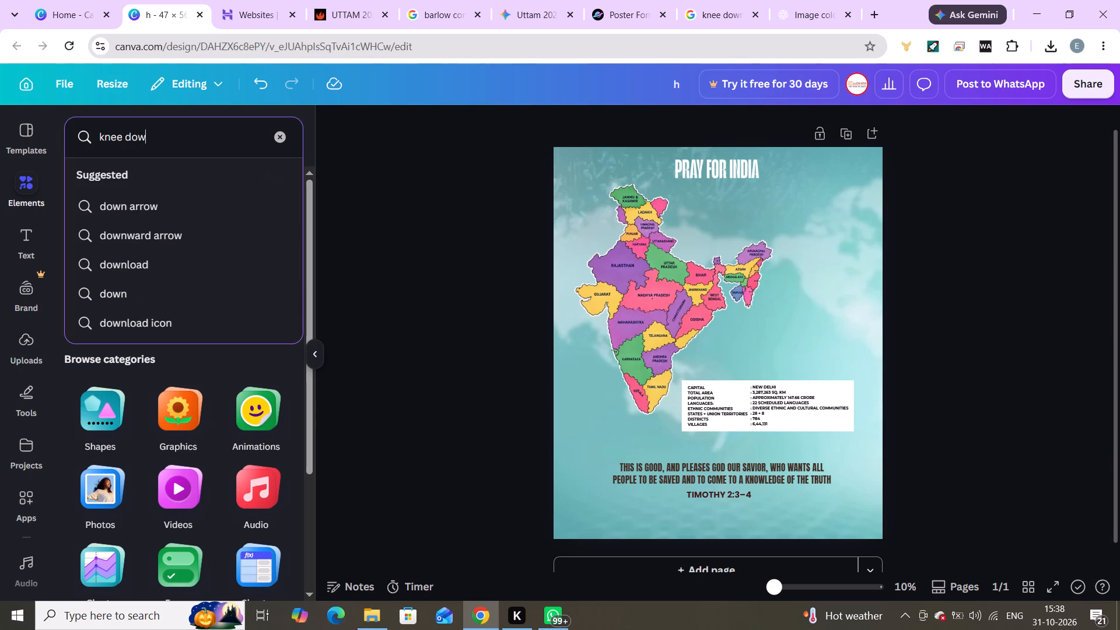
pyautogui.press('space')
pyautogui.press('BackSpace')
pyautogui.press('BackSpace')
pyautogui.press('BackSpace')
pyautogui.write('own')
pyautogui.press('space')
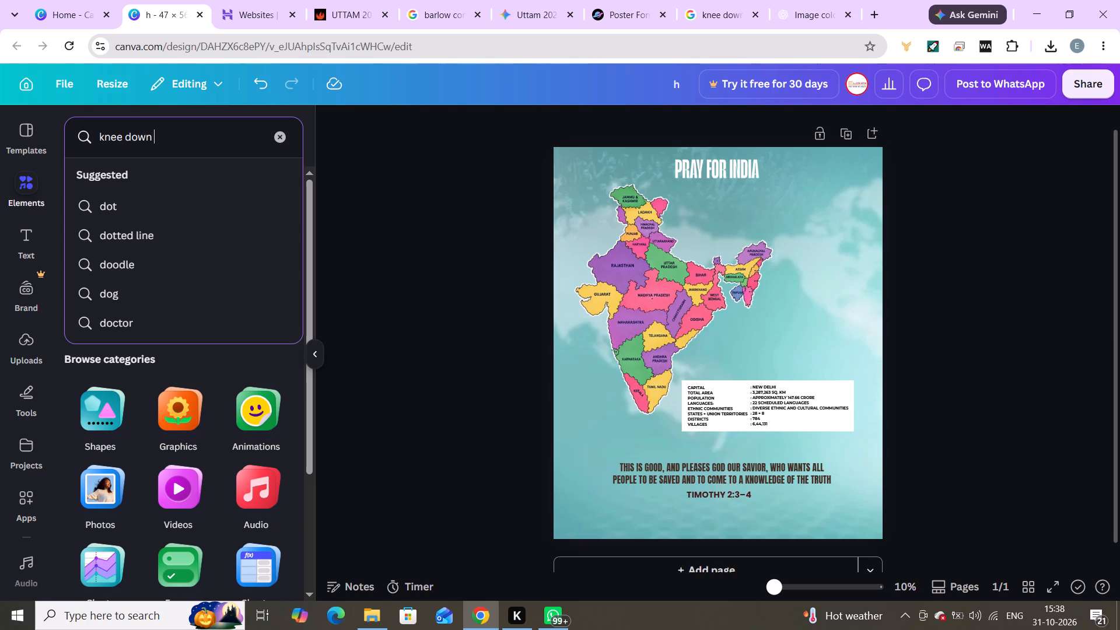
pyautogui.write('pr')
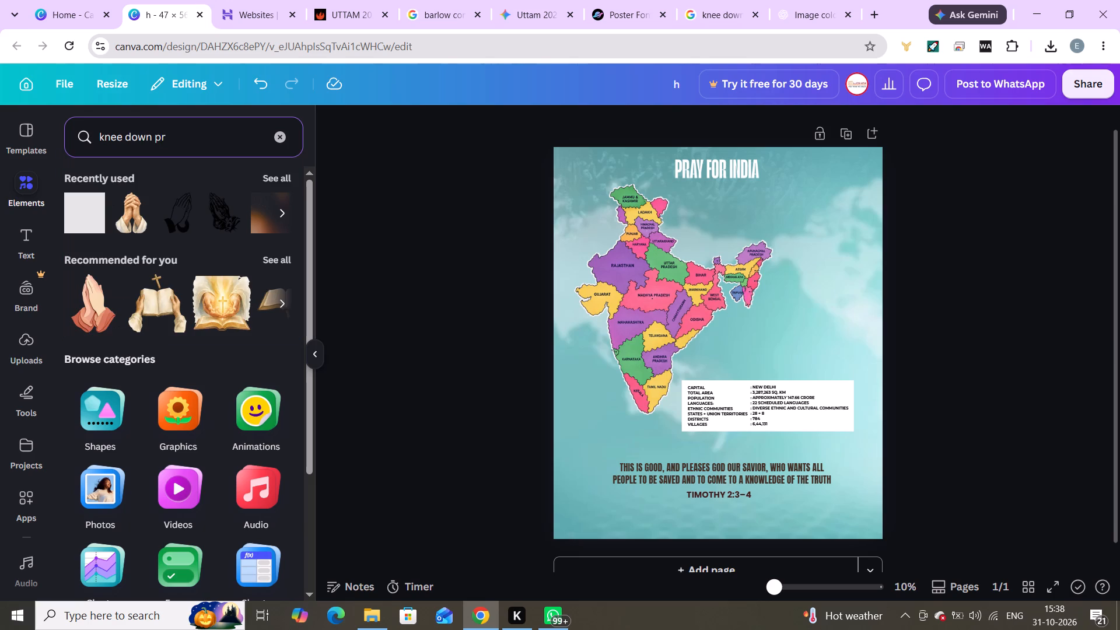
pyautogui.press('a')
pyautogui.write('ying')
pyautogui.press('Return')
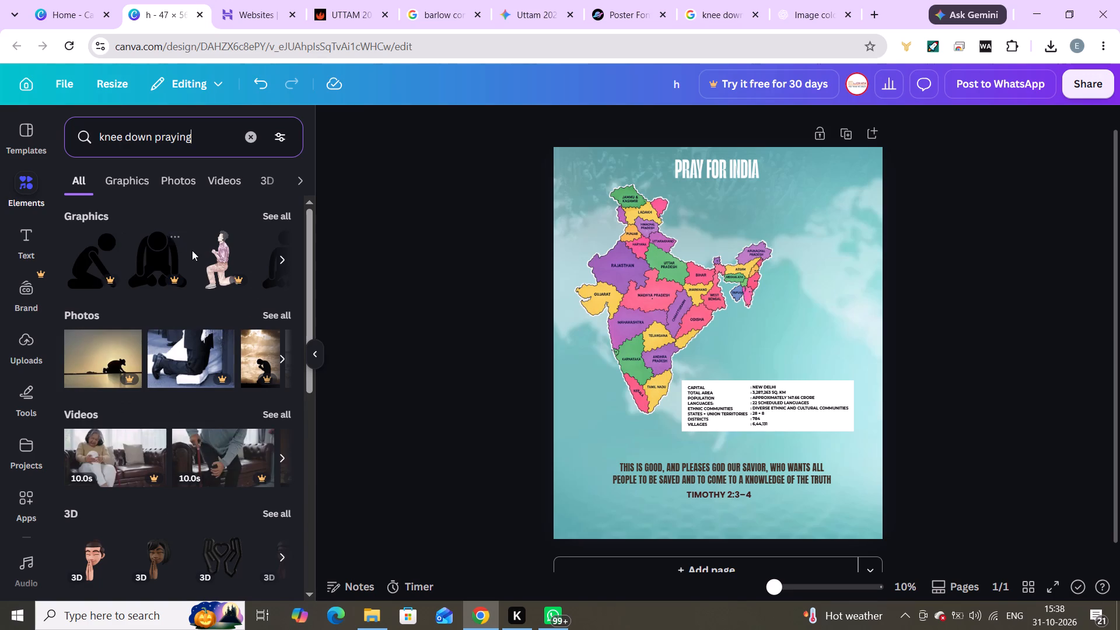
pyautogui.click(267, 221)
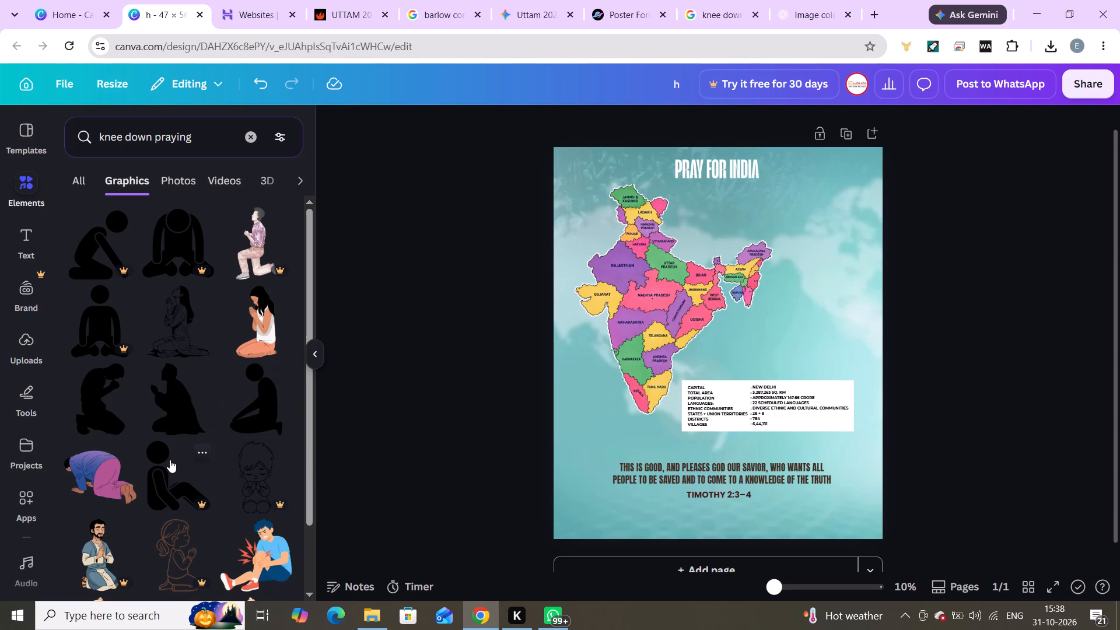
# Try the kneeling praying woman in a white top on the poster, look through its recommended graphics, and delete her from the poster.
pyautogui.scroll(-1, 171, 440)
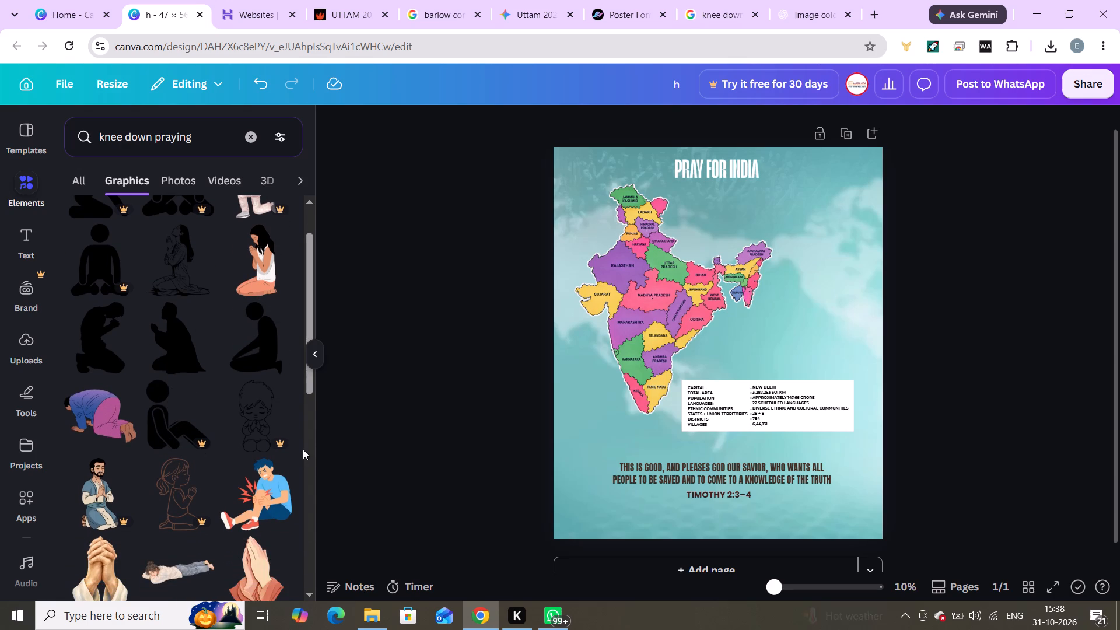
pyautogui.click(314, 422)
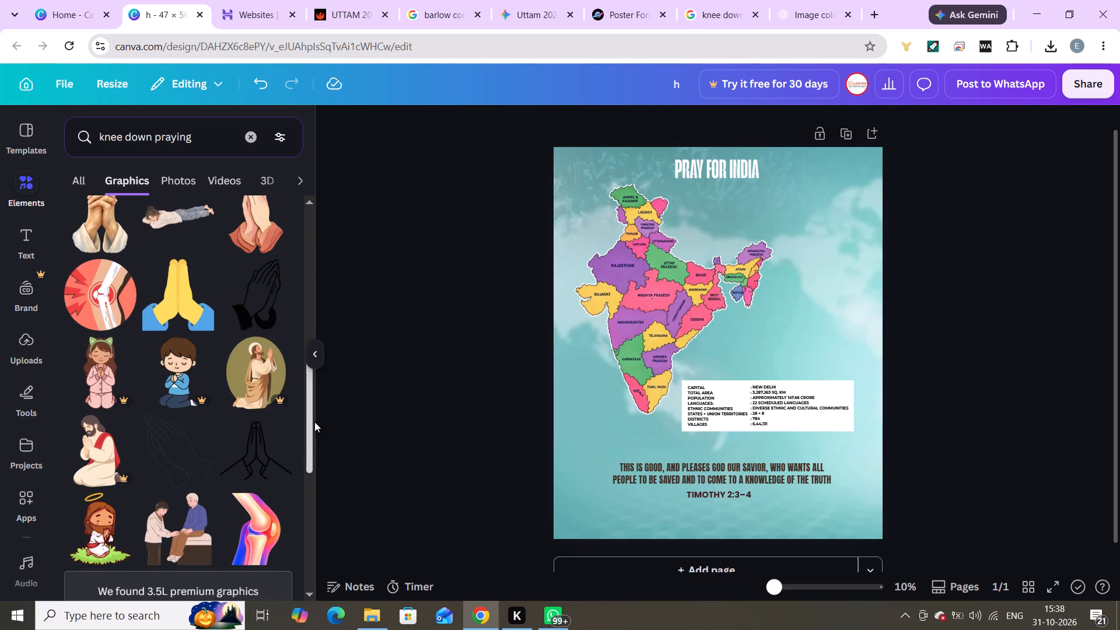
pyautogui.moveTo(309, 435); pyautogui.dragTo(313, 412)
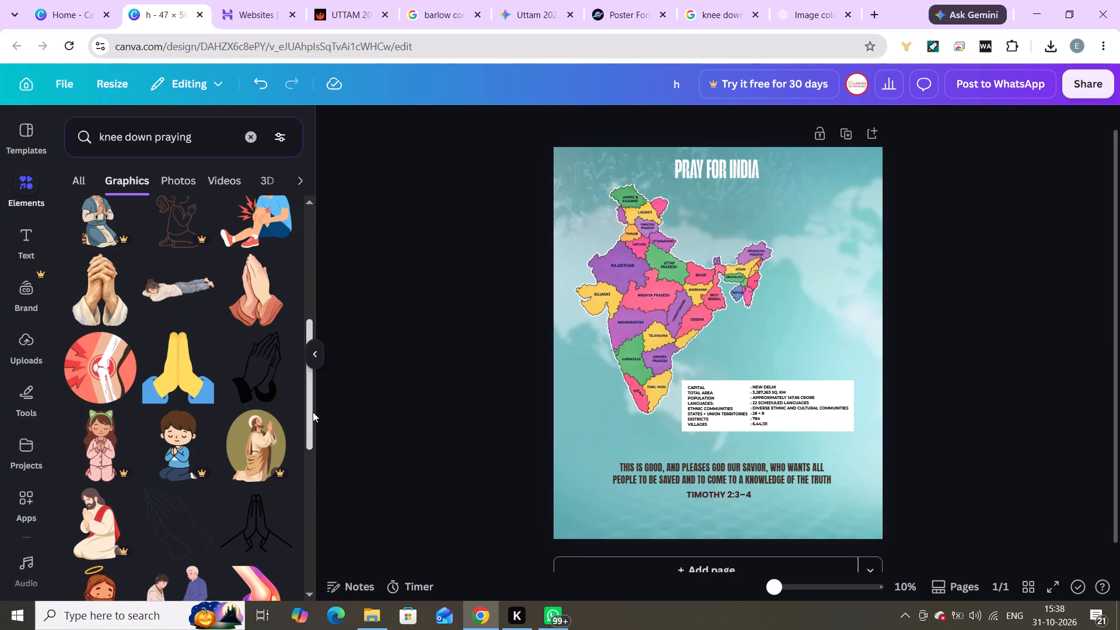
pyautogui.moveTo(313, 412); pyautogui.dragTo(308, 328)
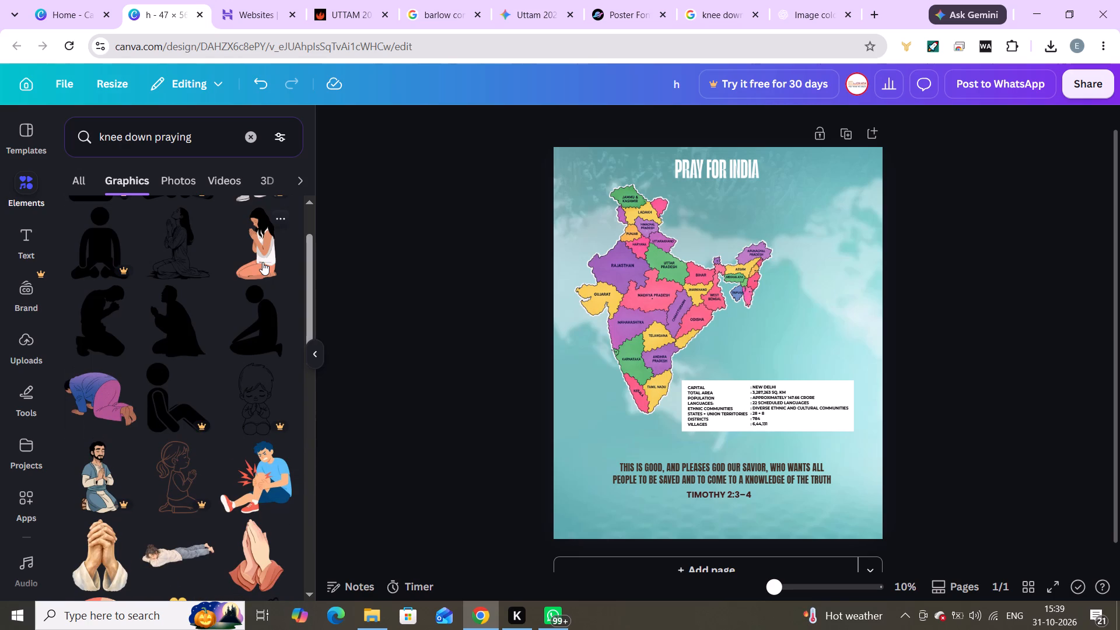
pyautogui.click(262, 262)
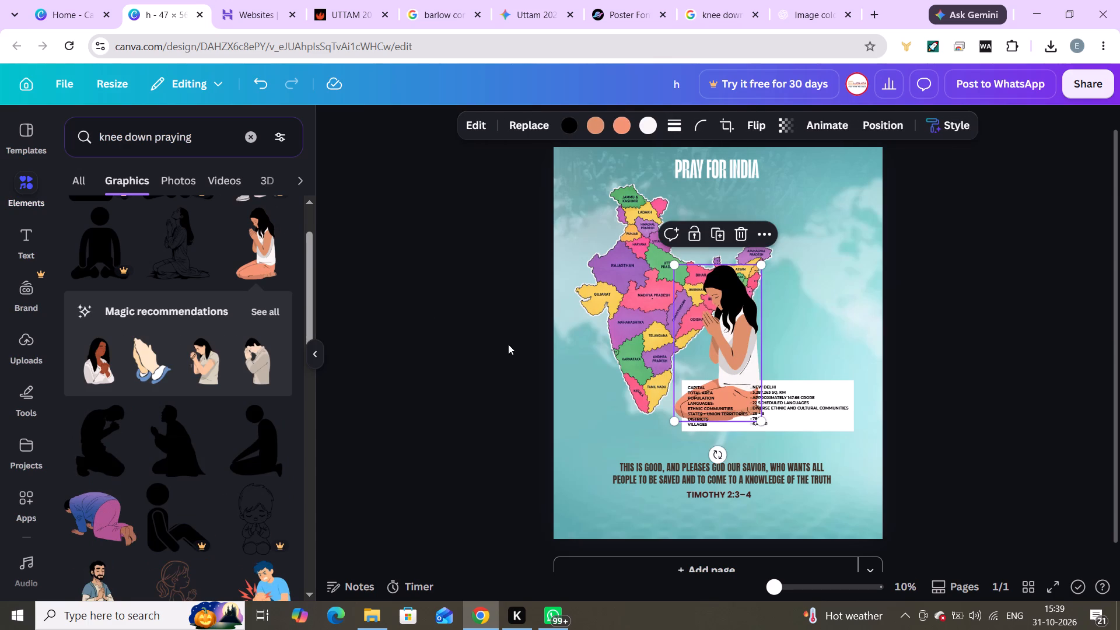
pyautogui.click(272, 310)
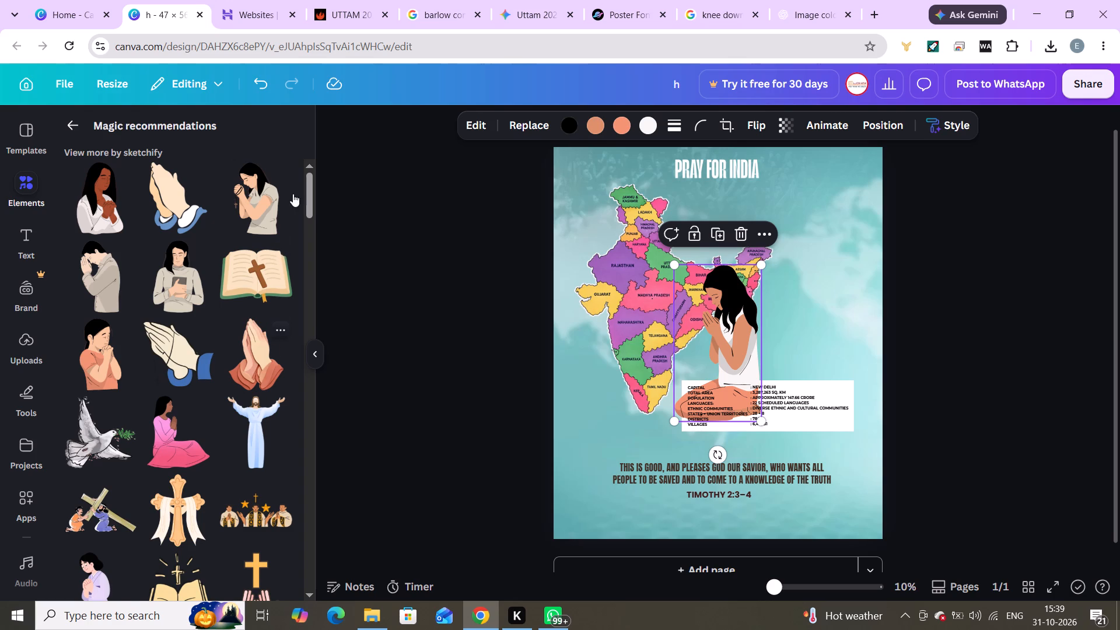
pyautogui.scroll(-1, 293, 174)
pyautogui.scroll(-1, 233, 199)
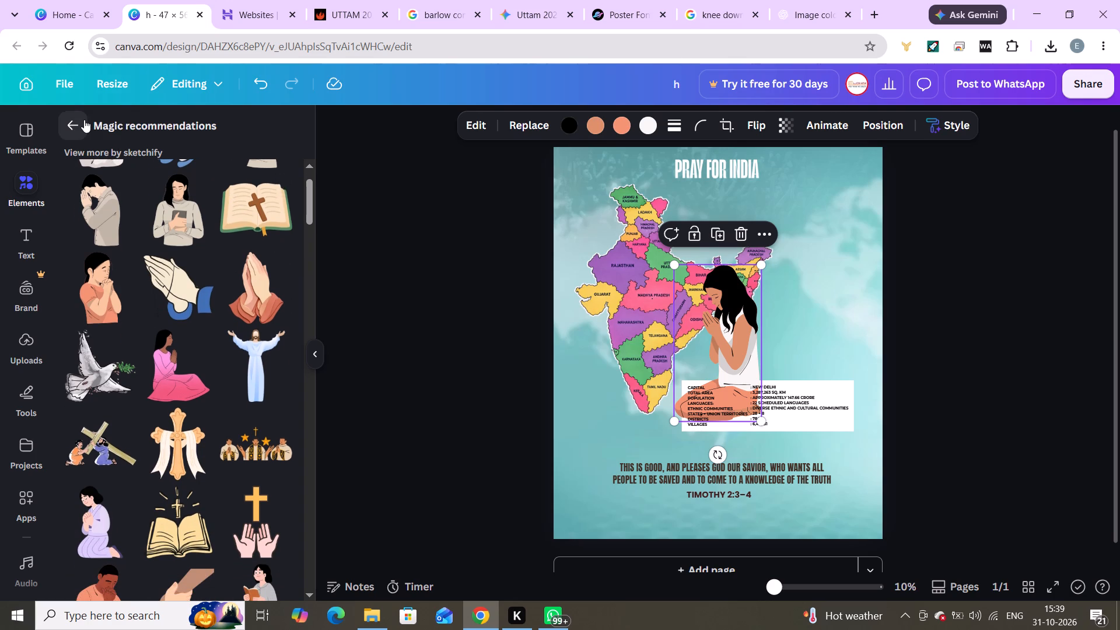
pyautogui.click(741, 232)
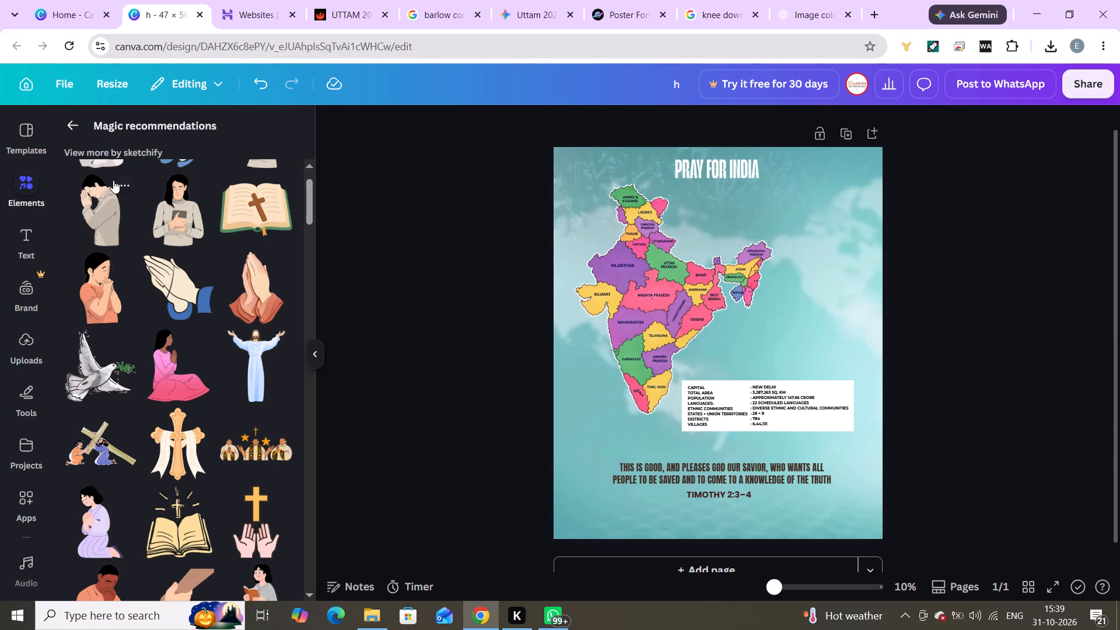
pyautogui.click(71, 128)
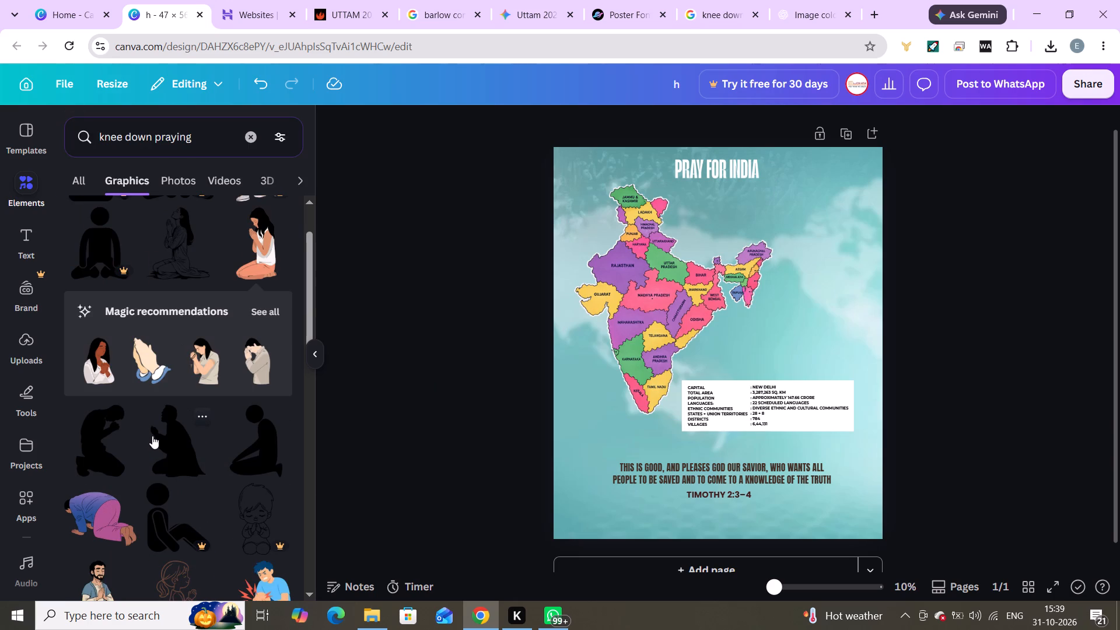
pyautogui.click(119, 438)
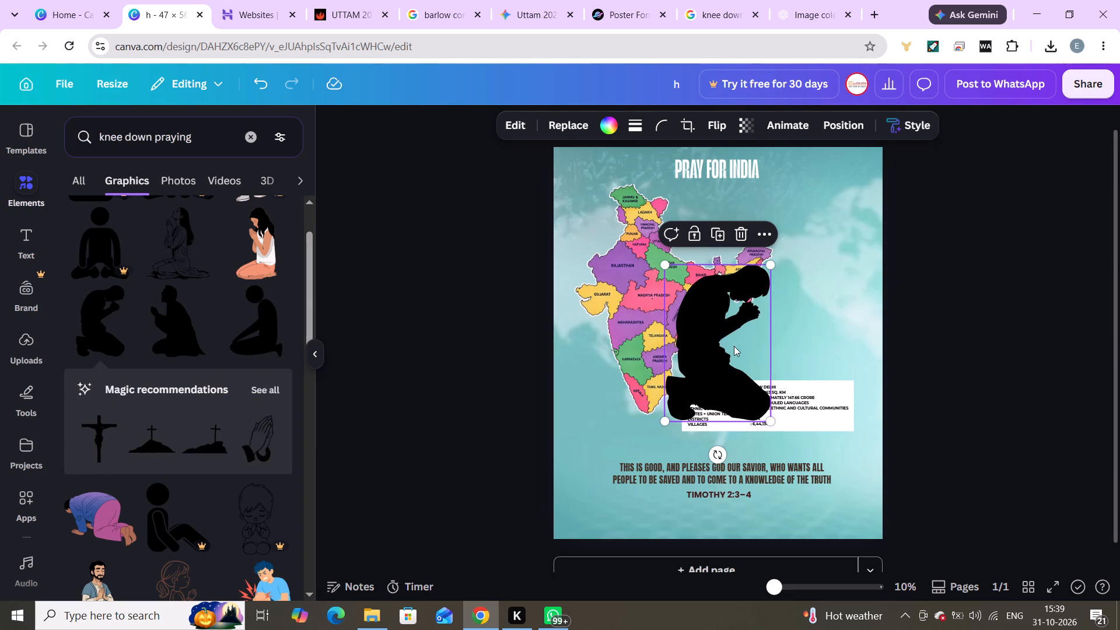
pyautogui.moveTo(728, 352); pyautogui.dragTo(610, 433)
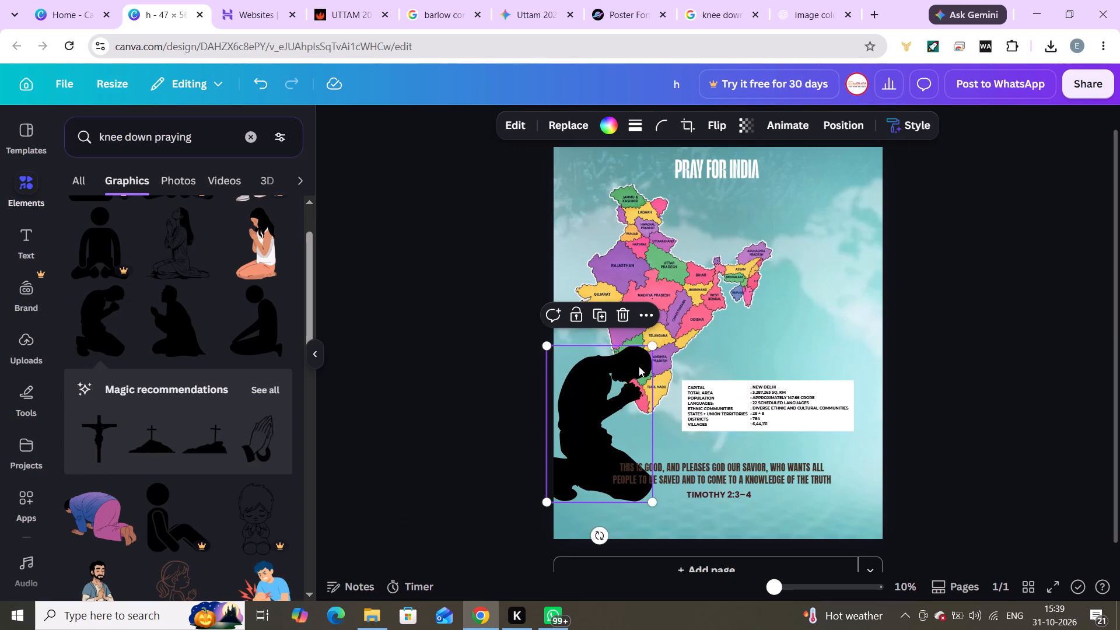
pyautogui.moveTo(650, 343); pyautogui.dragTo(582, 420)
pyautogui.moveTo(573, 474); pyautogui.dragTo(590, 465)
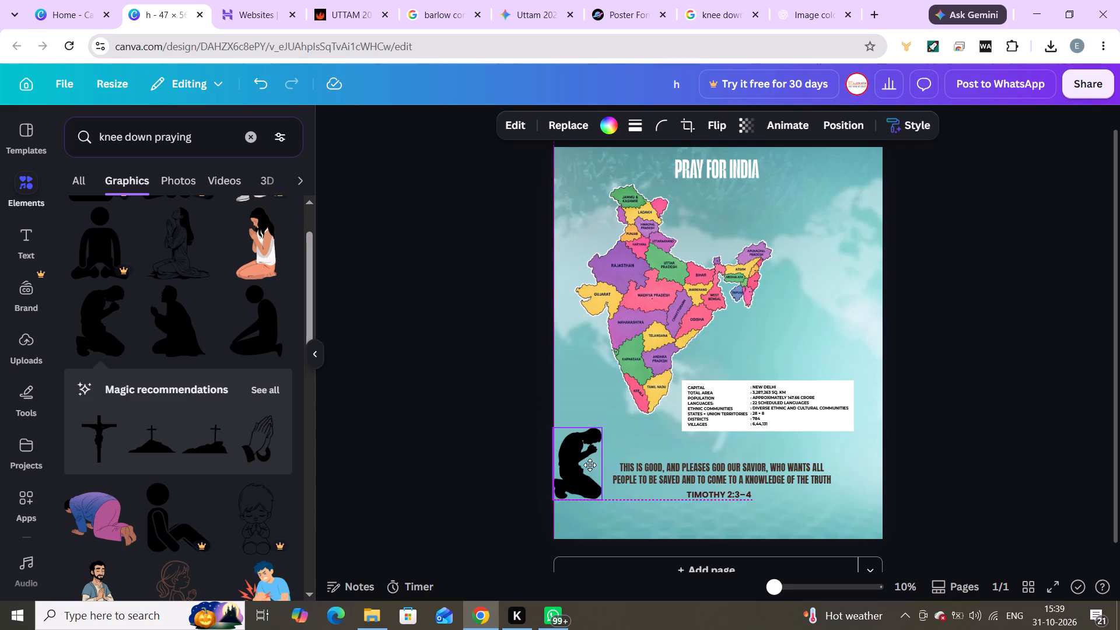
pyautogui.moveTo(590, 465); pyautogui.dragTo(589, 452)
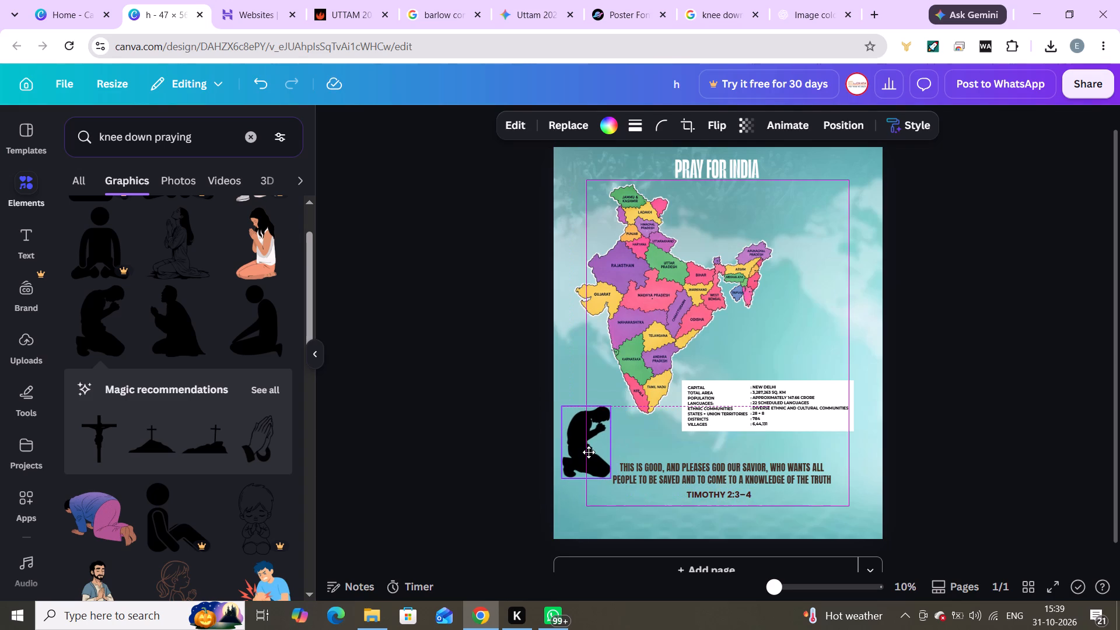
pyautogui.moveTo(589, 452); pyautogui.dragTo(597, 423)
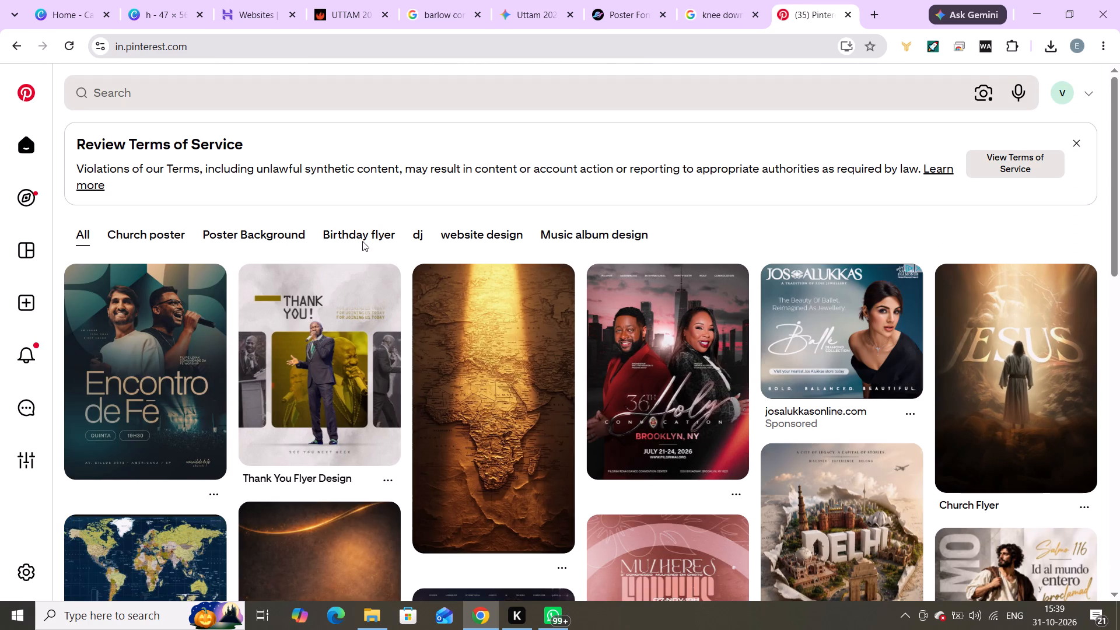
pyautogui.click(283, 105)
pyautogui.write('kneew')
pyautogui.press('BackSpace')
pyautogui.press('space')
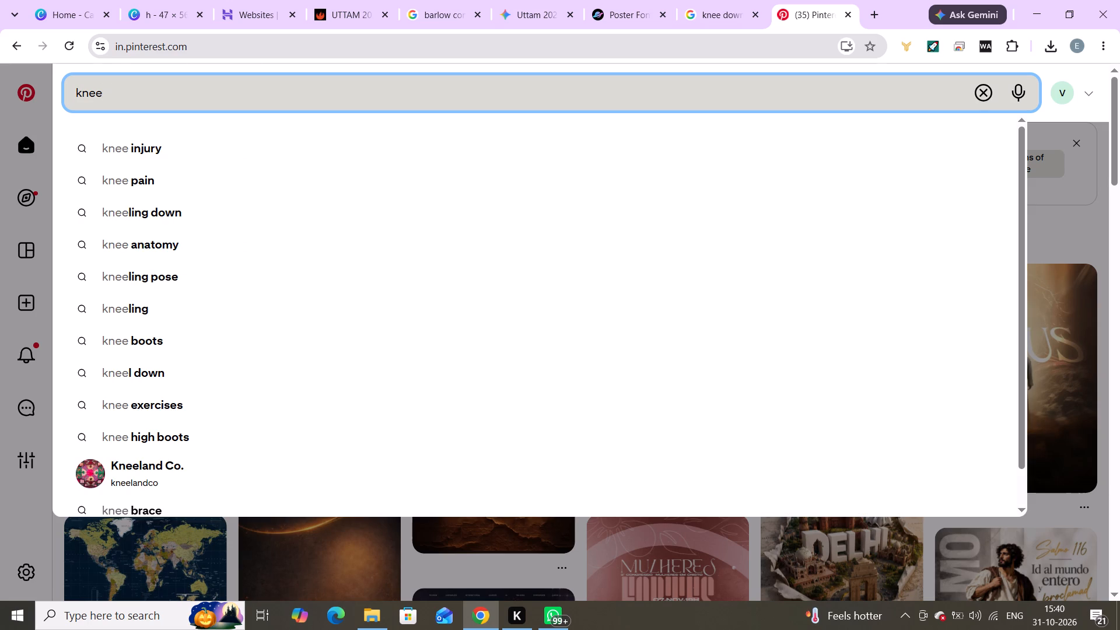
pyautogui.write('don')
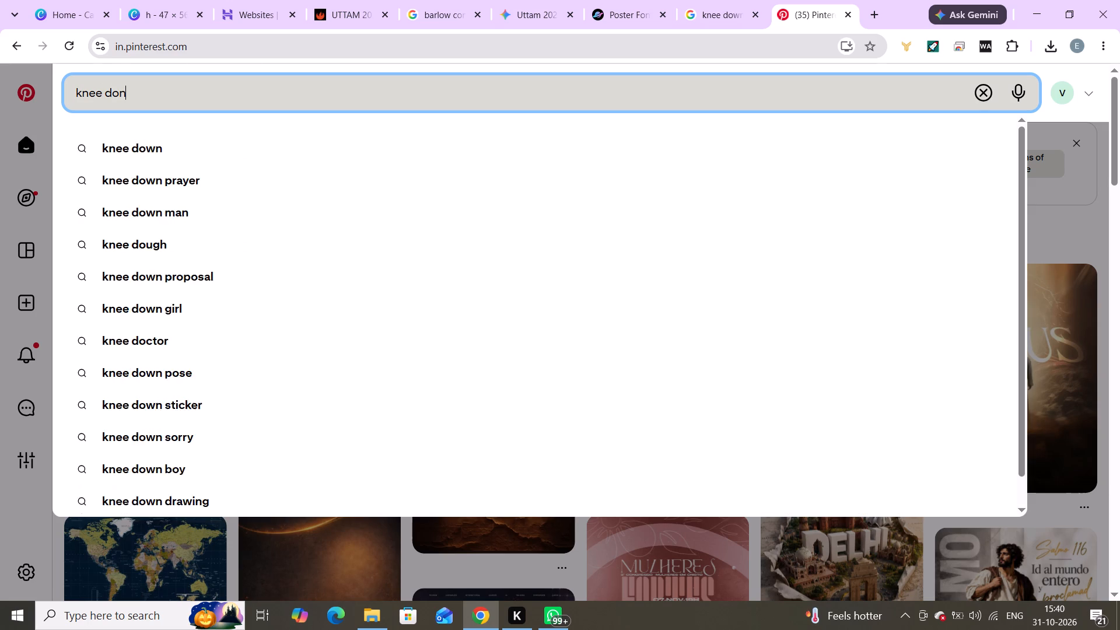
pyautogui.press('BackSpace')
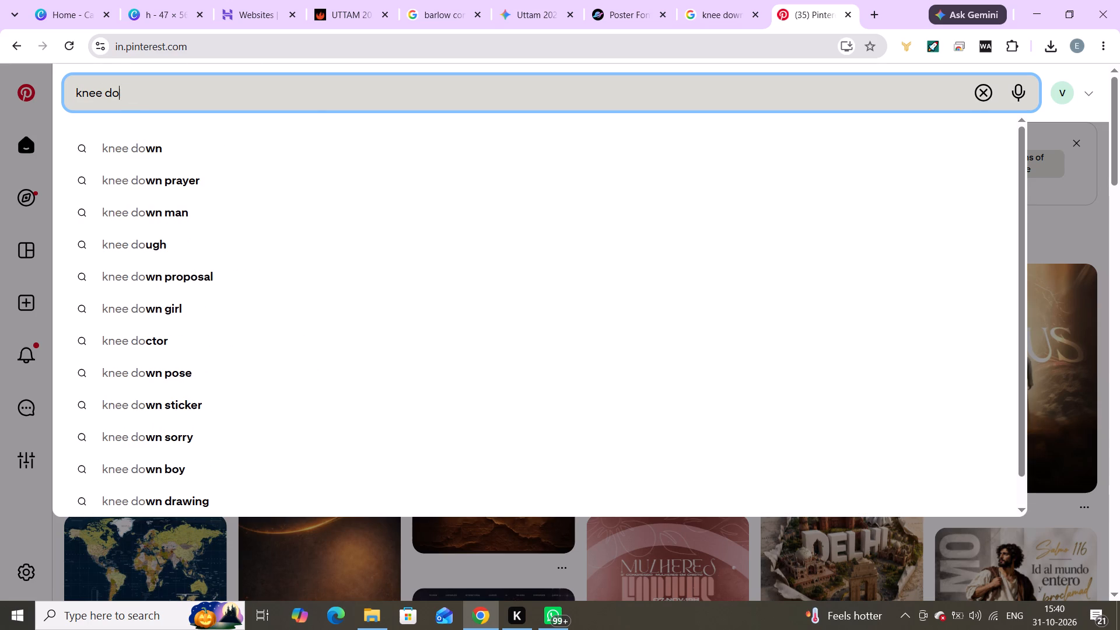
pyautogui.press('Down')
pyautogui.press('Down')
pyautogui.press('Return')
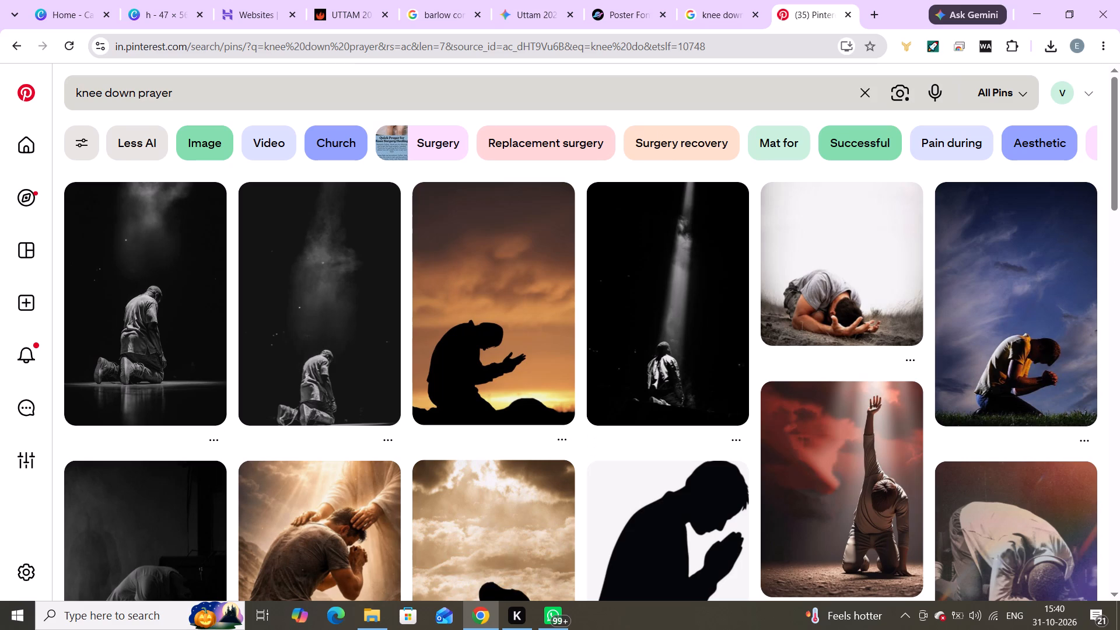
# Look through the Pinterest results and open the "Pray" pin of the kneeling man in a beige shirt on a white background.
pyautogui.scroll(-2, 301, 306)
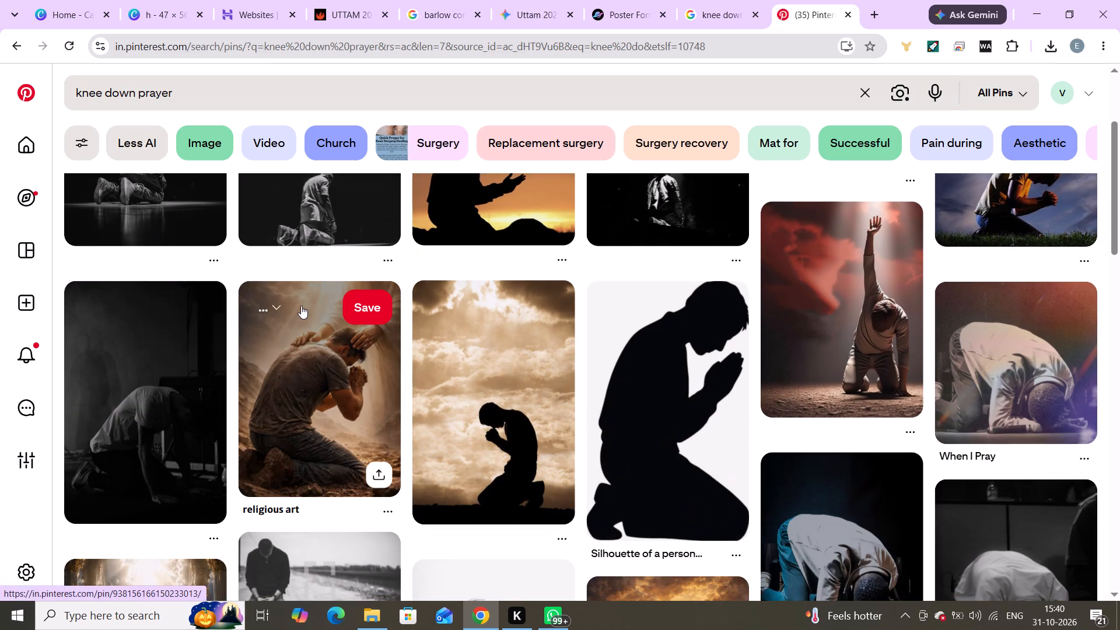
pyautogui.scroll(-1, 301, 306)
pyautogui.scroll(2, 301, 306)
pyautogui.scroll(-1, 301, 306)
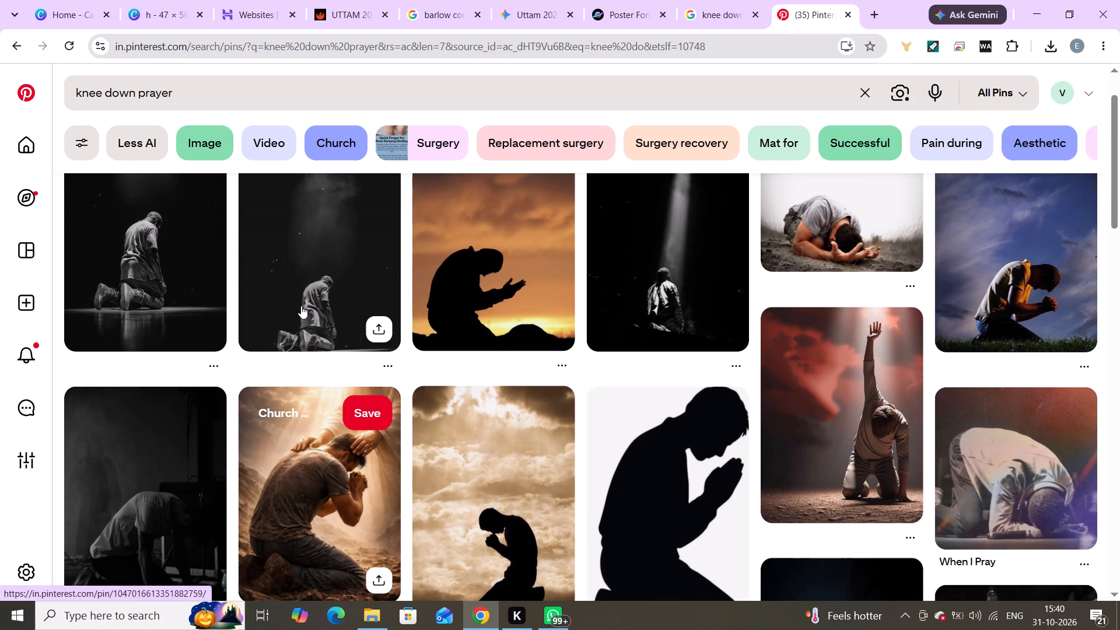
pyautogui.scroll(-3, 301, 306)
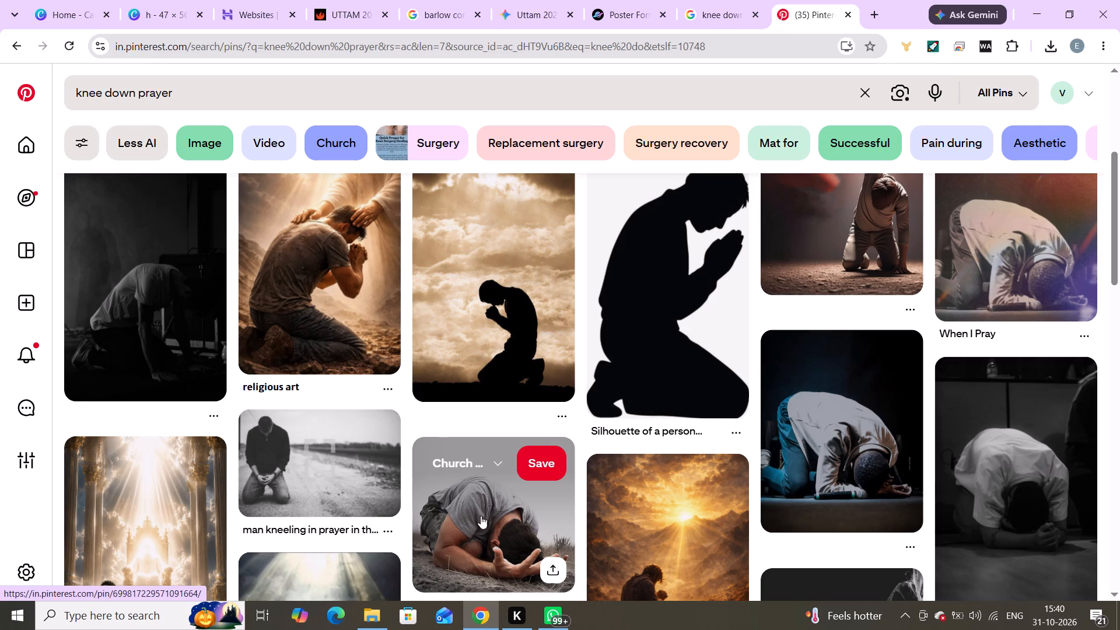
pyautogui.scroll(-3, 513, 505)
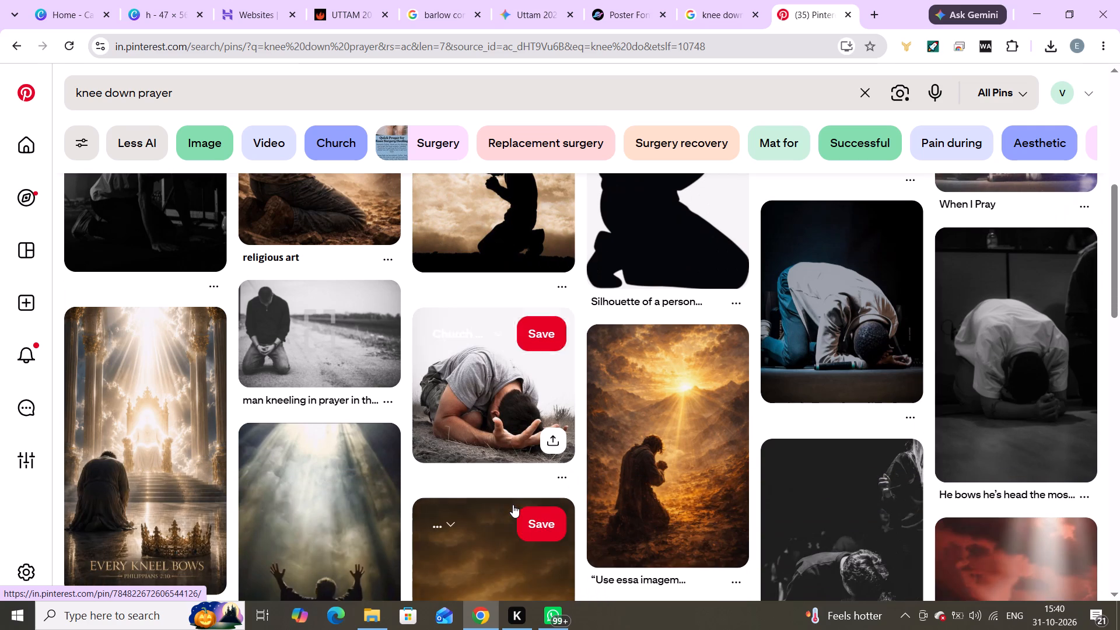
pyautogui.scroll(-1, 513, 505)
pyautogui.scroll(2, 513, 505)
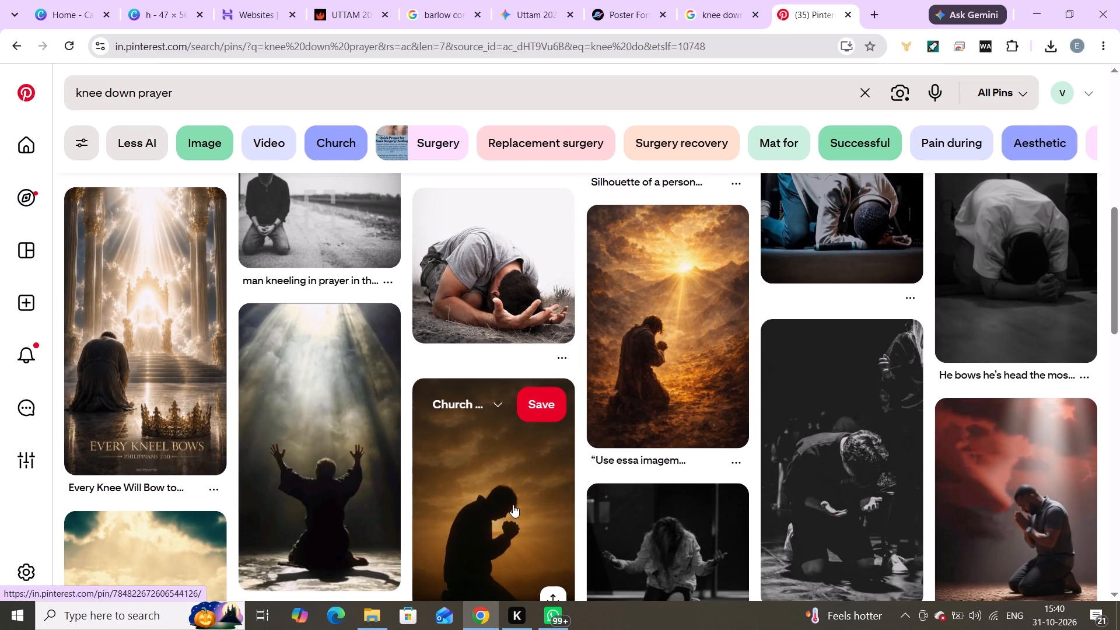
pyautogui.scroll(-3, 694, 587)
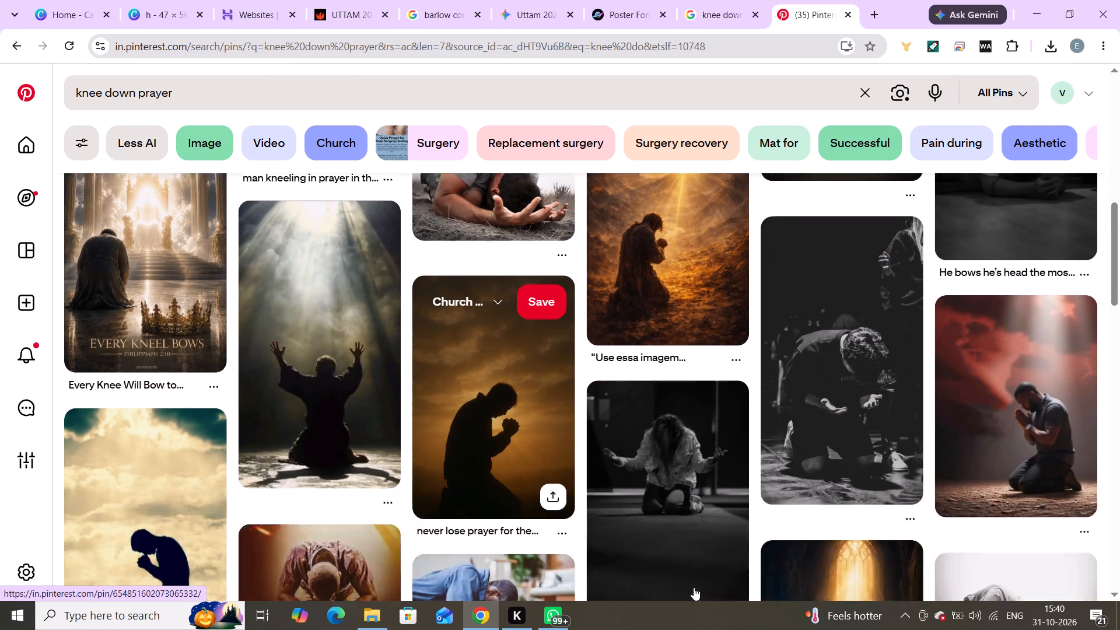
pyautogui.scroll(-2, 694, 583)
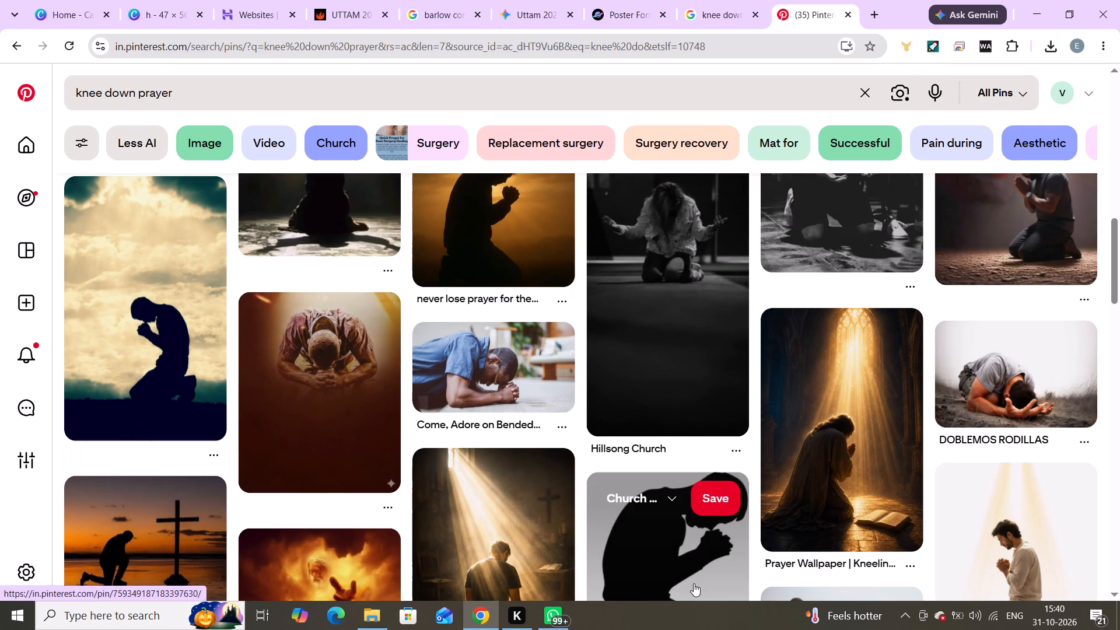
pyautogui.scroll(-3, 694, 583)
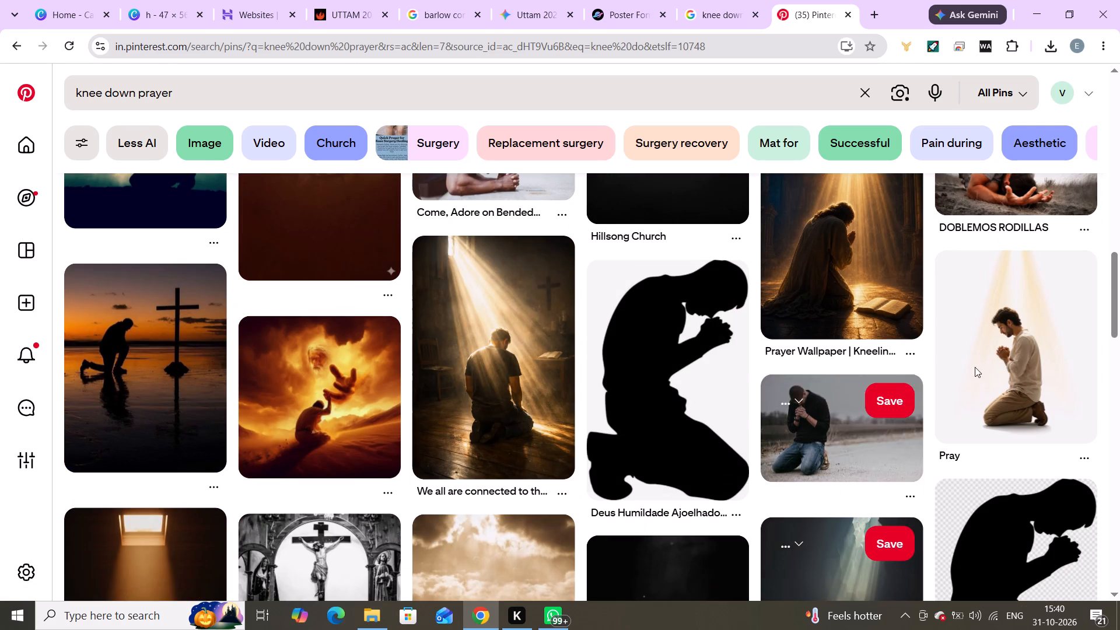
pyautogui.click(981, 348)
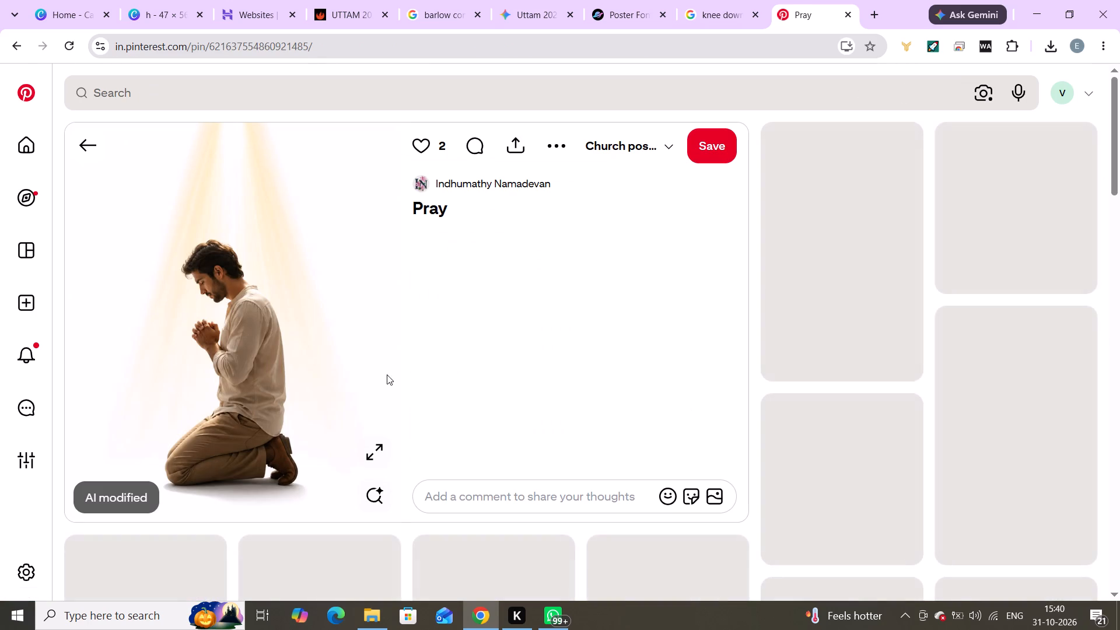
pyautogui.moveTo(222, 402); pyautogui.dragTo(331, 344)
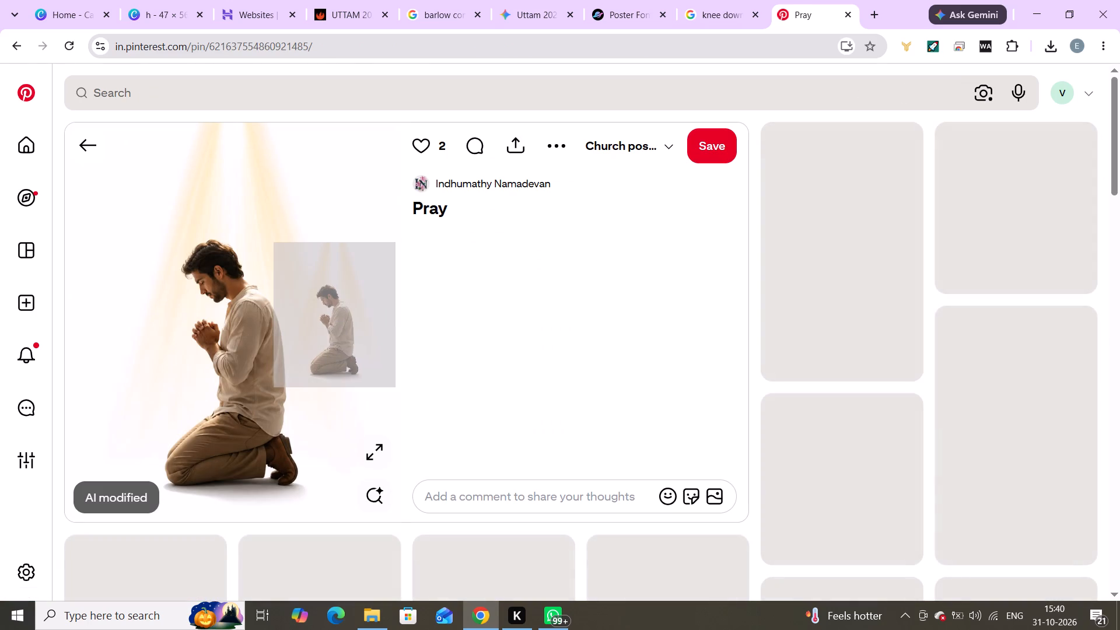
pyautogui.moveTo(331, 344); pyautogui.dragTo(331, 344)
# Replace the Google image search with a search for "bg remove pixa" and open Pixelcut's free background remover.
pyautogui.click(701, 0)
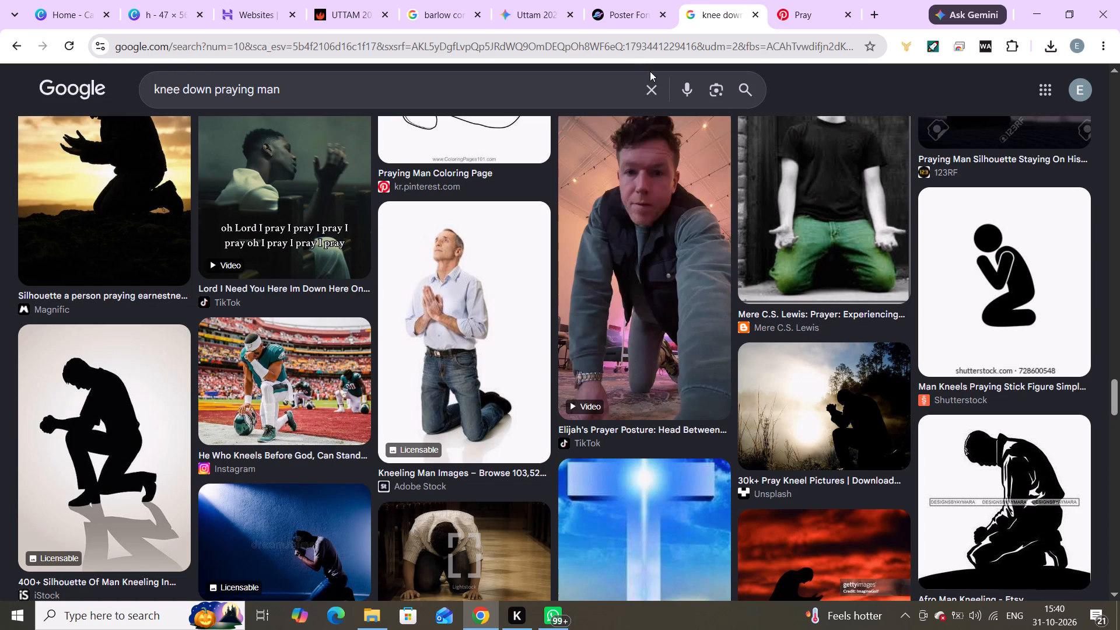
pyautogui.click(629, 55)
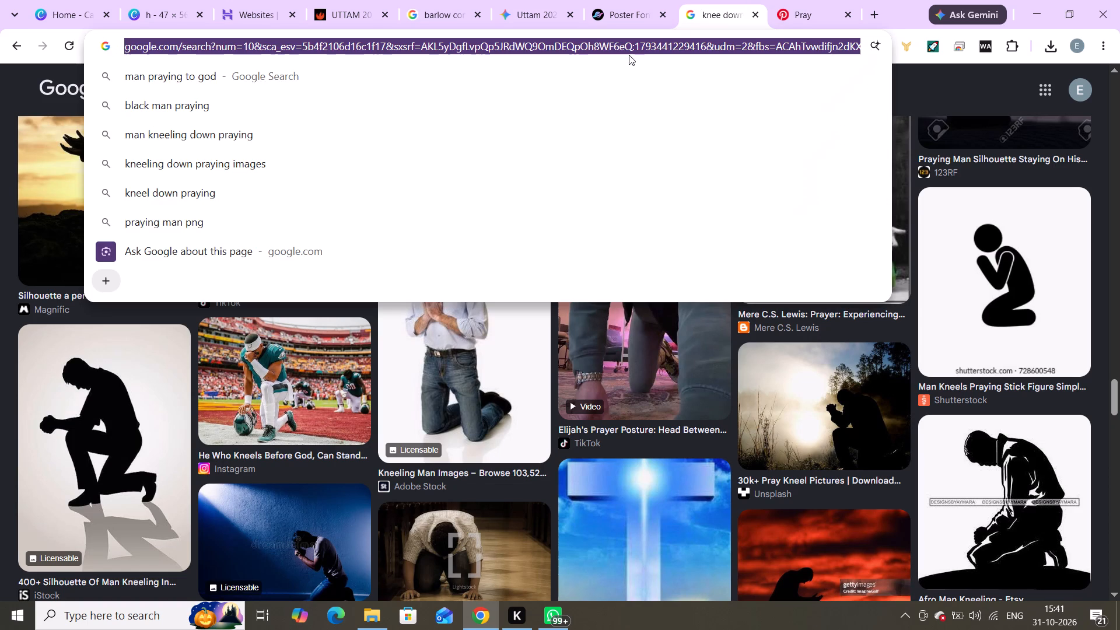
pyautogui.write('bg')
pyautogui.press('Down')
pyautogui.press('Down')
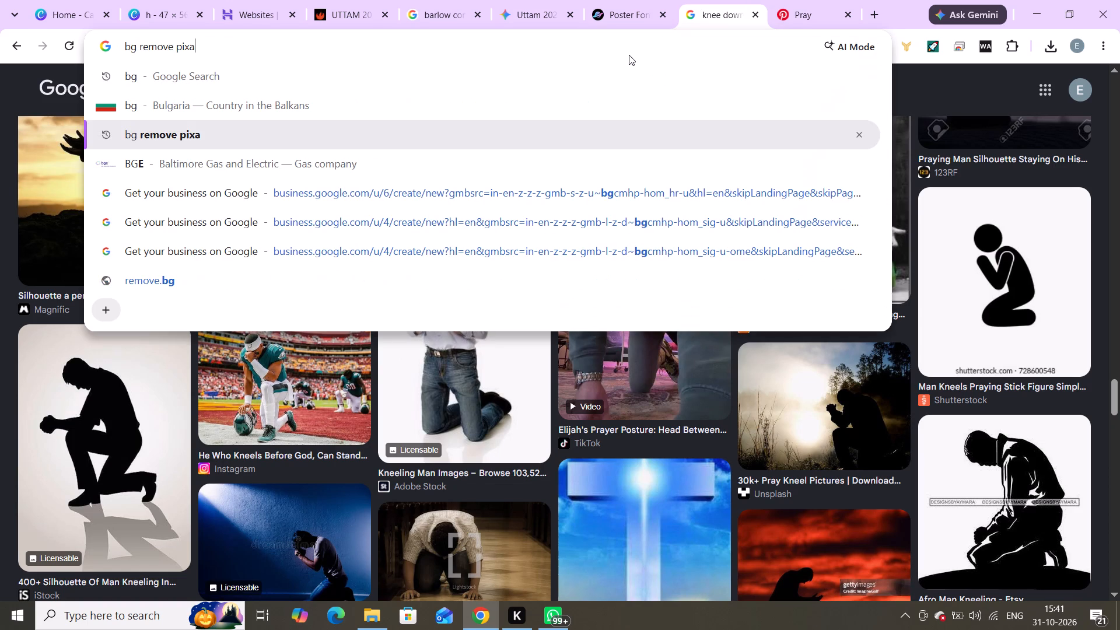
pyautogui.press('Return')
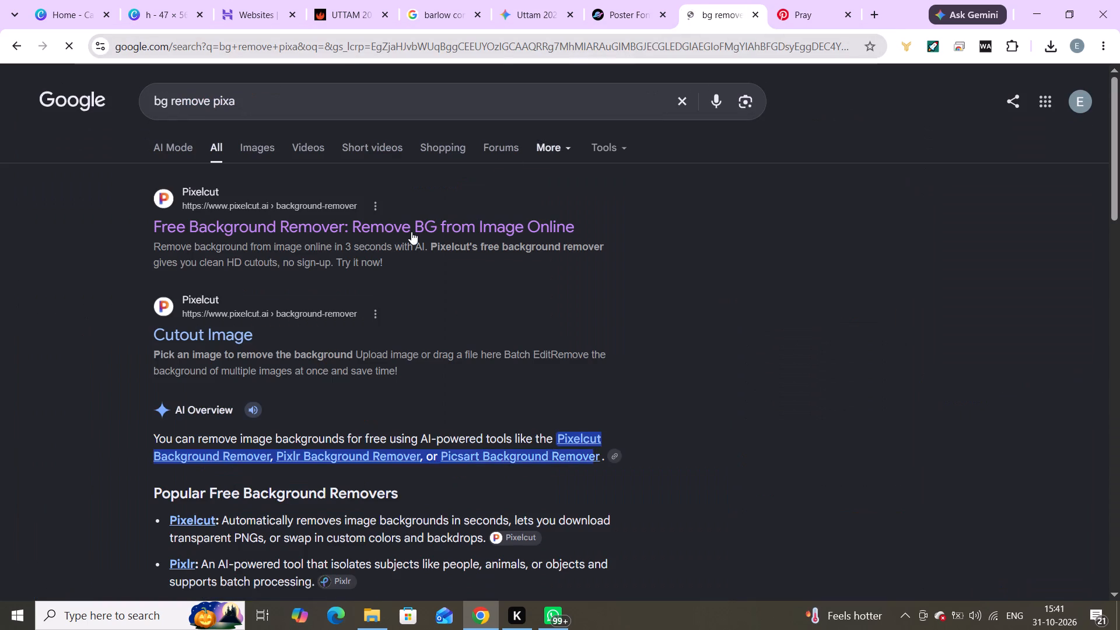
pyautogui.click(416, 232)
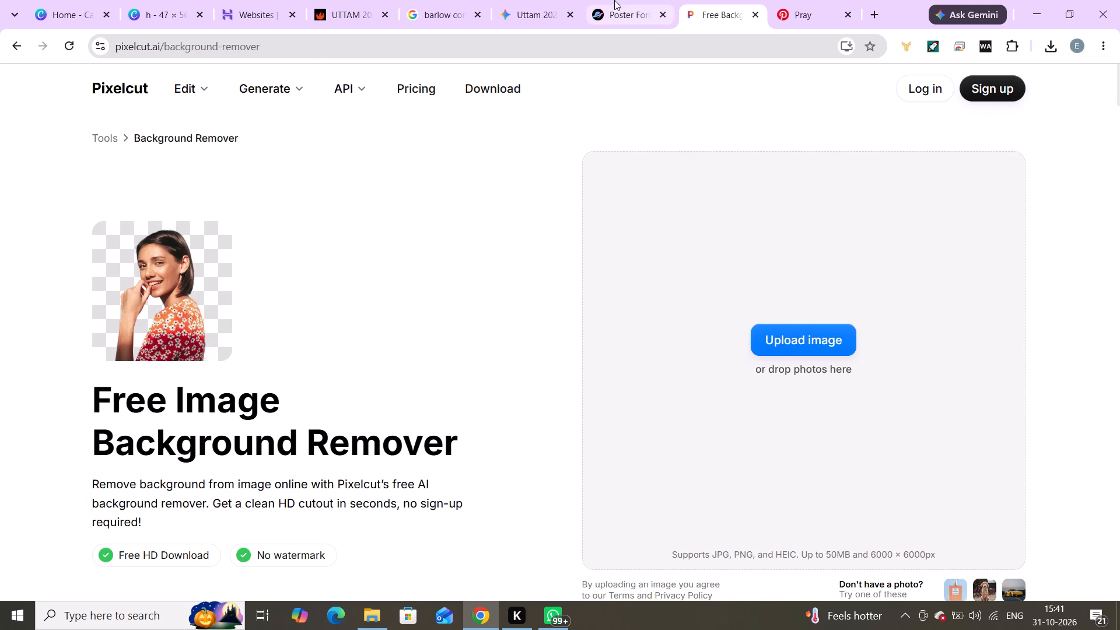
# Transfer the kneeling man image from the Pinterest pin into Pixelcut to remove its background, and download the cutout.
pyautogui.click(806, 3)
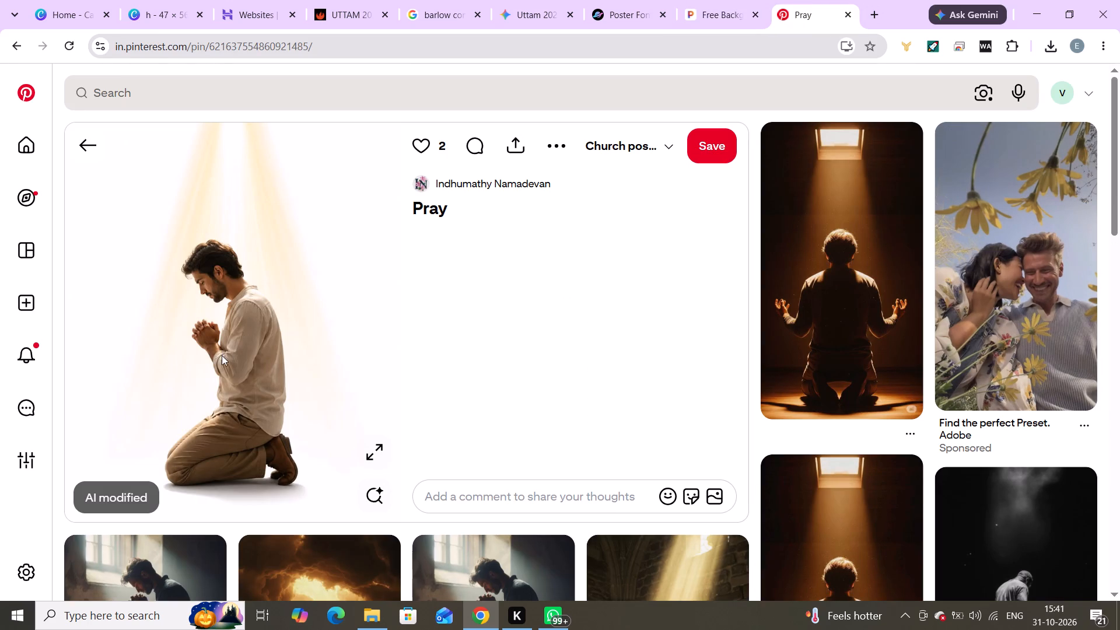
pyautogui.moveTo(222, 353); pyautogui.dragTo(584, 127)
pyautogui.click(305, 337)
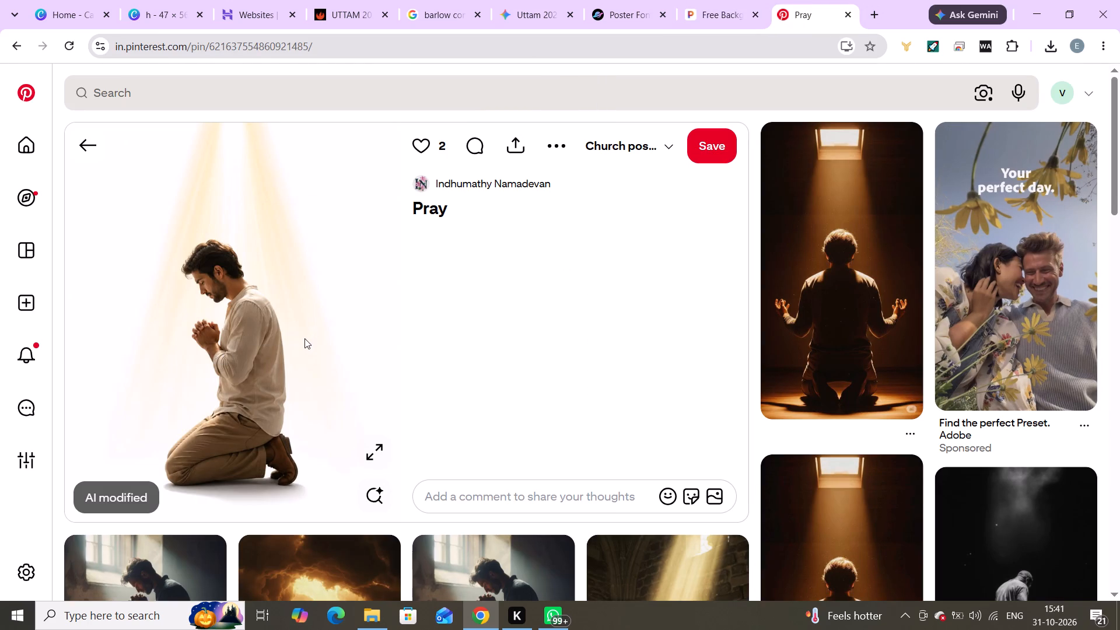
pyautogui.moveTo(282, 351); pyautogui.dragTo(722, 55)
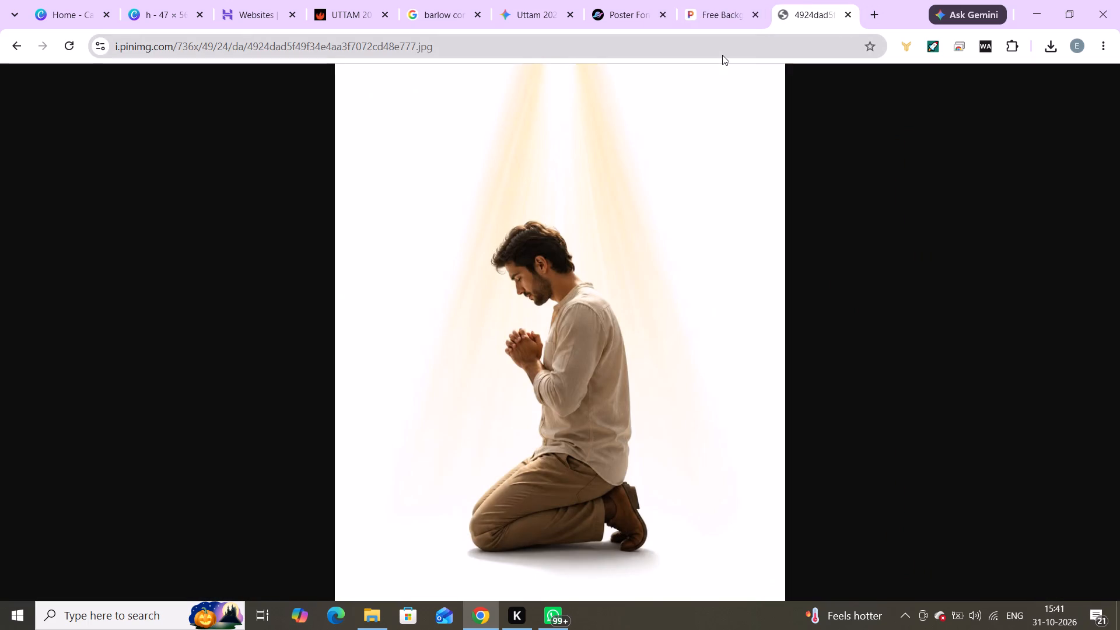
pyautogui.moveTo(708, 191); pyautogui.dragTo(714, 80)
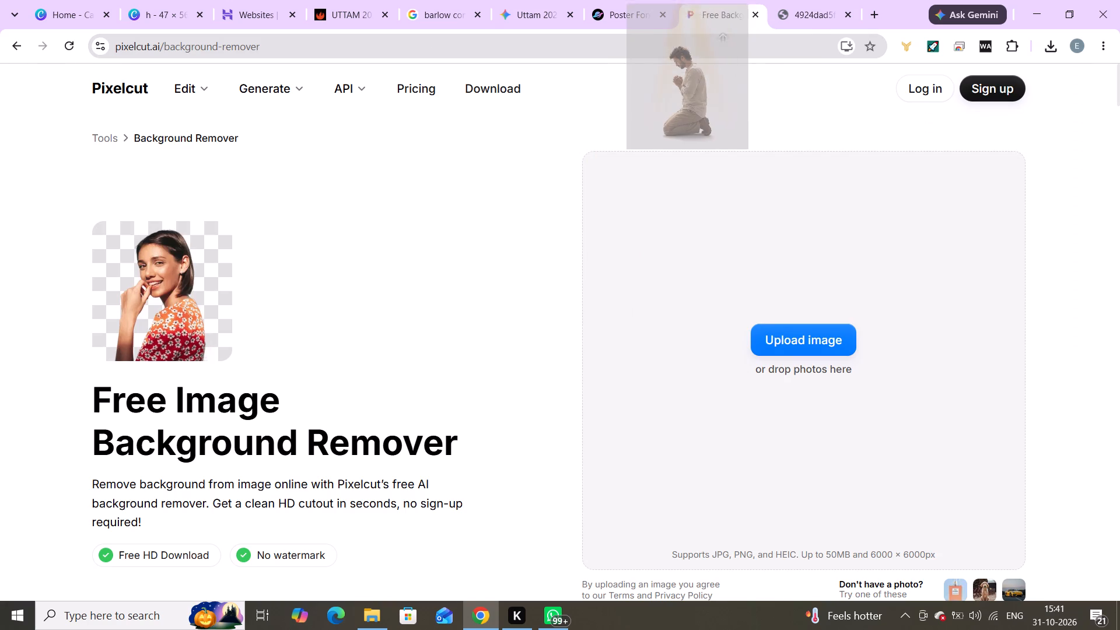
pyautogui.moveTo(714, 80); pyautogui.dragTo(698, 168)
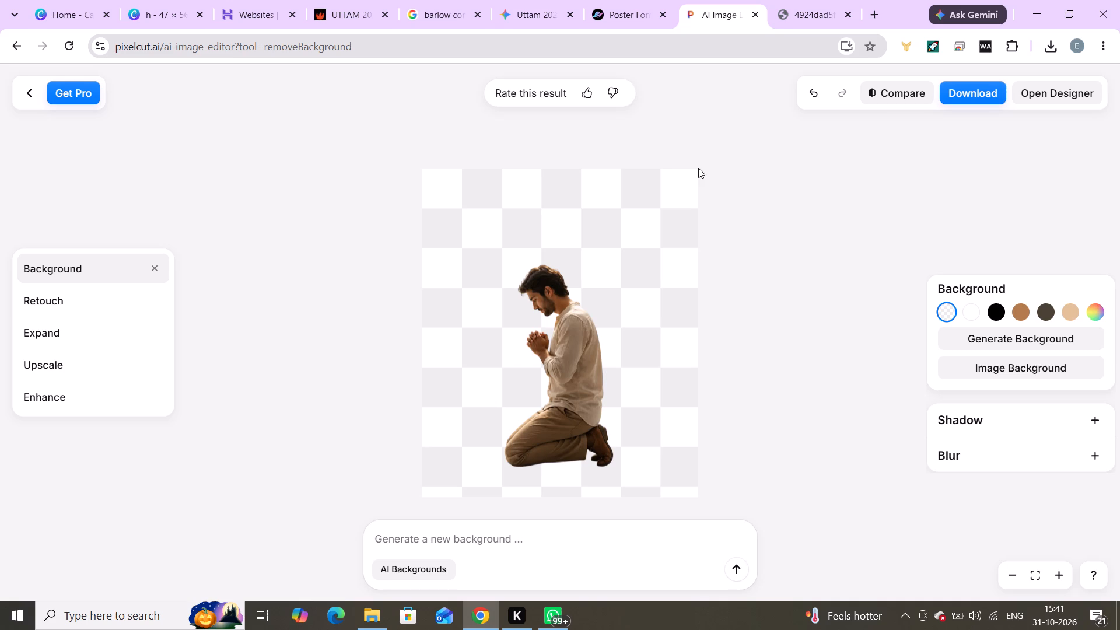
pyautogui.click(974, 99)
pyautogui.click(900, 136)
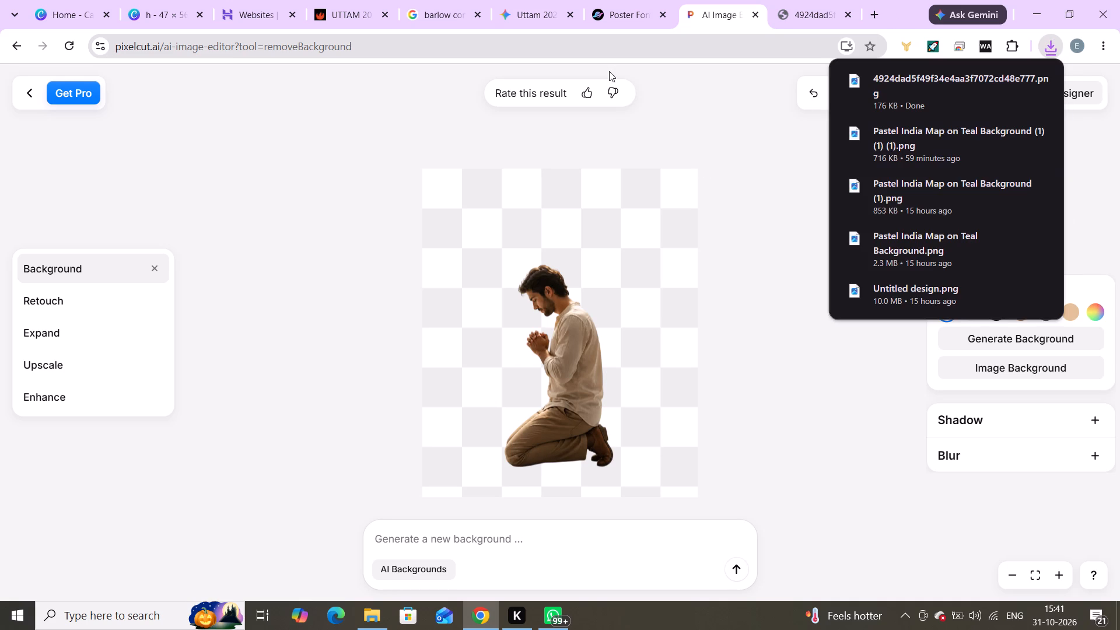
# Bring the downloaded kneeling man cutout from the Downloads folder onto the PRAY FOR INDIA poster in Canva.
pyautogui.click(169, 3)
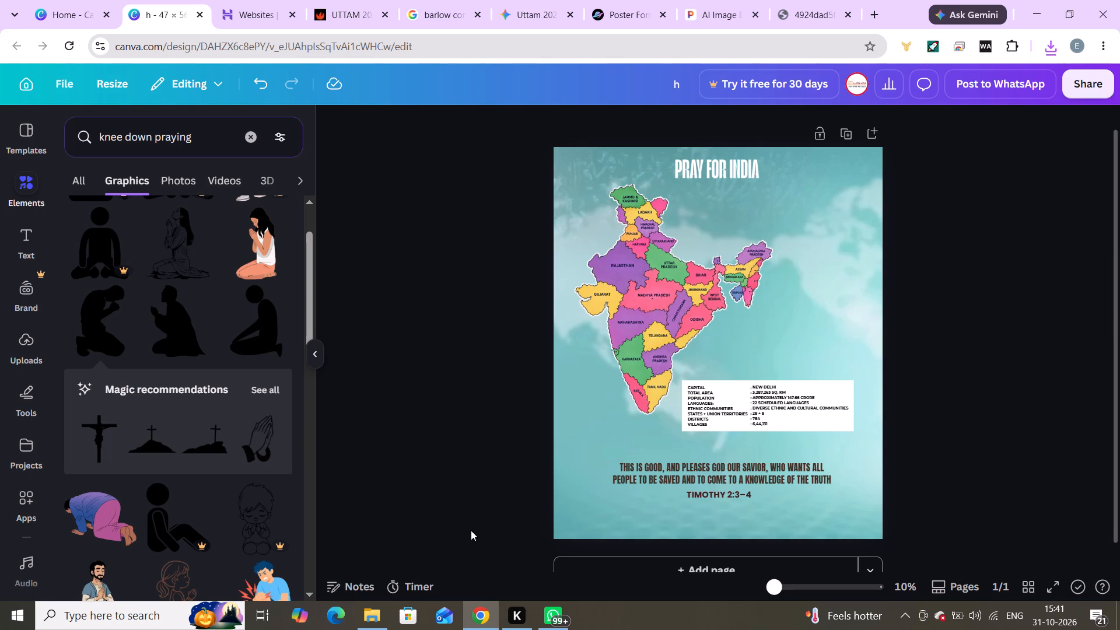
pyautogui.click(379, 617)
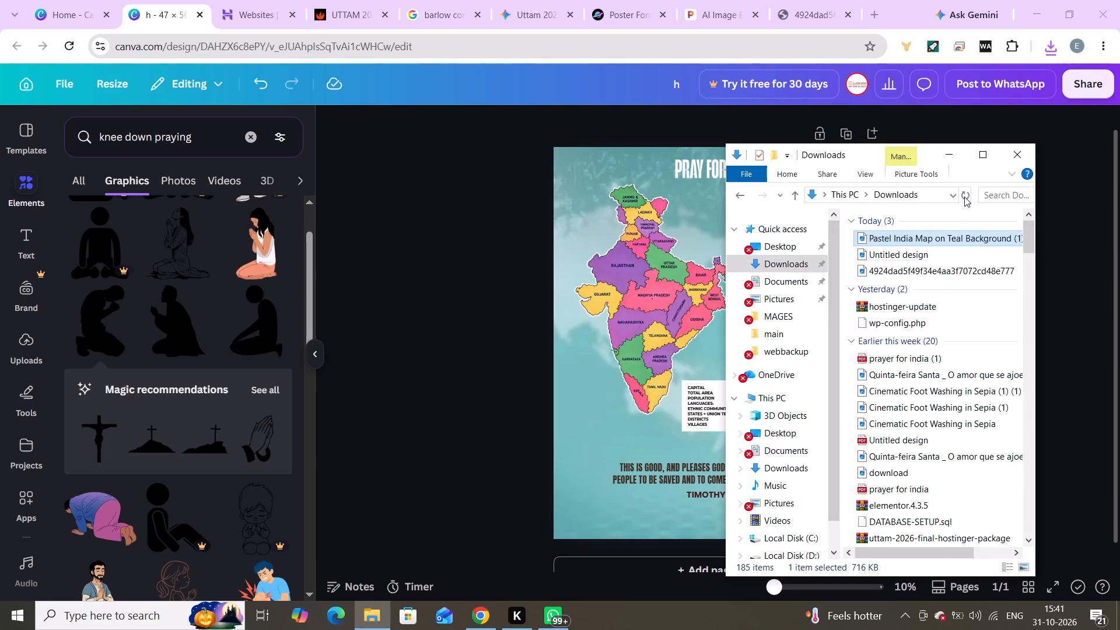
pyautogui.click(966, 194)
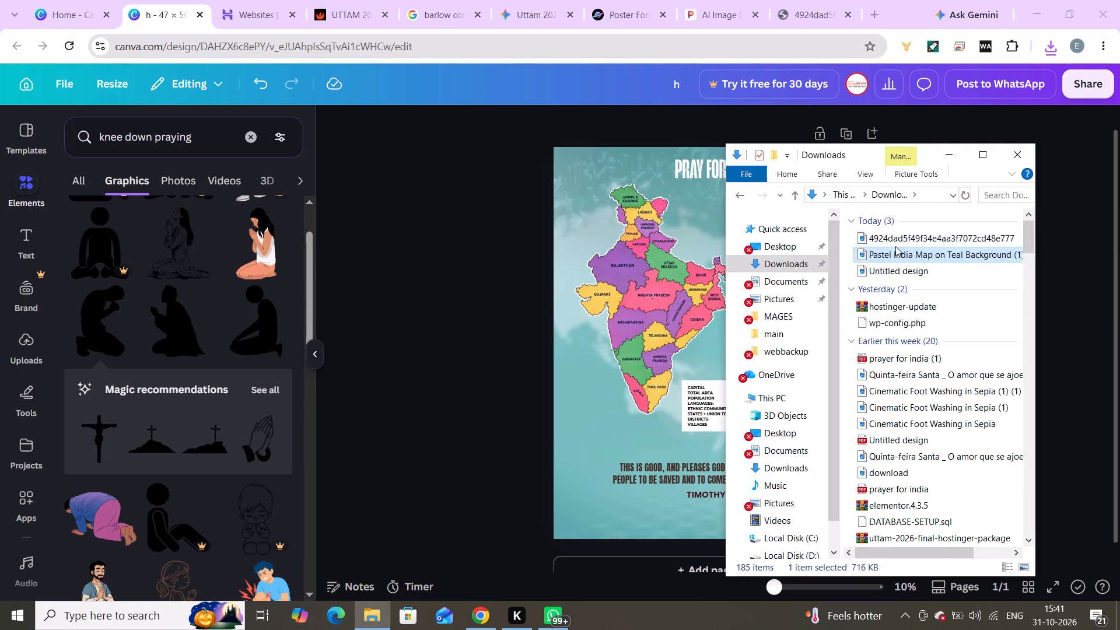
pyautogui.click(907, 235)
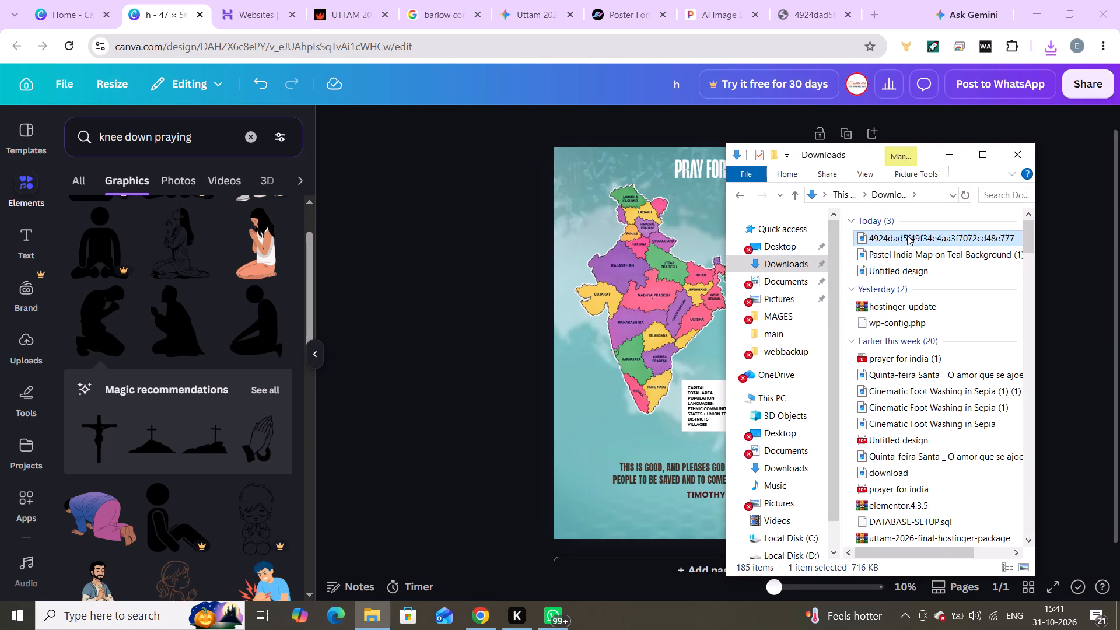
pyautogui.moveTo(907, 235); pyautogui.dragTo(603, 293)
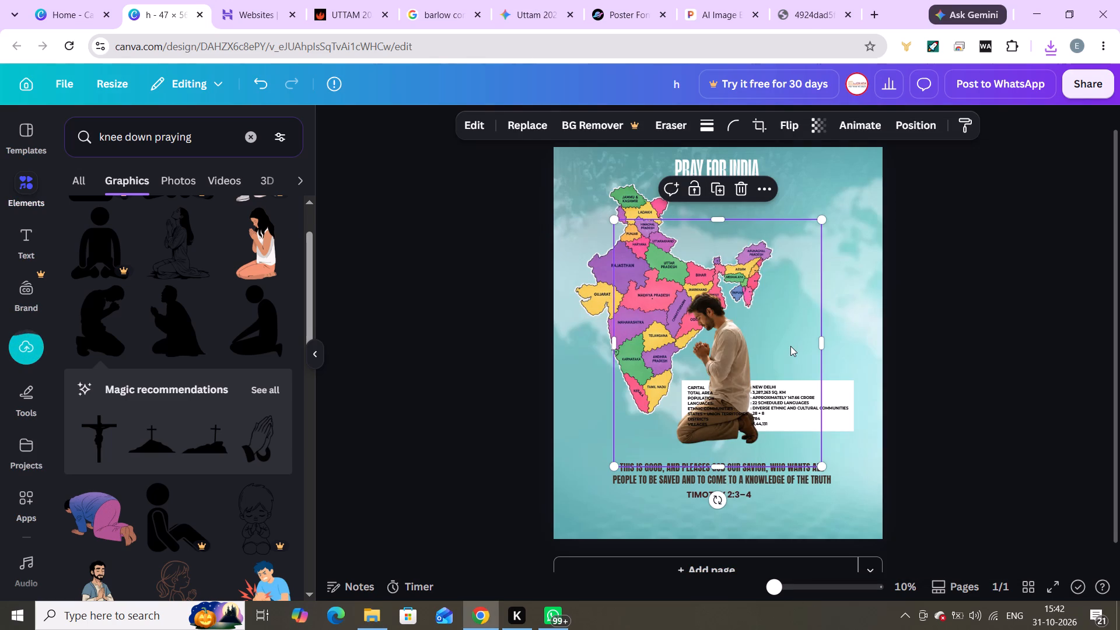
# Crop the empty margins on all four sides of the kneeling man image so its frame fits closely around the figure.
pyautogui.moveTo(720, 218); pyautogui.dragTo(719, 273)
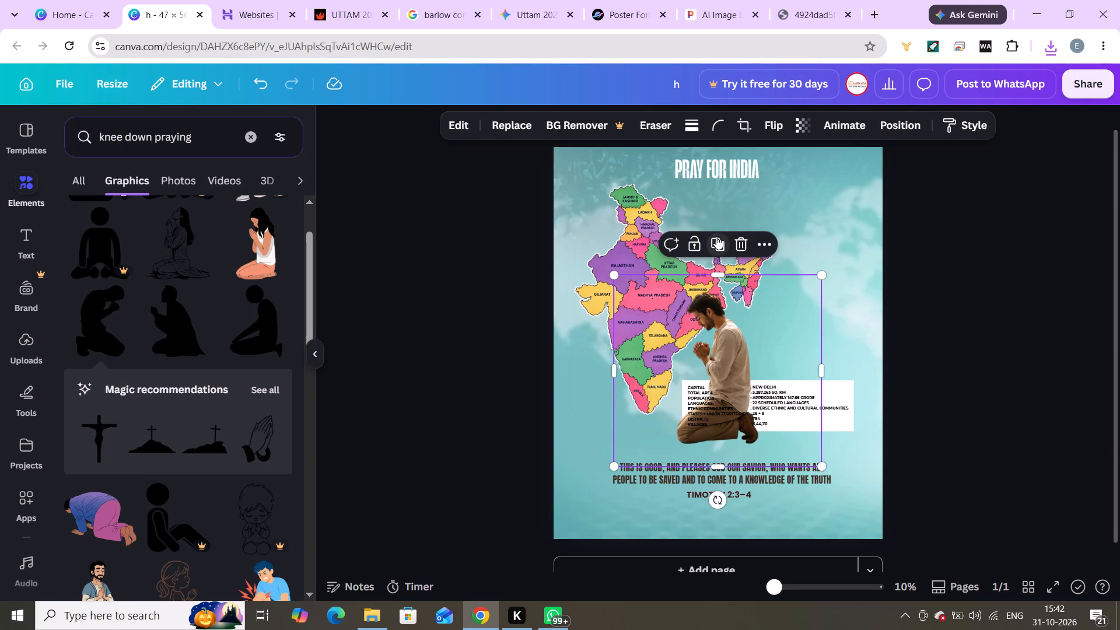
pyautogui.moveTo(825, 374); pyautogui.dragTo(766, 387)
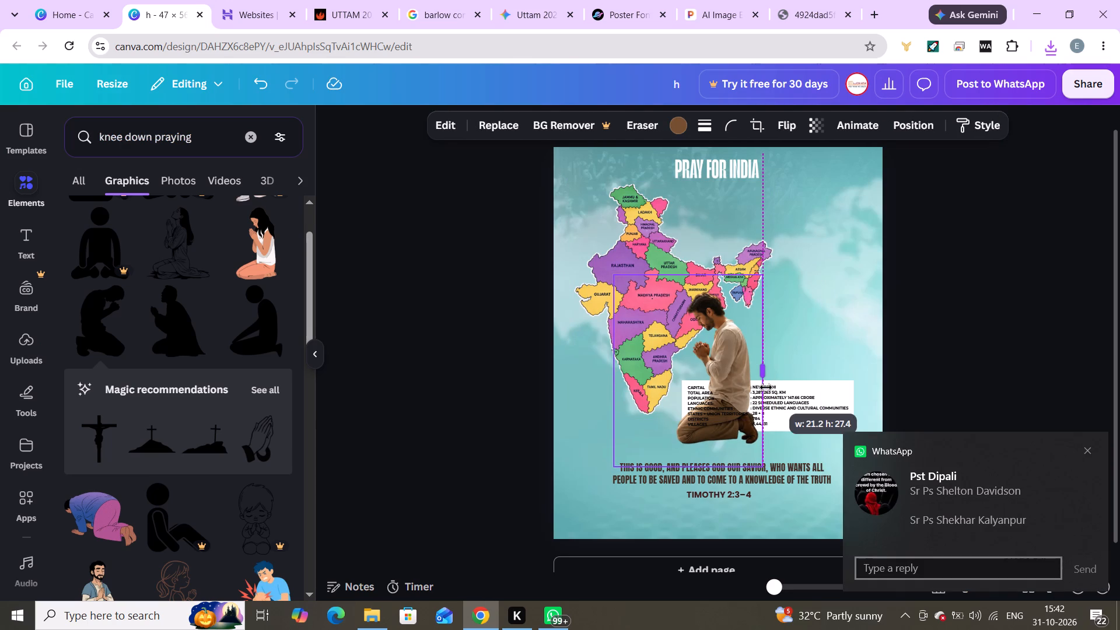
pyautogui.moveTo(766, 387); pyautogui.dragTo(766, 387)
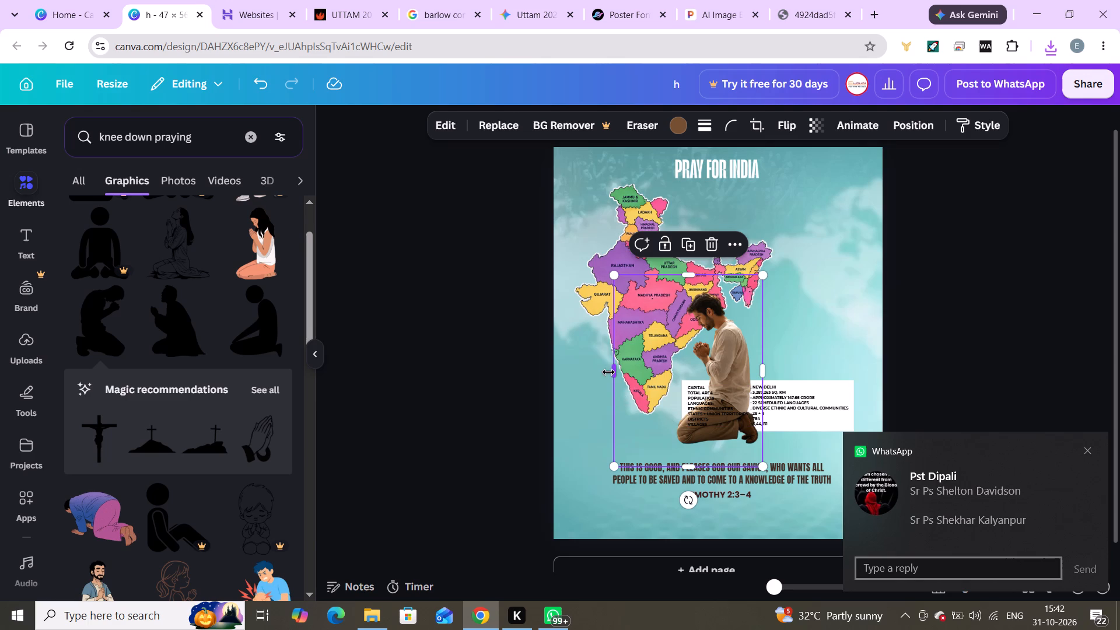
pyautogui.moveTo(608, 372); pyautogui.dragTo(658, 380)
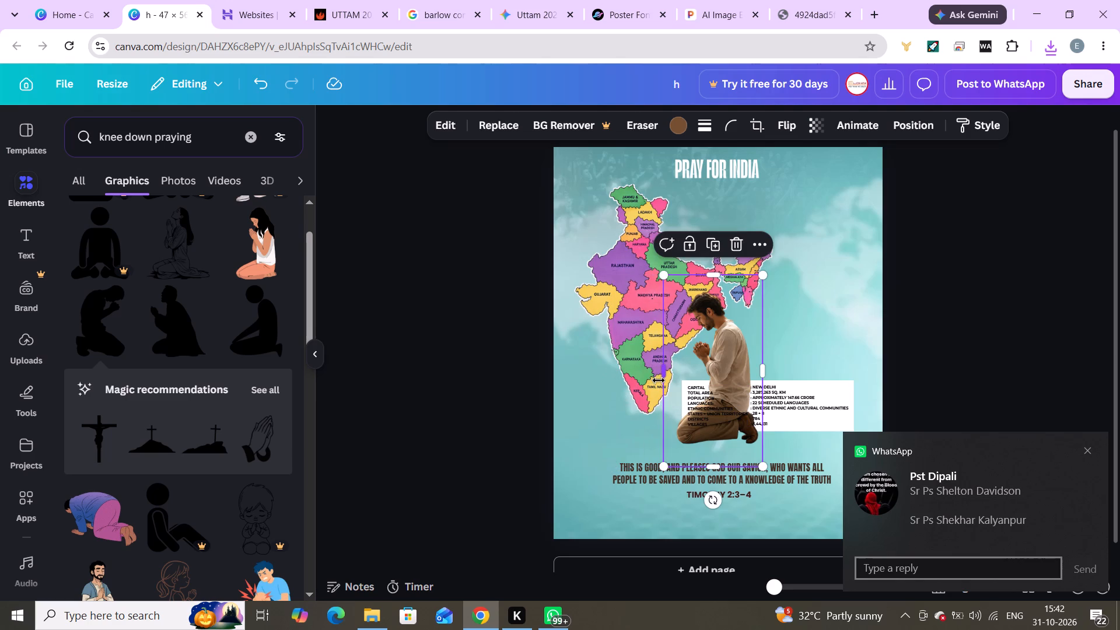
pyautogui.moveTo(714, 277); pyautogui.dragTo(714, 289)
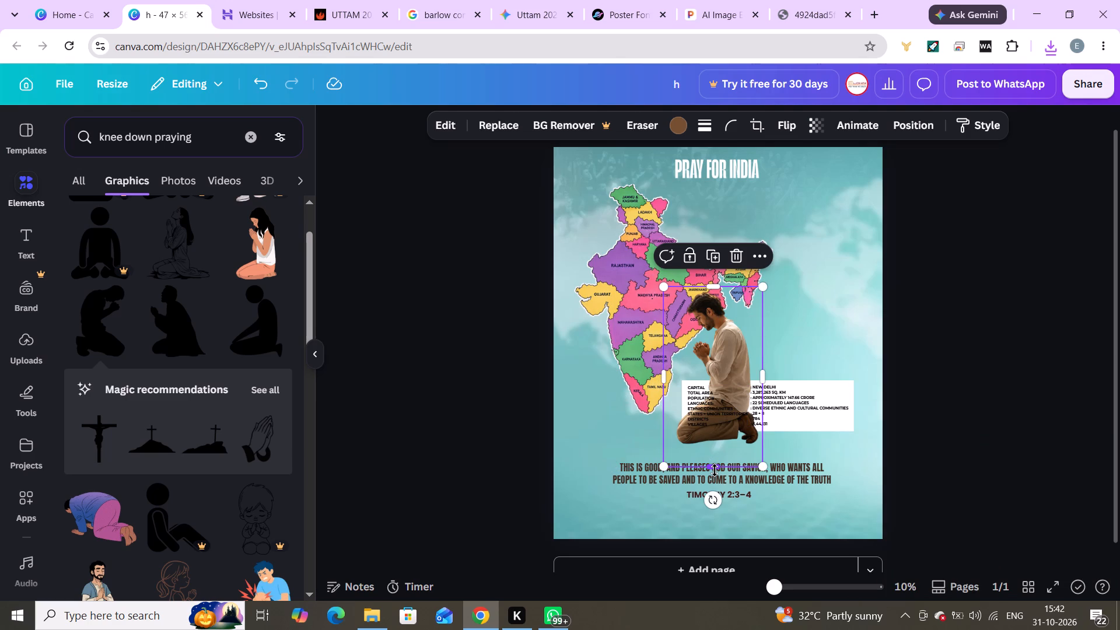
pyautogui.moveTo(715, 470); pyautogui.dragTo(717, 451)
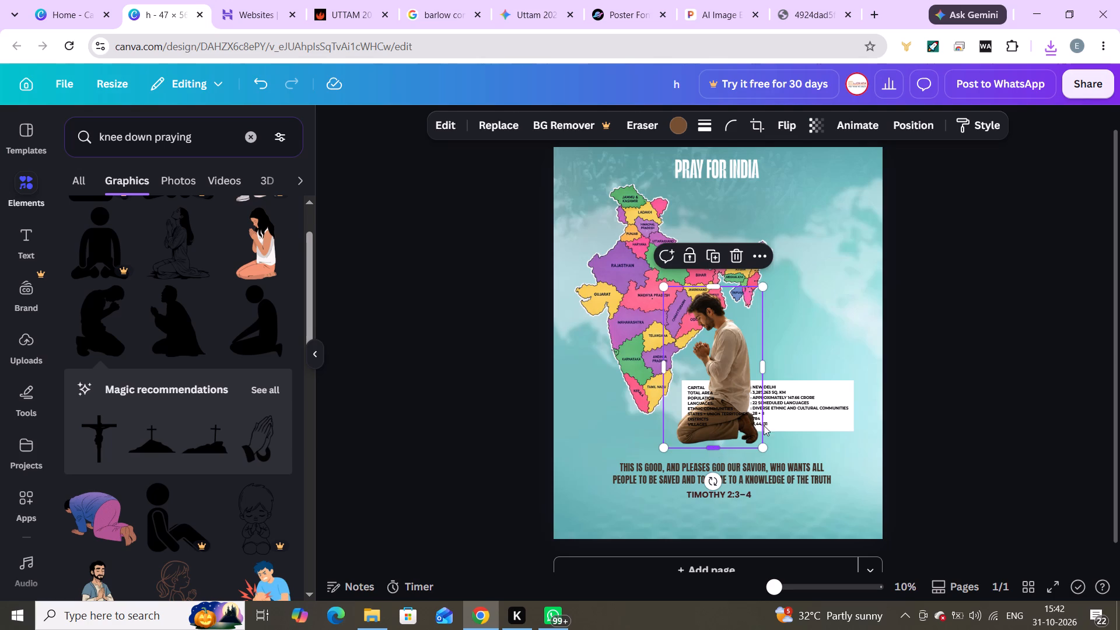
# Flip the kneeling man image horizontally.
pyautogui.click(783, 124)
pyautogui.click(771, 166)
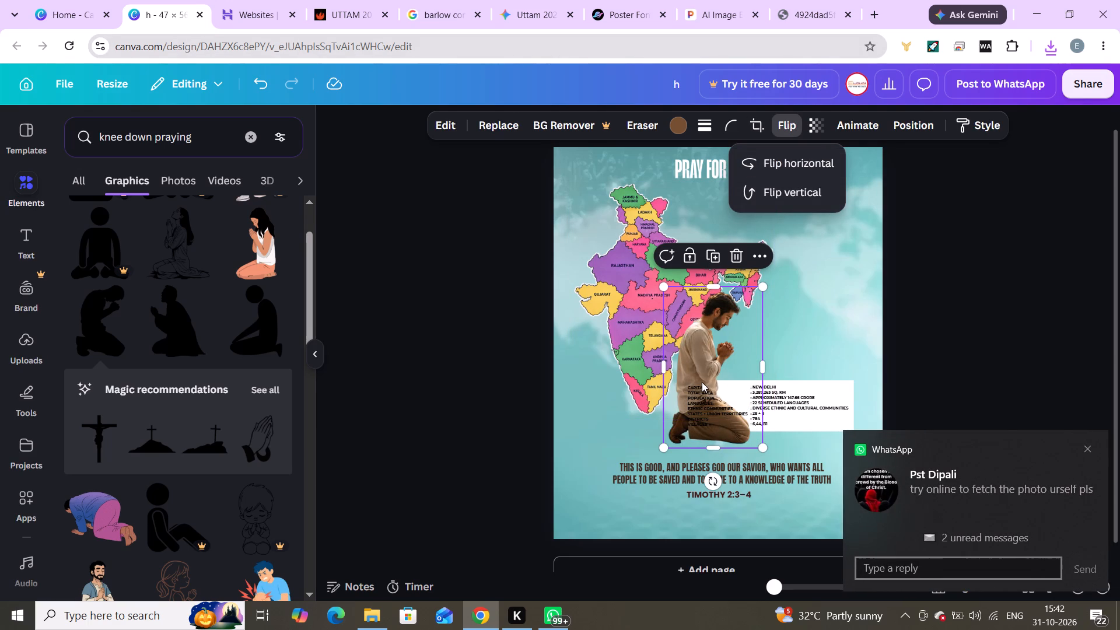
# Shrink the kneeling man to well under his current size and place him beside the map's southern tip, just above the verse's left end.
pyautogui.moveTo(702, 382); pyautogui.dragTo(611, 448)
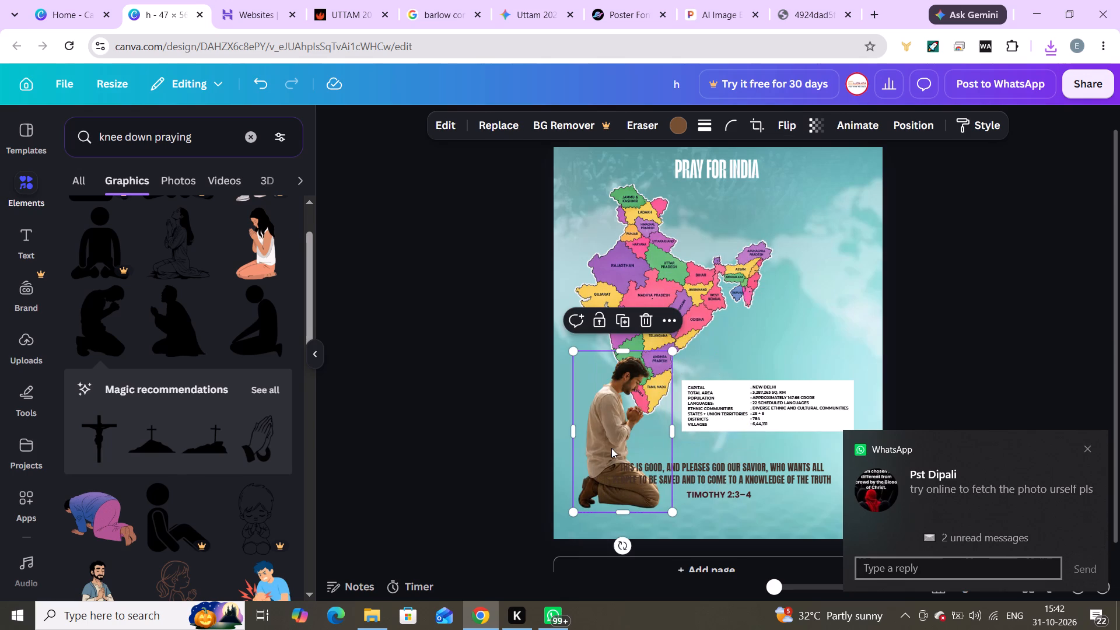
pyautogui.moveTo(670, 354); pyautogui.dragTo(615, 406)
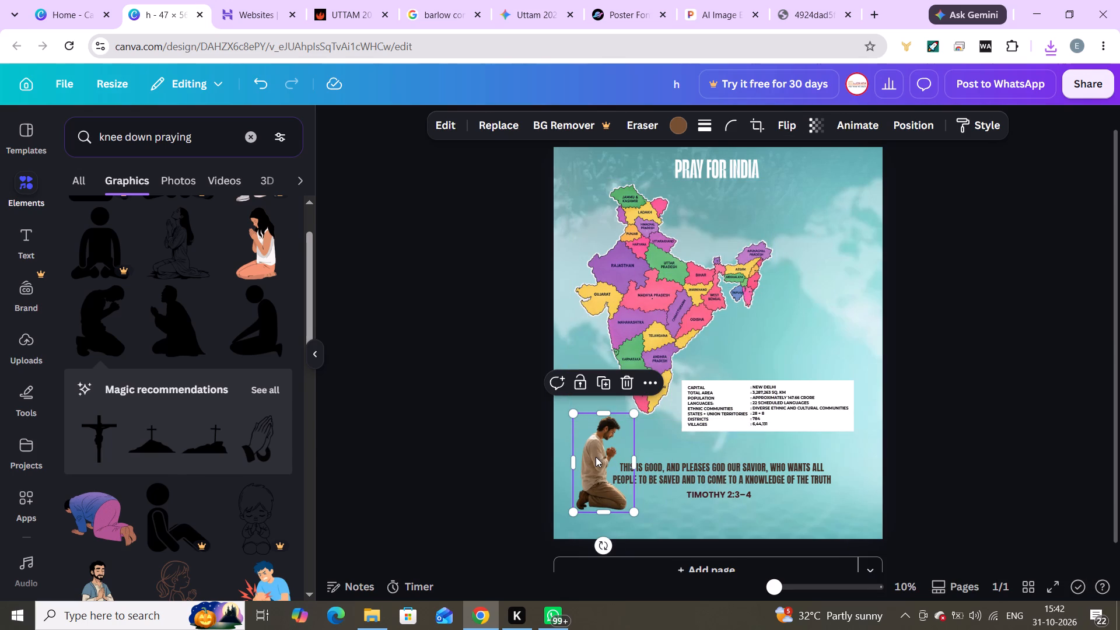
pyautogui.moveTo(596, 457); pyautogui.dragTo(587, 410)
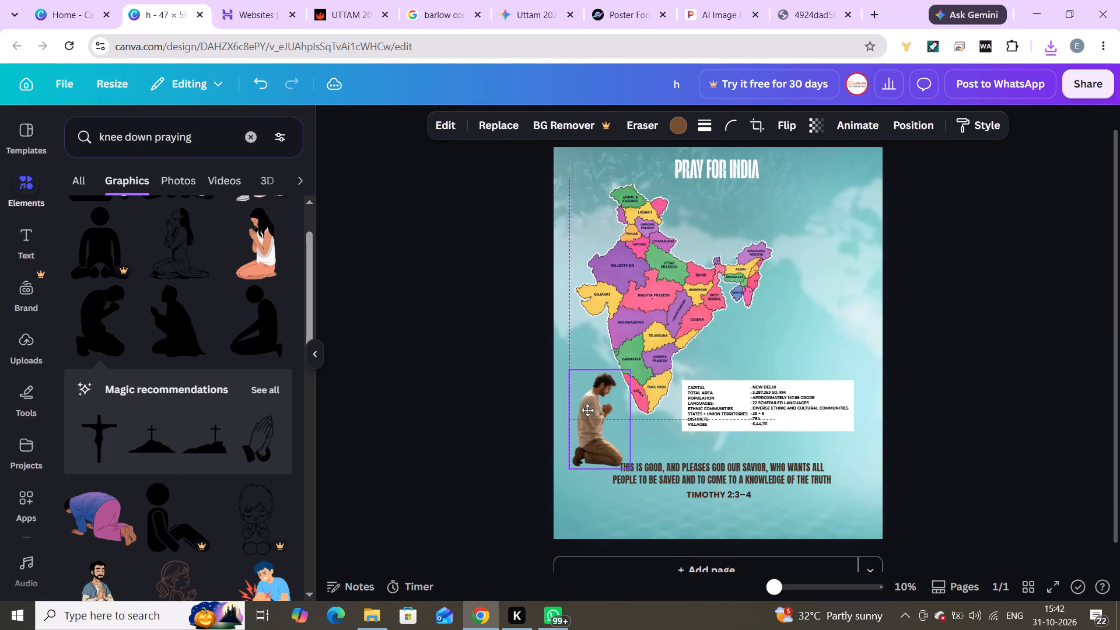
pyautogui.moveTo(587, 410); pyautogui.dragTo(584, 363)
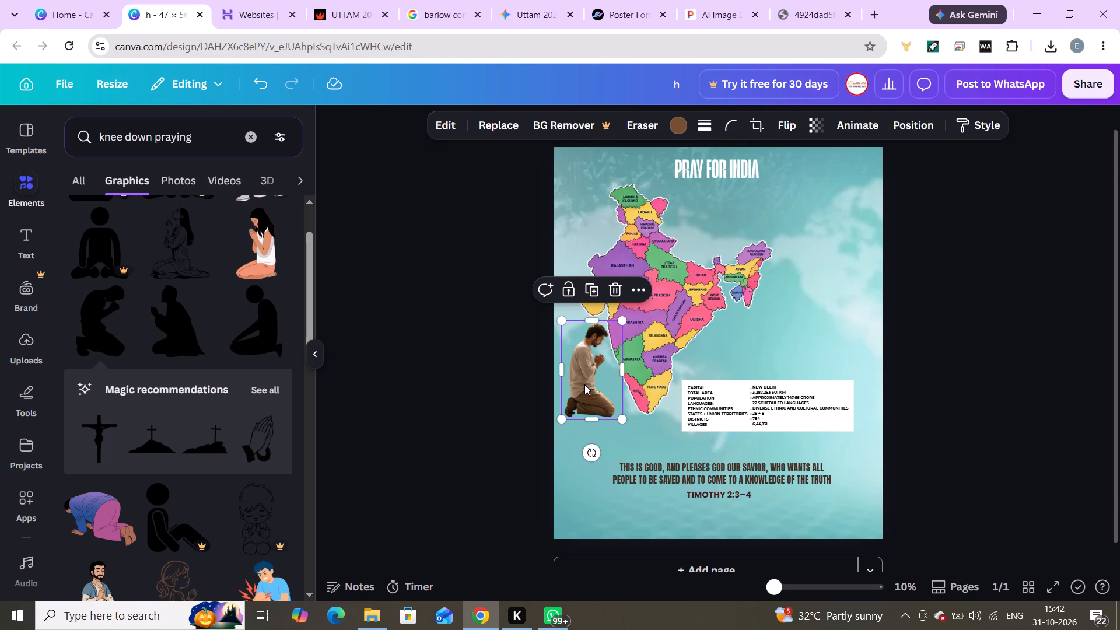
pyautogui.moveTo(588, 377); pyautogui.dragTo(589, 417)
pyautogui.click(947, 372)
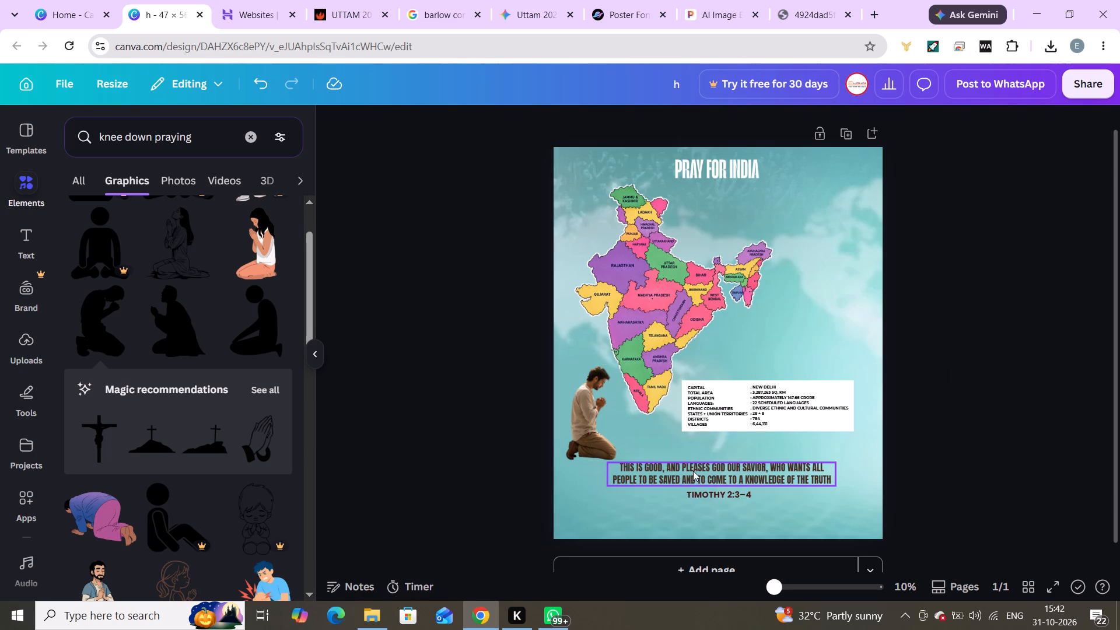
# Move the verse text together with its Timothy 2:3–4 reference down near the poster's bottom edge.
pyautogui.moveTo(689, 452); pyautogui.dragTo(707, 507)
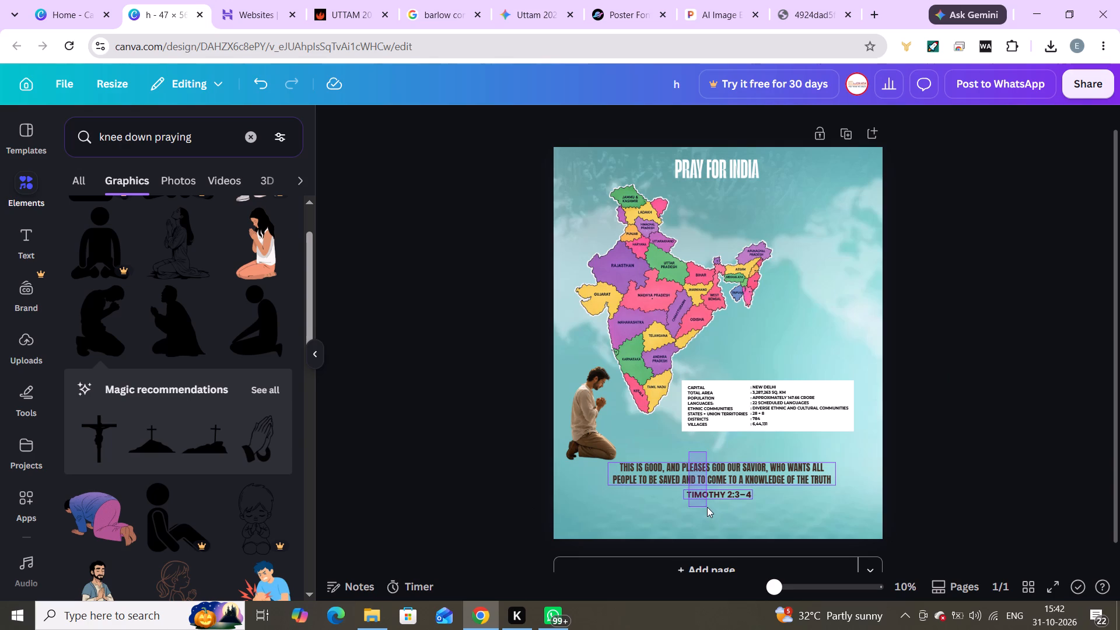
pyautogui.moveTo(715, 481); pyautogui.dragTo(715, 505)
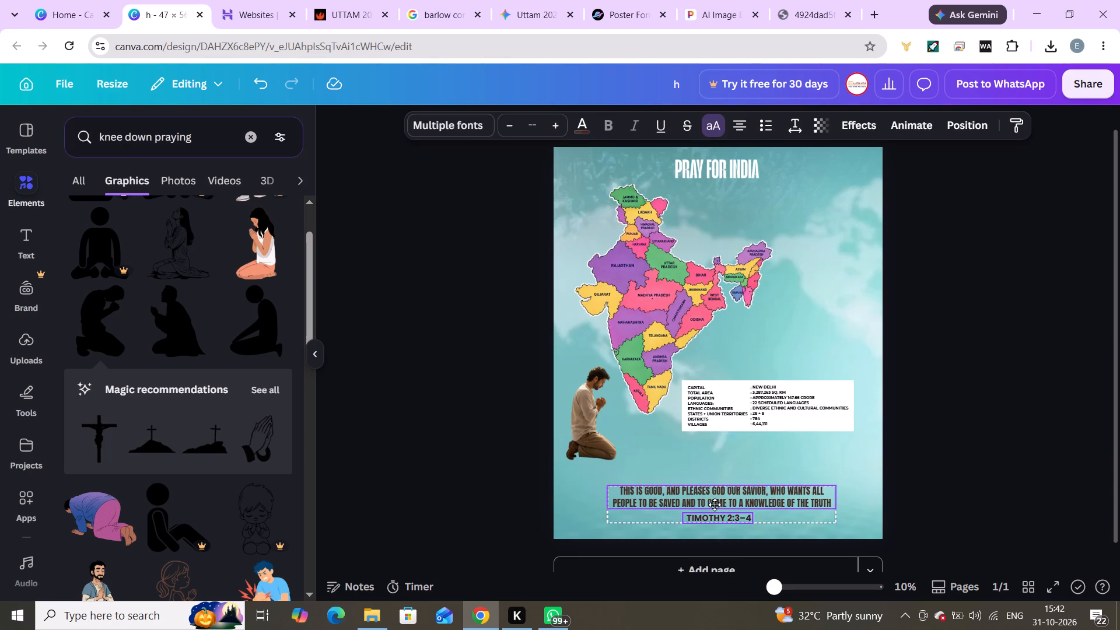
pyautogui.moveTo(715, 505); pyautogui.dragTo(714, 505)
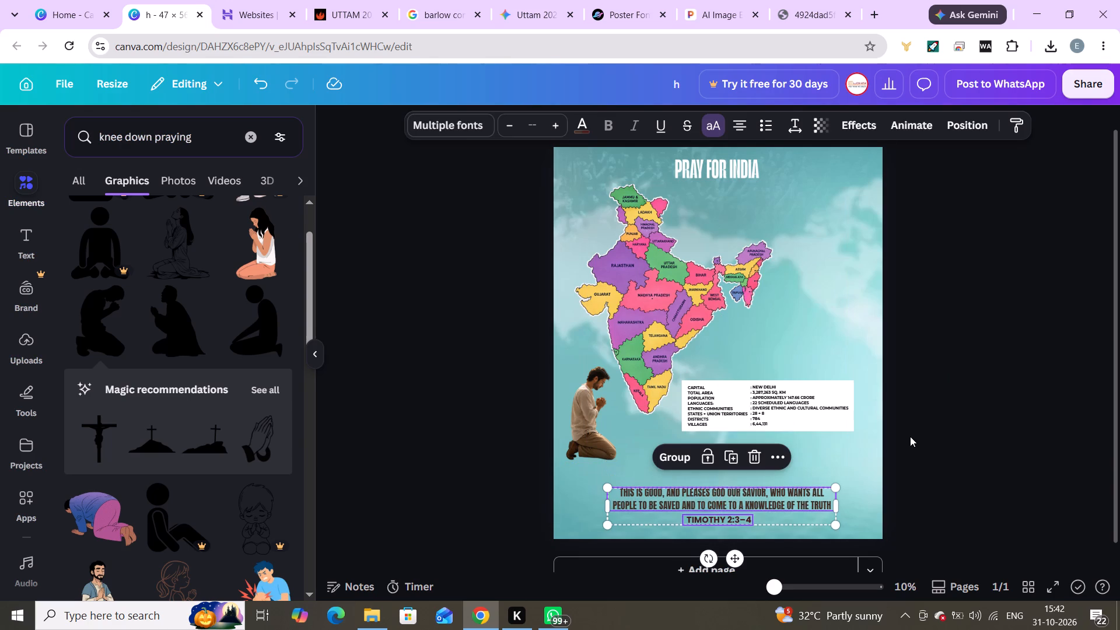
pyautogui.click(910, 436)
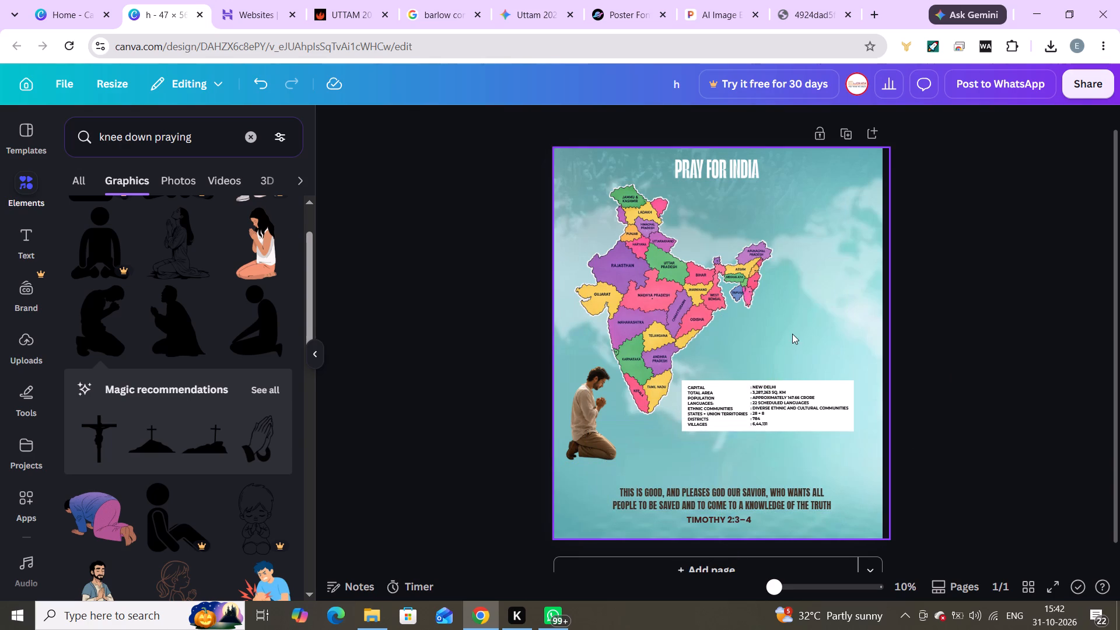
# Lock the India map at its existing place on the poster.
pyautogui.moveTo(792, 334); pyautogui.dragTo(779, 404)
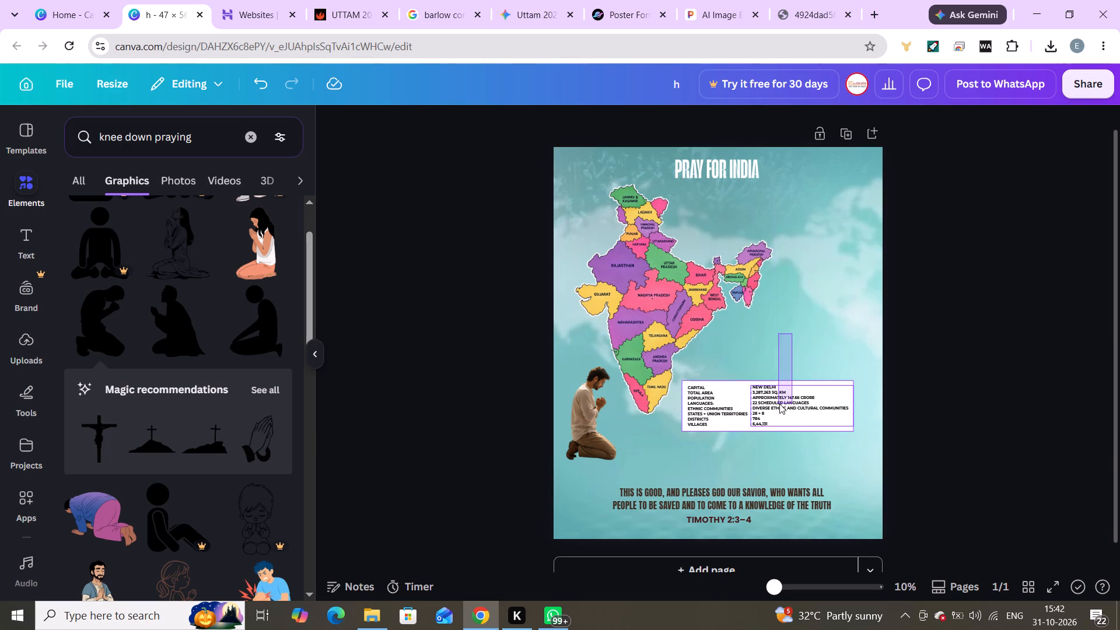
pyautogui.moveTo(779, 404); pyautogui.dragTo(788, 401)
pyautogui.click(646, 279)
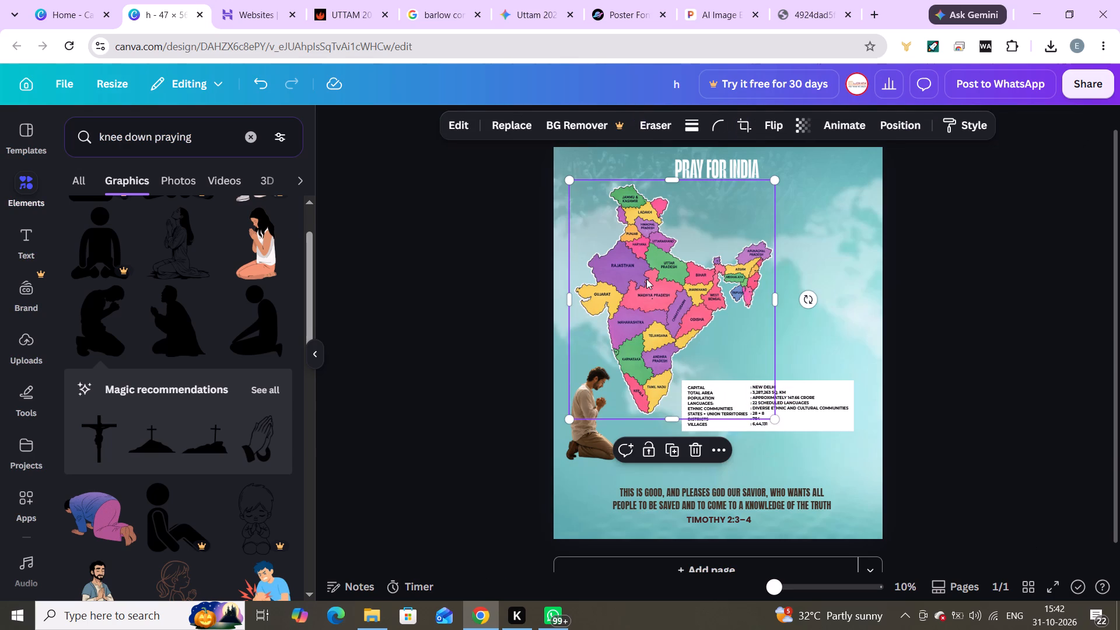
pyautogui.moveTo(646, 279); pyautogui.dragTo(664, 283)
pyautogui.moveTo(664, 283); pyautogui.dragTo(667, 282)
pyautogui.moveTo(667, 282); pyautogui.dragTo(628, 276)
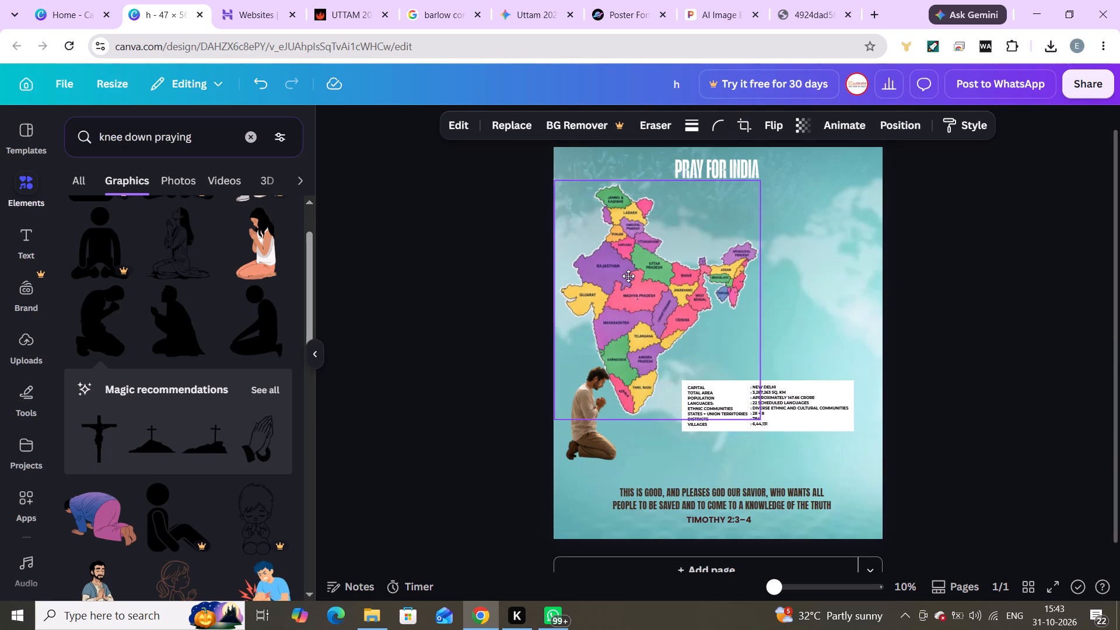
pyautogui.moveTo(628, 276); pyautogui.dragTo(643, 275)
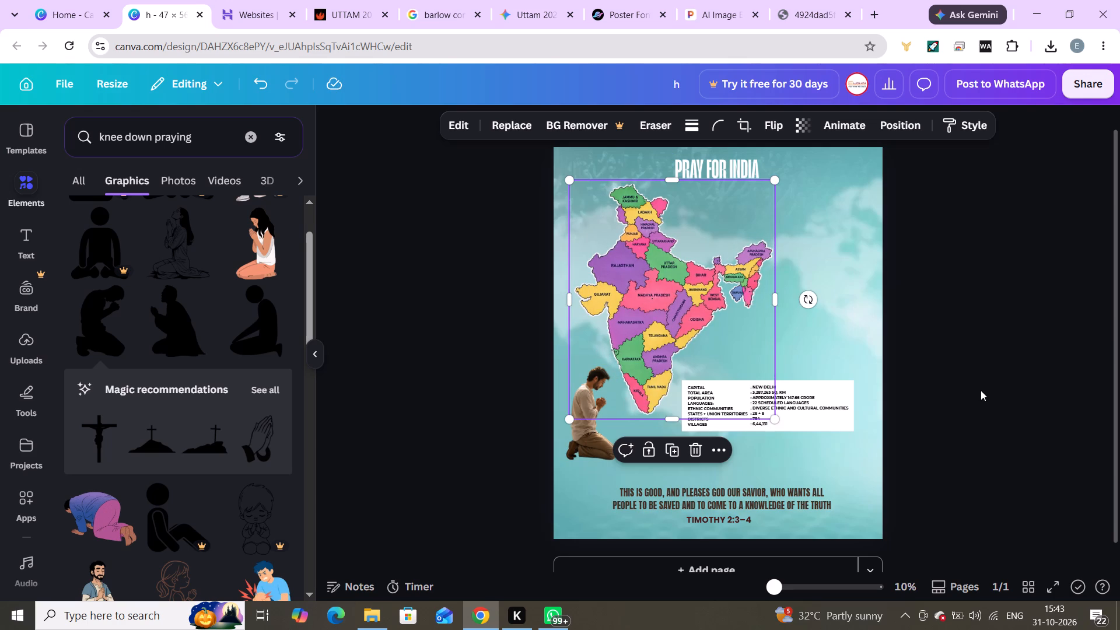
pyautogui.click(648, 447)
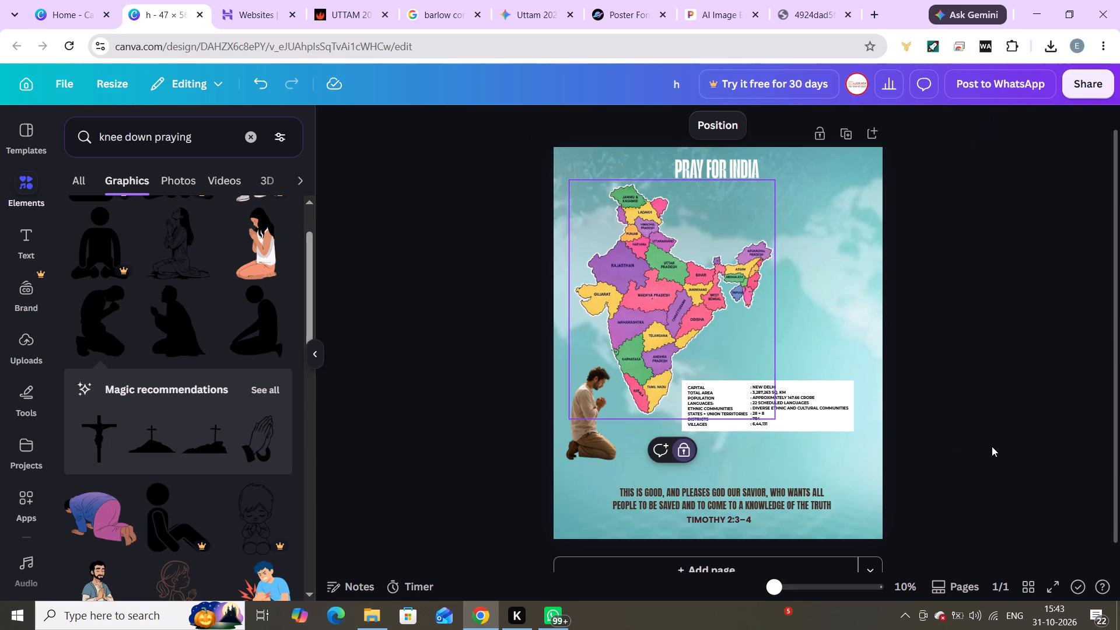
# Move the white country-facts box with its two text columns below the map, just above the verse and roughly centred on the page.
pyautogui.click(992, 447)
pyautogui.moveTo(992, 447); pyautogui.dragTo(733, 396)
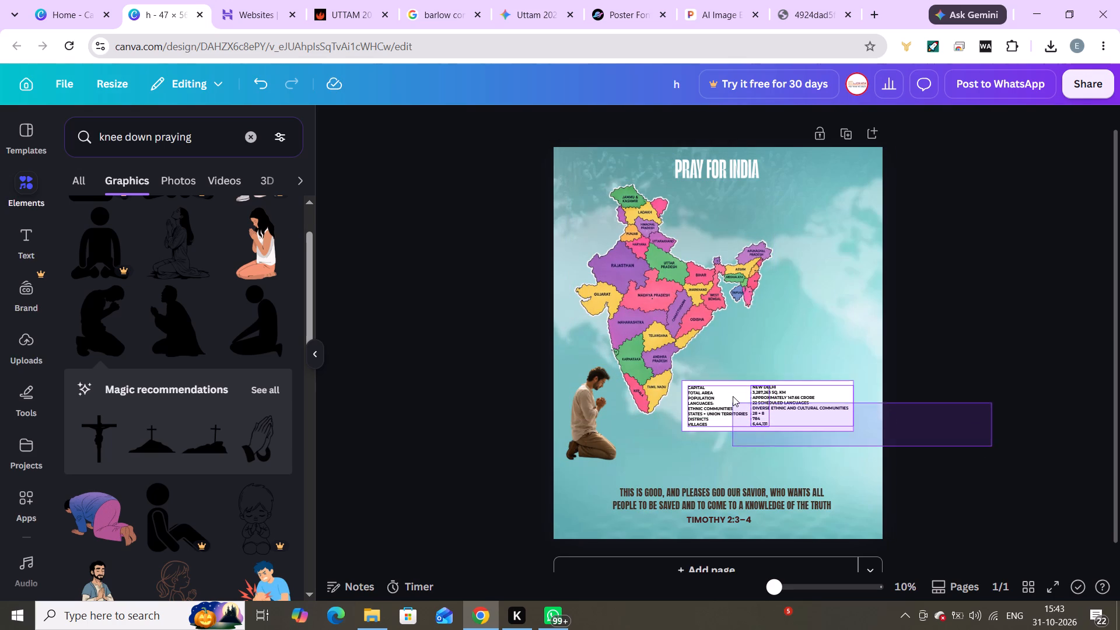
pyautogui.moveTo(733, 396); pyautogui.dragTo(733, 391)
pyautogui.moveTo(753, 404); pyautogui.dragTo(774, 435)
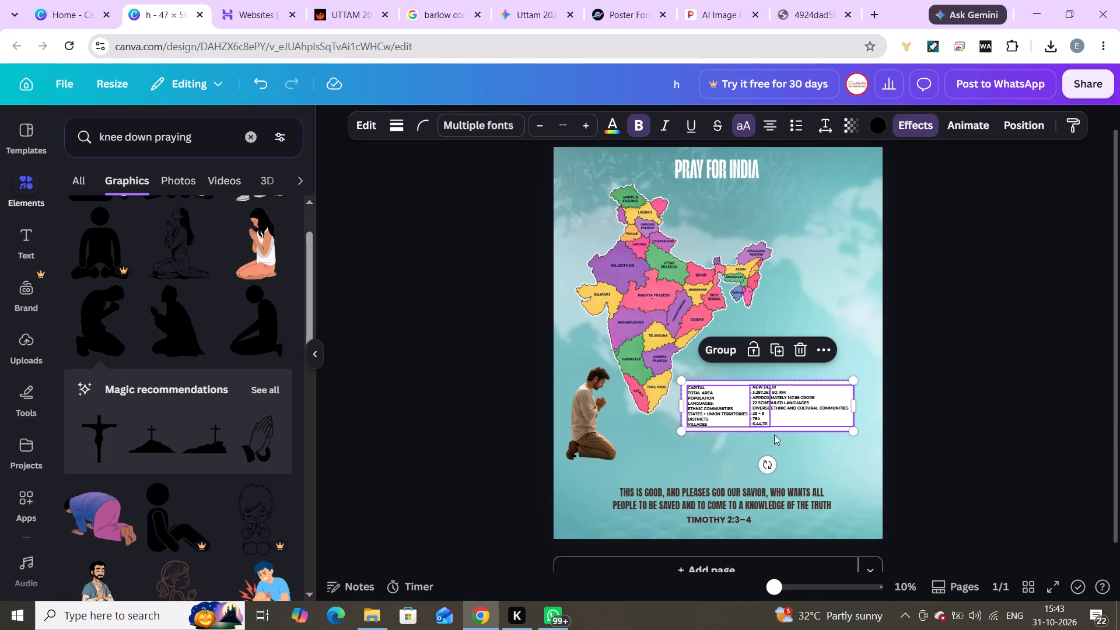
pyautogui.moveTo(774, 435); pyautogui.dragTo(757, 439)
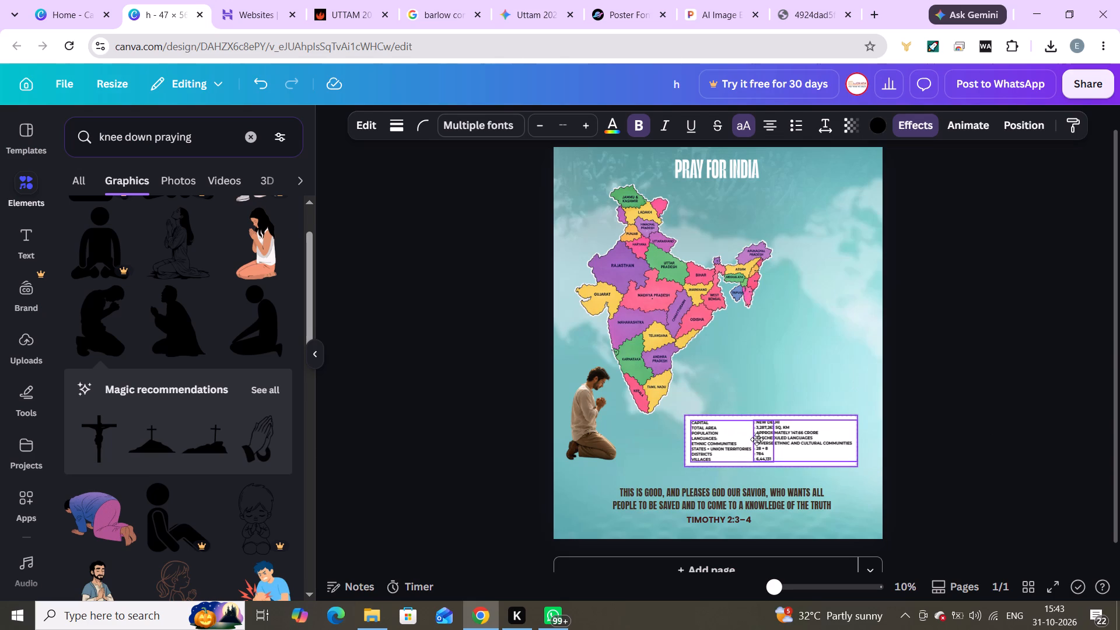
pyautogui.moveTo(757, 439); pyautogui.dragTo(757, 429)
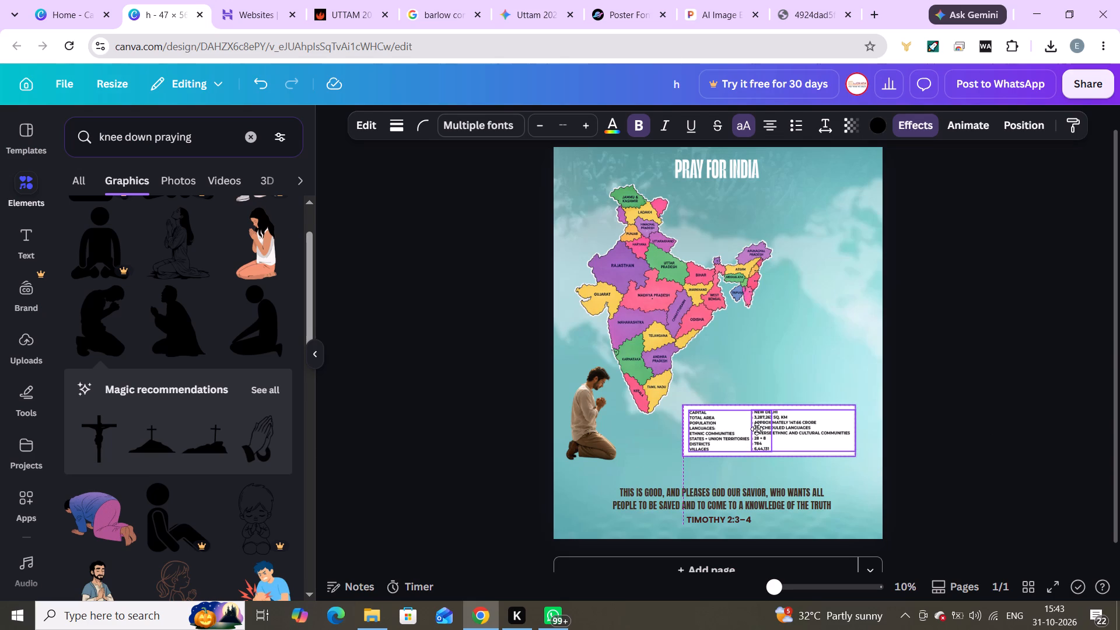
pyautogui.moveTo(757, 429); pyautogui.dragTo(758, 410)
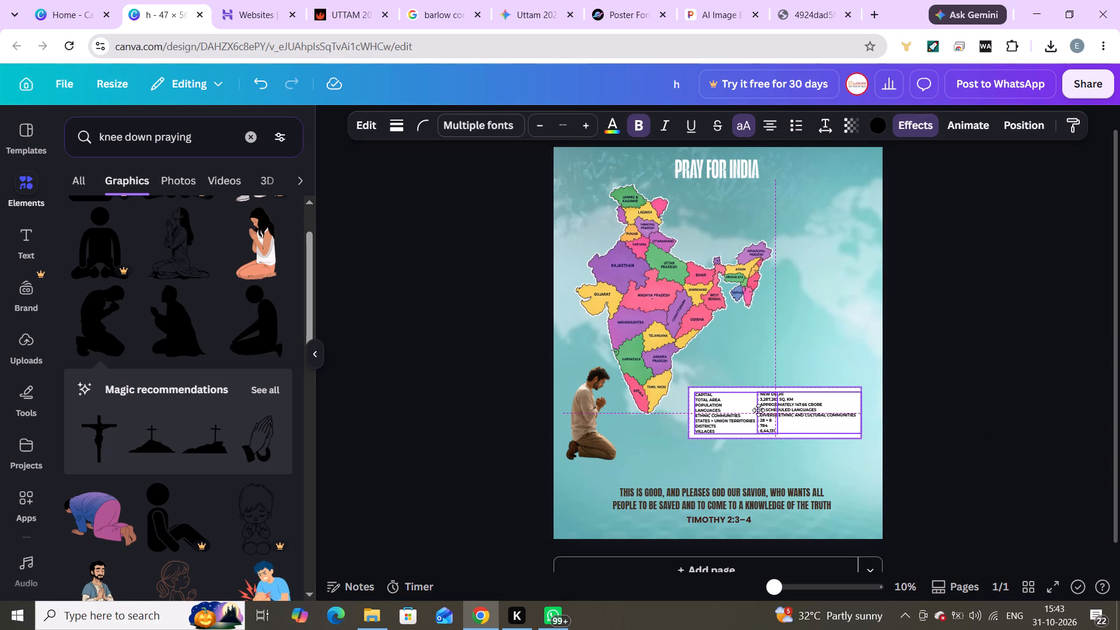
pyautogui.moveTo(758, 410); pyautogui.dragTo(758, 405)
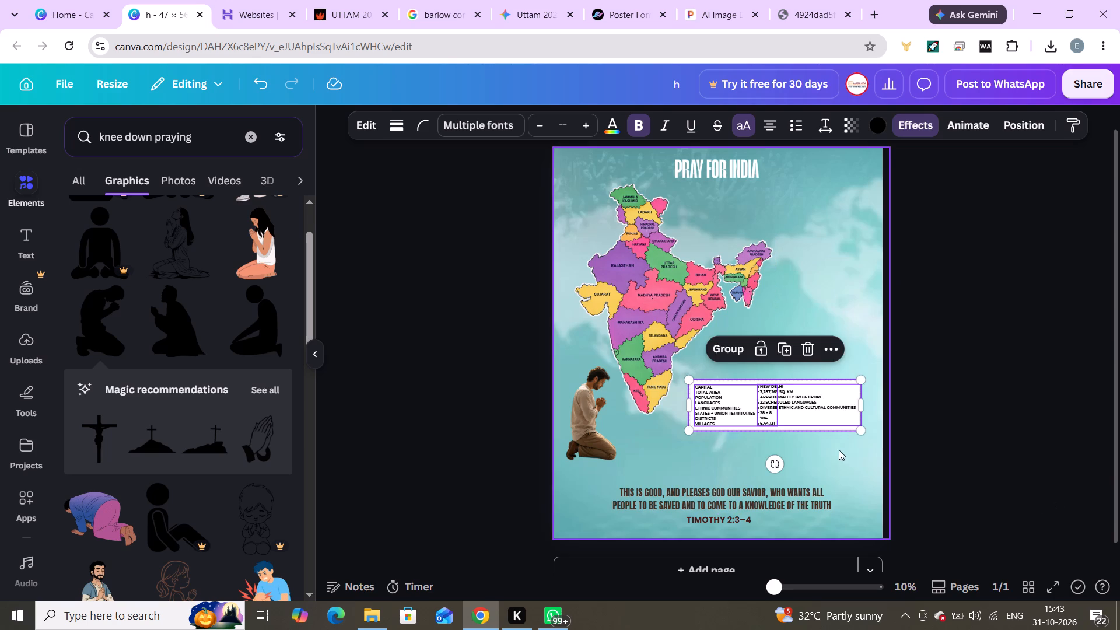
pyautogui.moveTo(810, 413); pyautogui.dragTo(807, 427)
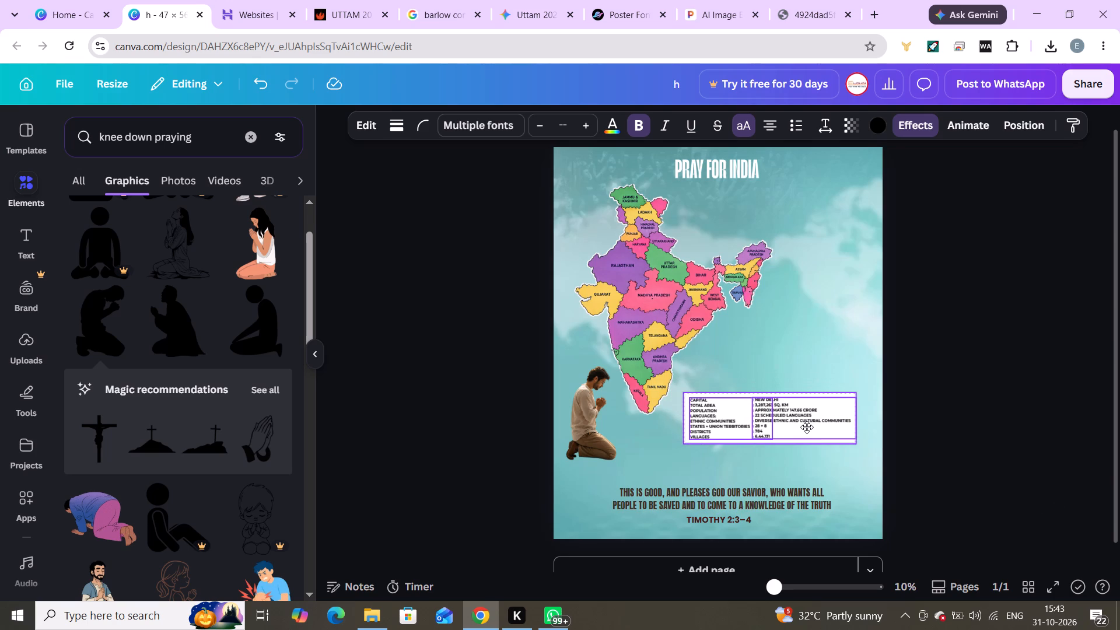
pyautogui.moveTo(807, 427); pyautogui.dragTo(795, 437)
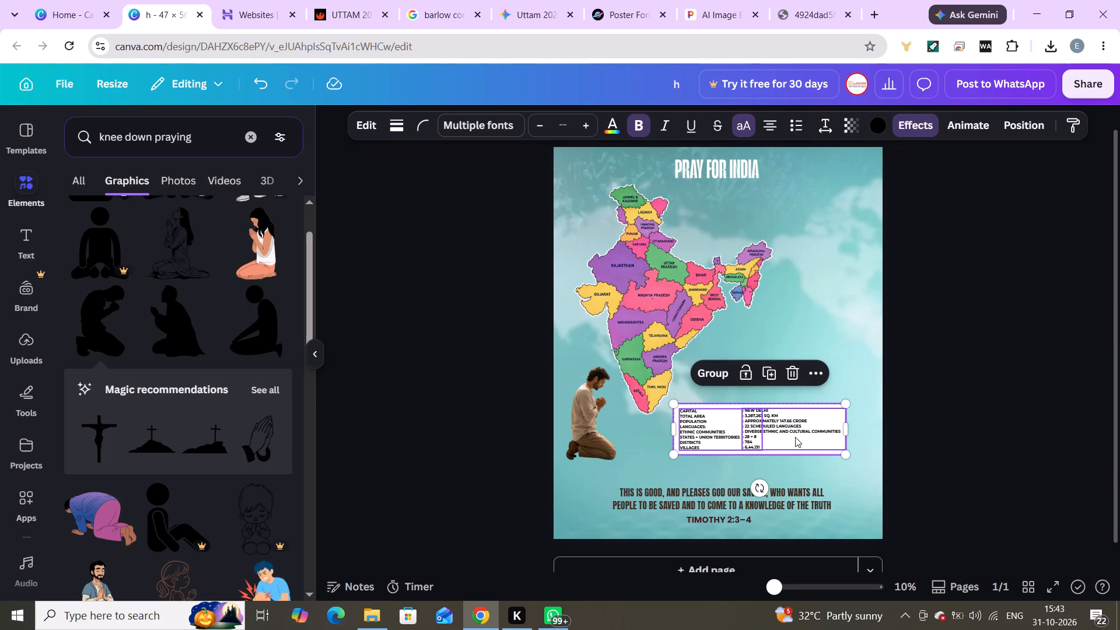
pyautogui.moveTo(795, 437); pyautogui.dragTo(756, 462)
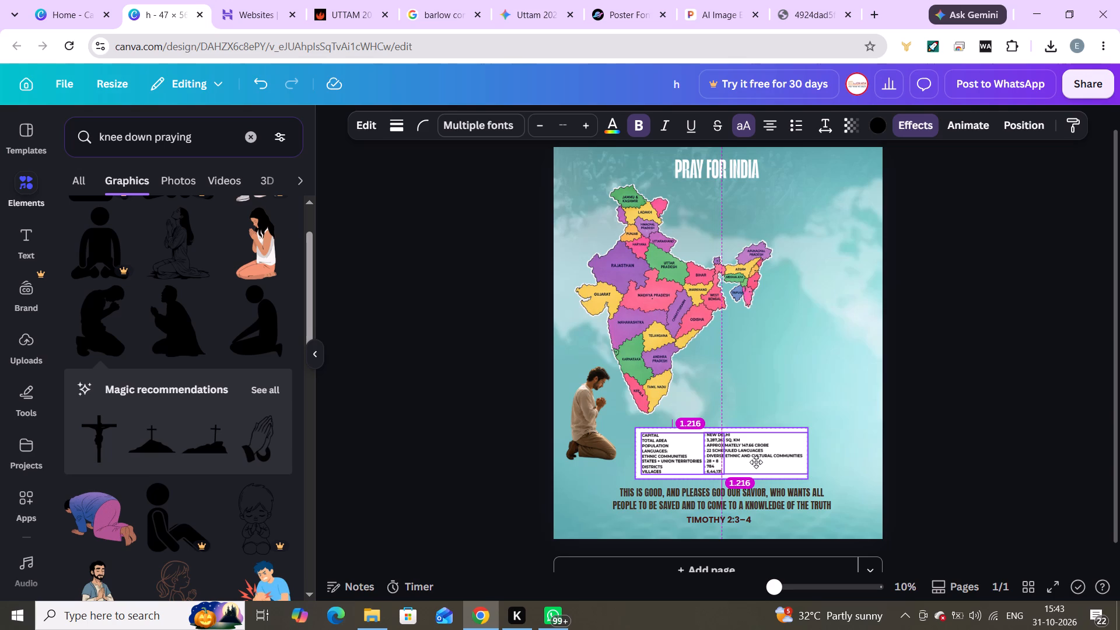
pyautogui.moveTo(756, 462); pyautogui.dragTo(754, 462)
pyautogui.click(1004, 449)
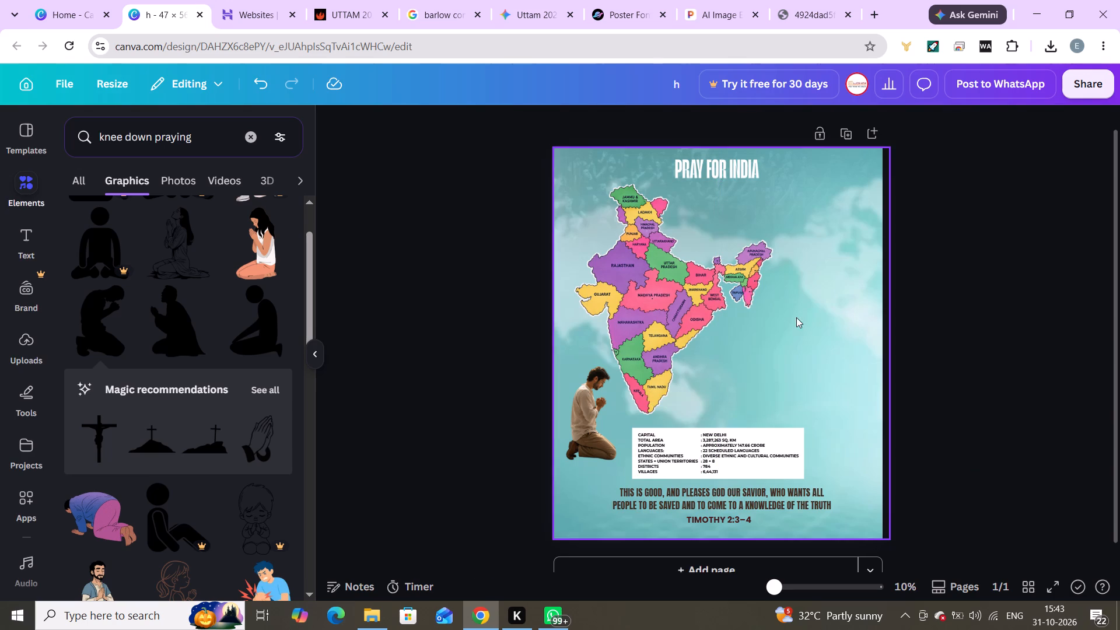
# Unlock the India map and centre it horizontally on the poster, between the title and the facts box.
pyautogui.click(668, 302)
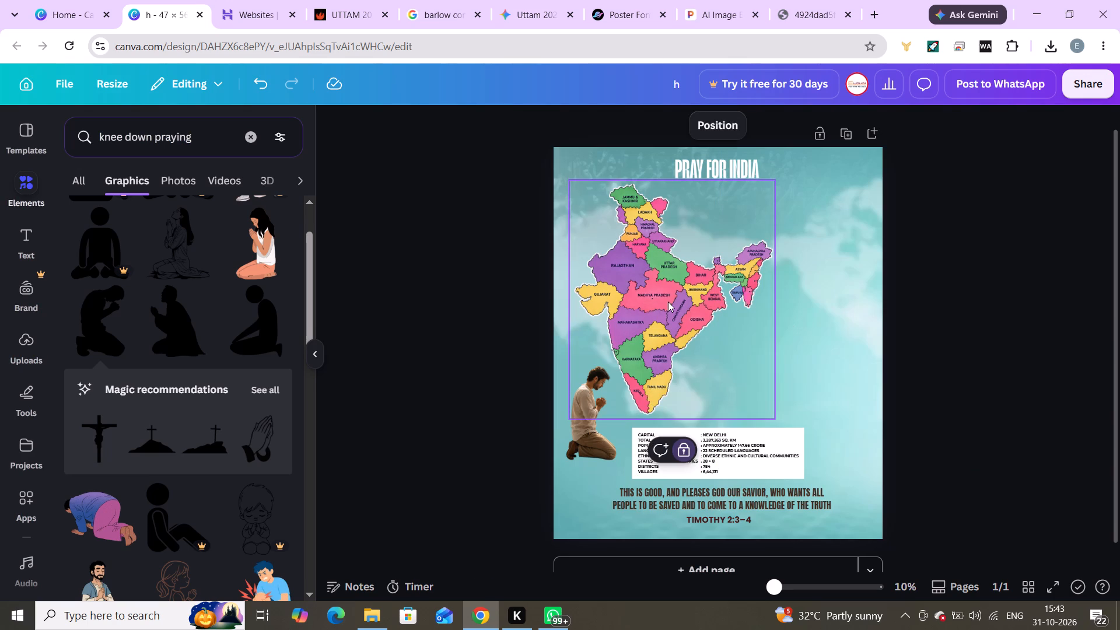
pyautogui.click(680, 442)
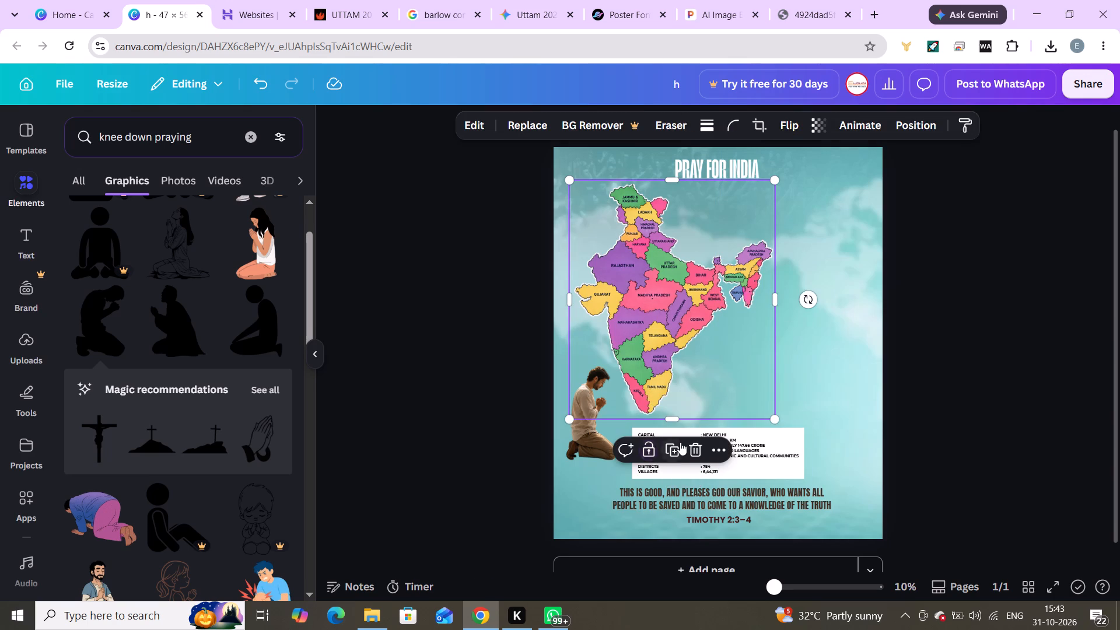
pyautogui.moveTo(699, 342); pyautogui.dragTo(744, 347)
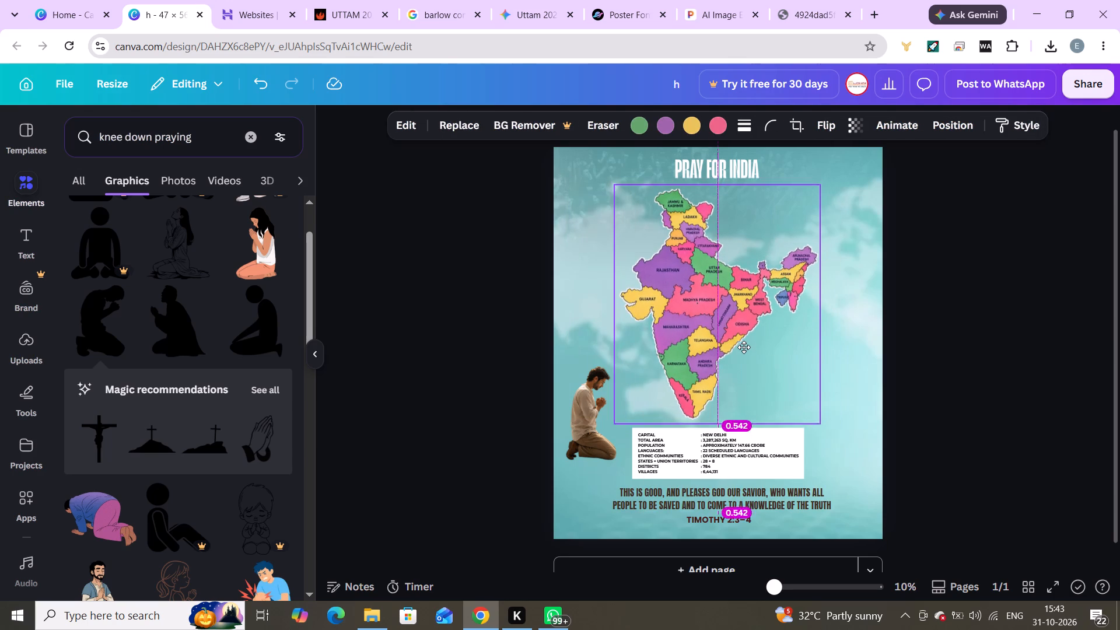
pyautogui.moveTo(744, 347); pyautogui.dragTo(741, 347)
pyautogui.click(986, 394)
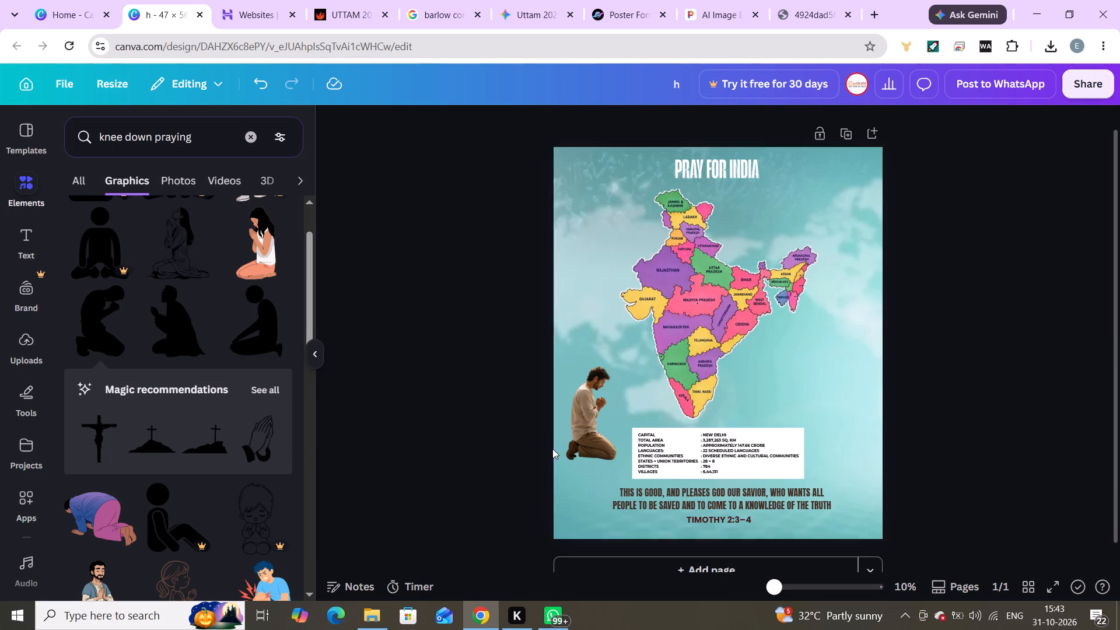
# Move the kneeling man cutout into the poster's lower-left corner, beside the verse and against the page's bottom edge.
pyautogui.click(577, 447)
pyautogui.moveTo(577, 447); pyautogui.dragTo(539, 555)
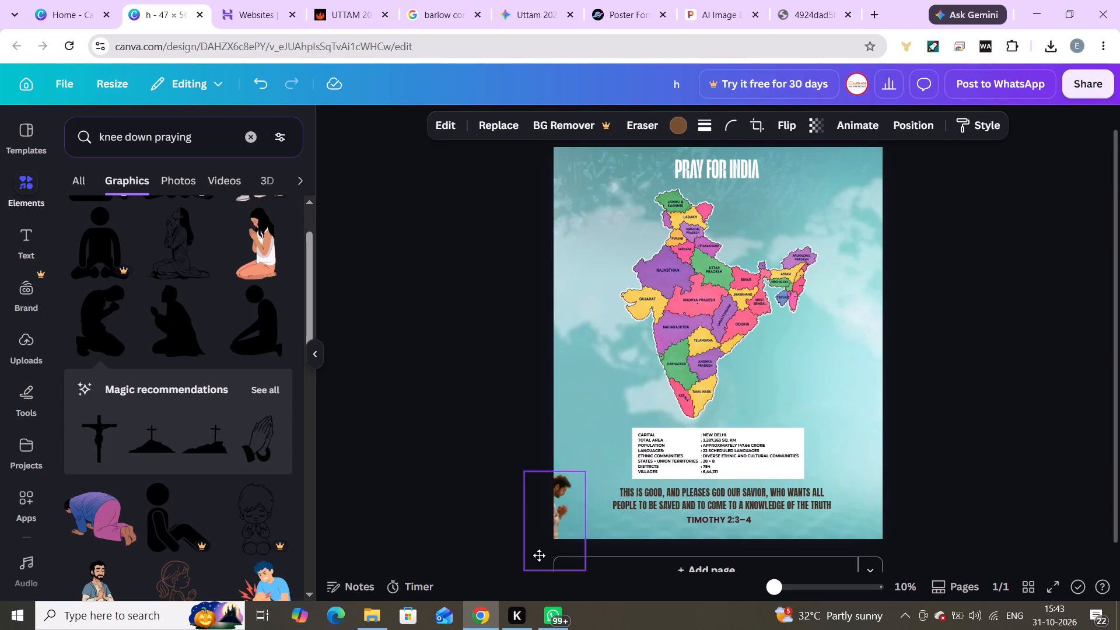
pyautogui.moveTo(539, 555); pyautogui.dragTo(561, 528)
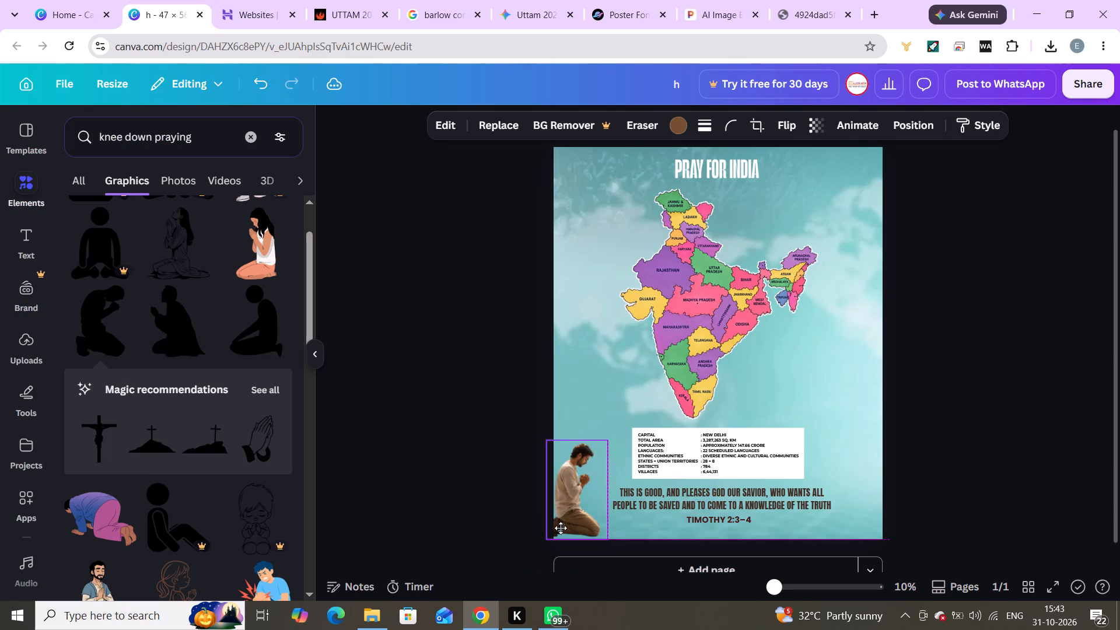
pyautogui.moveTo(561, 528); pyautogui.dragTo(561, 528)
pyautogui.moveTo(561, 528); pyautogui.dragTo(565, 529)
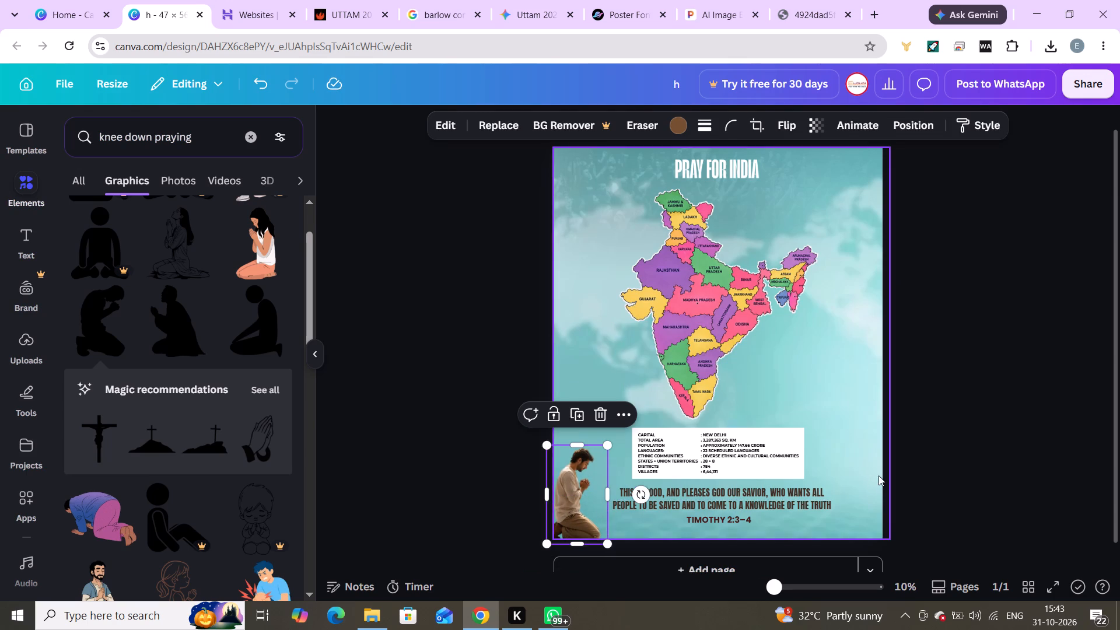
pyautogui.click(925, 456)
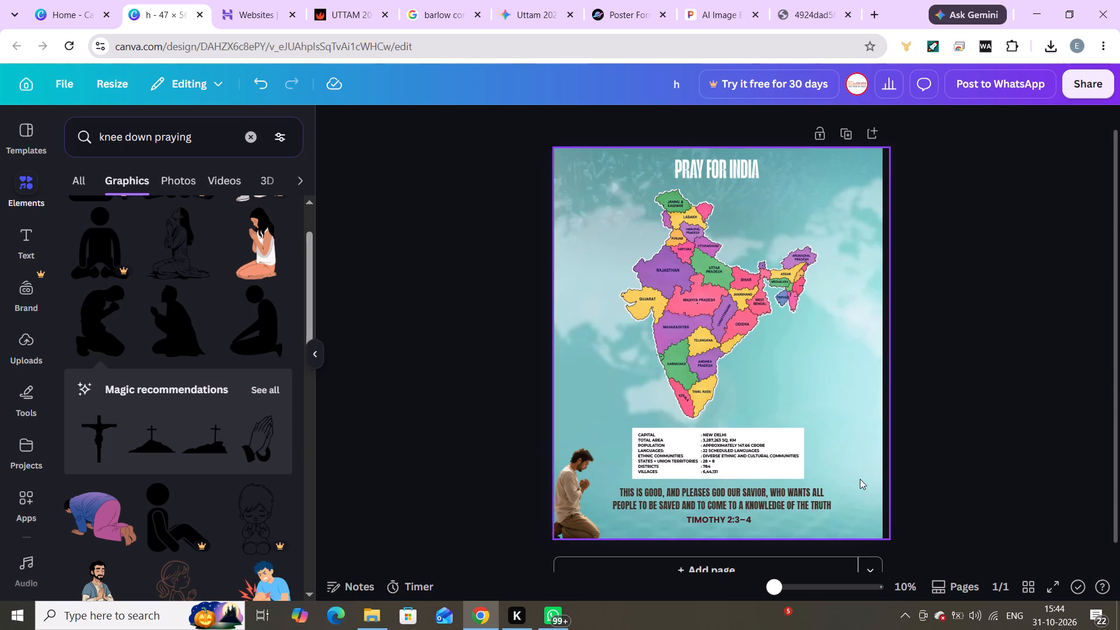
# Group the white country-facts box with its label and value text columns.
pyautogui.moveTo(860, 465); pyautogui.dragTo(652, 466)
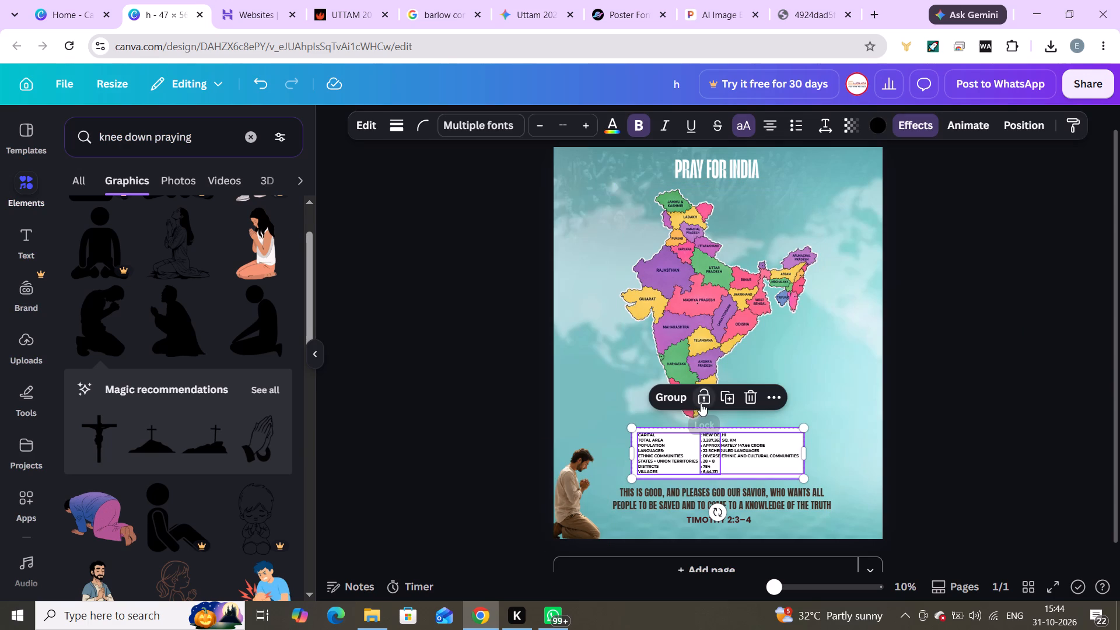
pyautogui.click(701, 403)
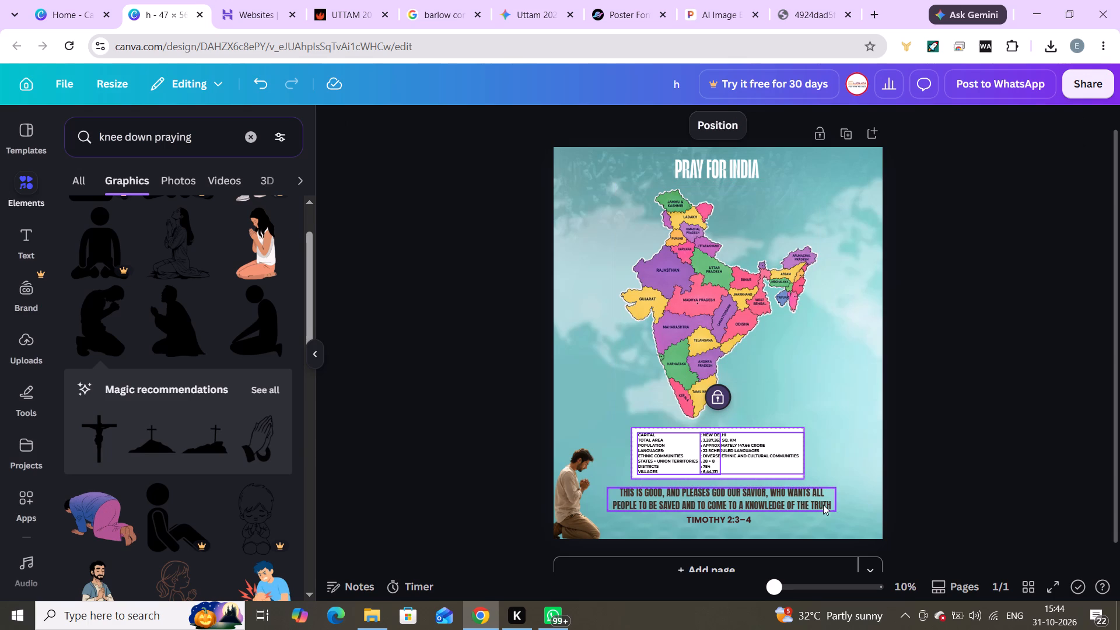
pyautogui.click(727, 398)
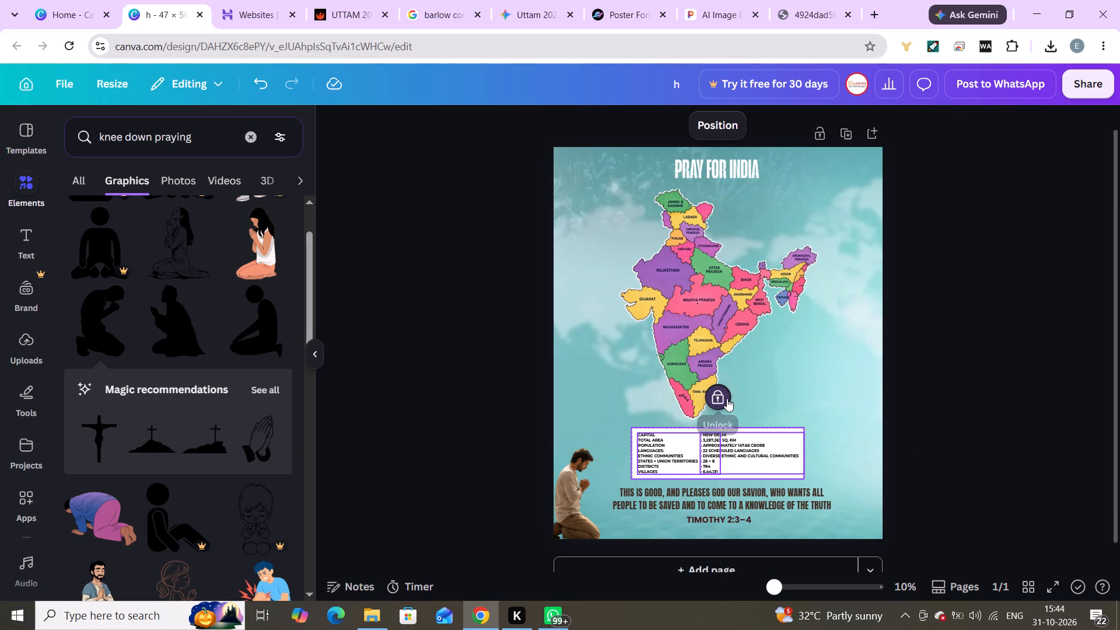
pyautogui.click(674, 401)
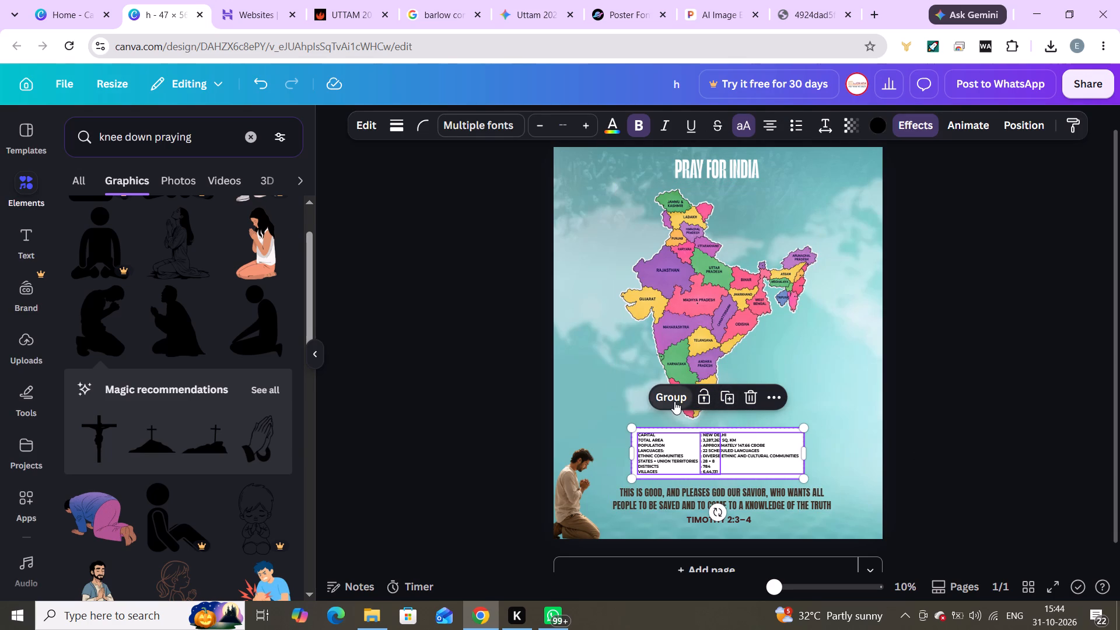
# Move the facts group aside over the poster's left edge and lower the India map to just above the verse.
pyautogui.moveTo(760, 471); pyautogui.dragTo(659, 398)
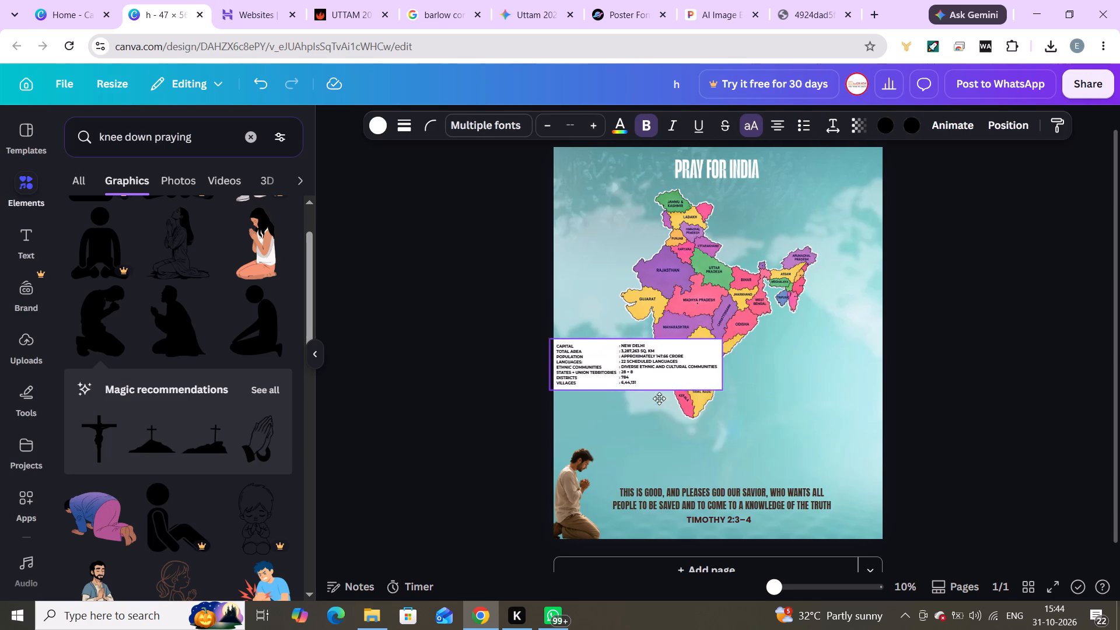
pyautogui.moveTo(659, 398); pyautogui.dragTo(645, 414)
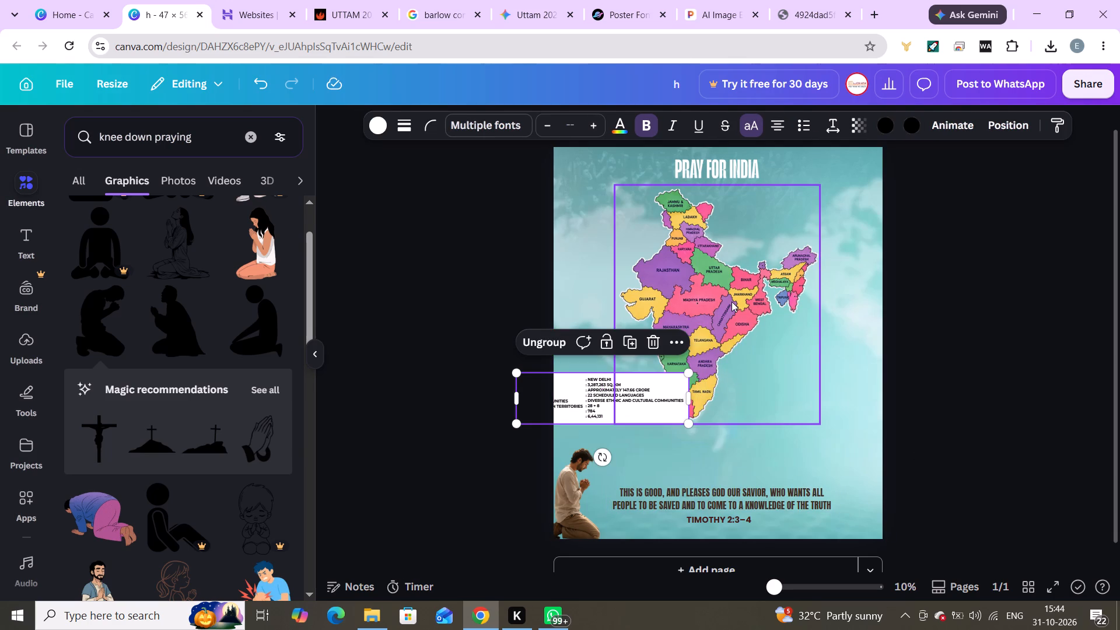
pyautogui.moveTo(731, 302); pyautogui.dragTo(738, 366)
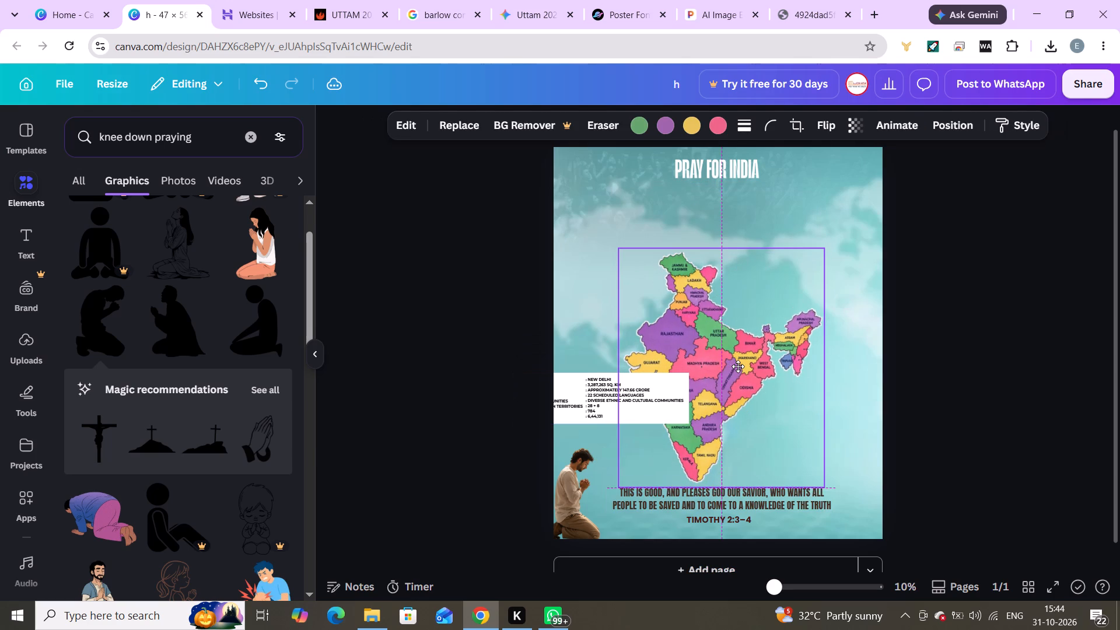
pyautogui.moveTo(738, 366); pyautogui.dragTo(738, 361)
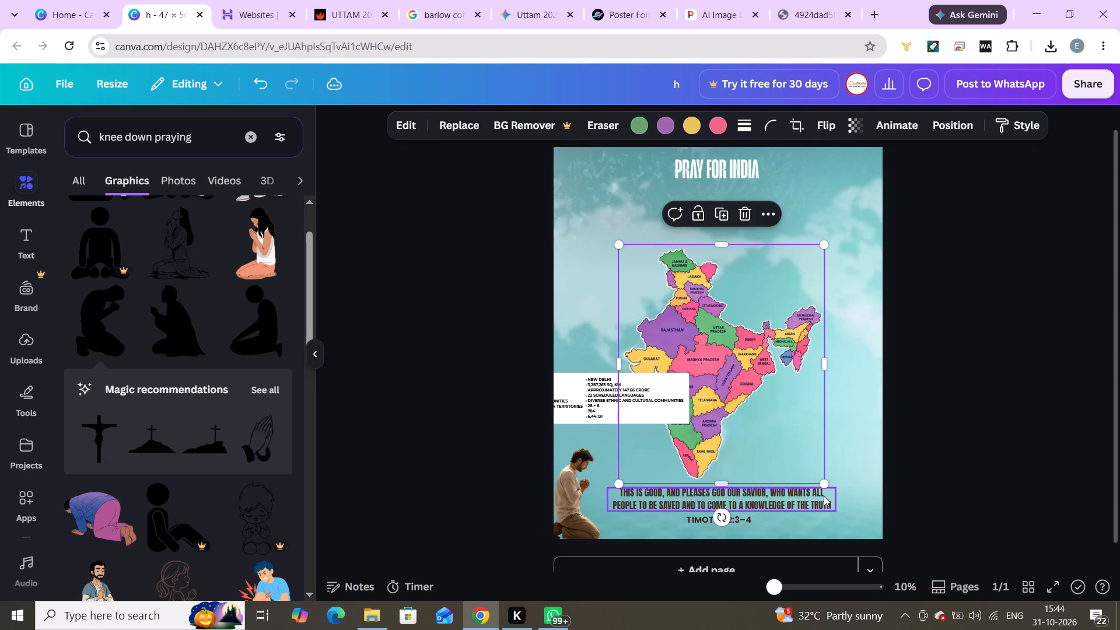
# Group the verse text with its TIMOTHY 2:3–4 reference and move the group between the title and the map.
pyautogui.moveTo(808, 527); pyautogui.dragTo(714, 496)
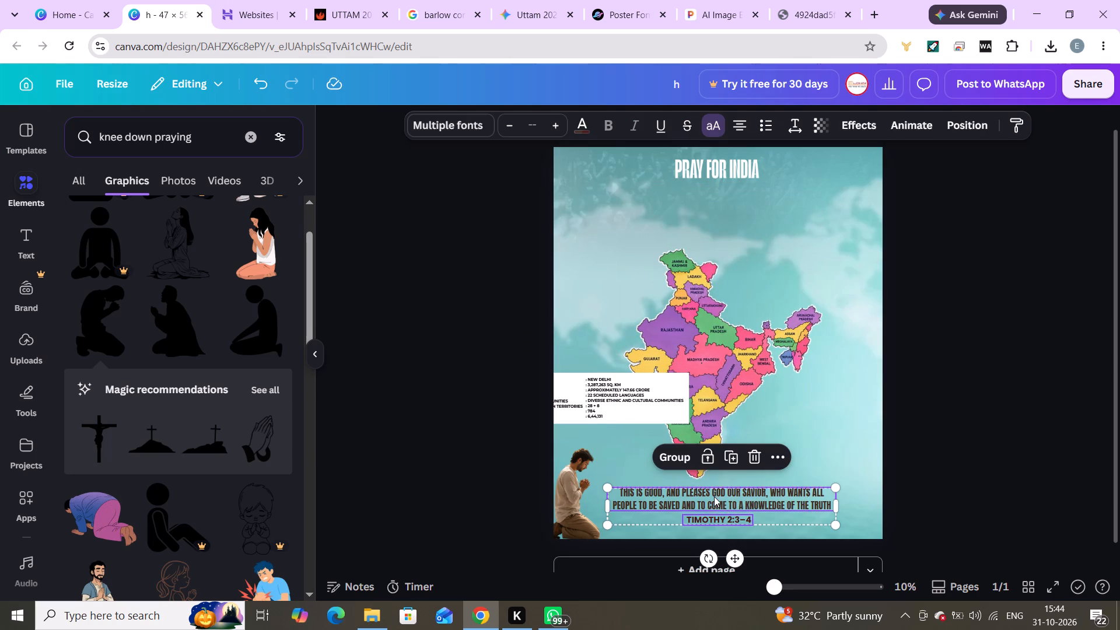
pyautogui.moveTo(739, 498); pyautogui.dragTo(879, 290)
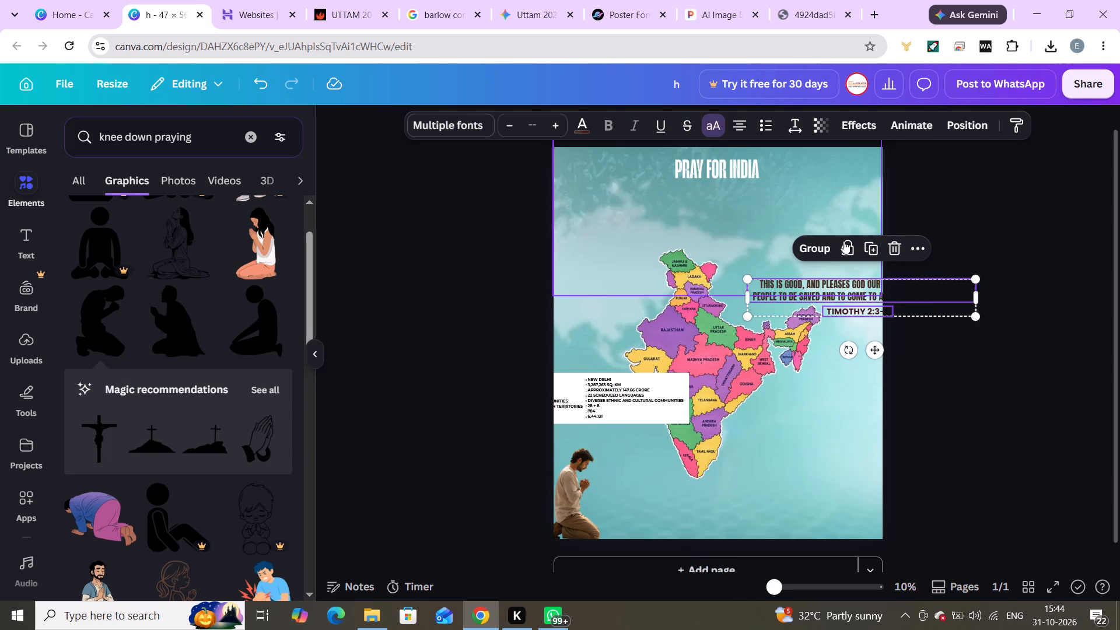
pyautogui.click(817, 246)
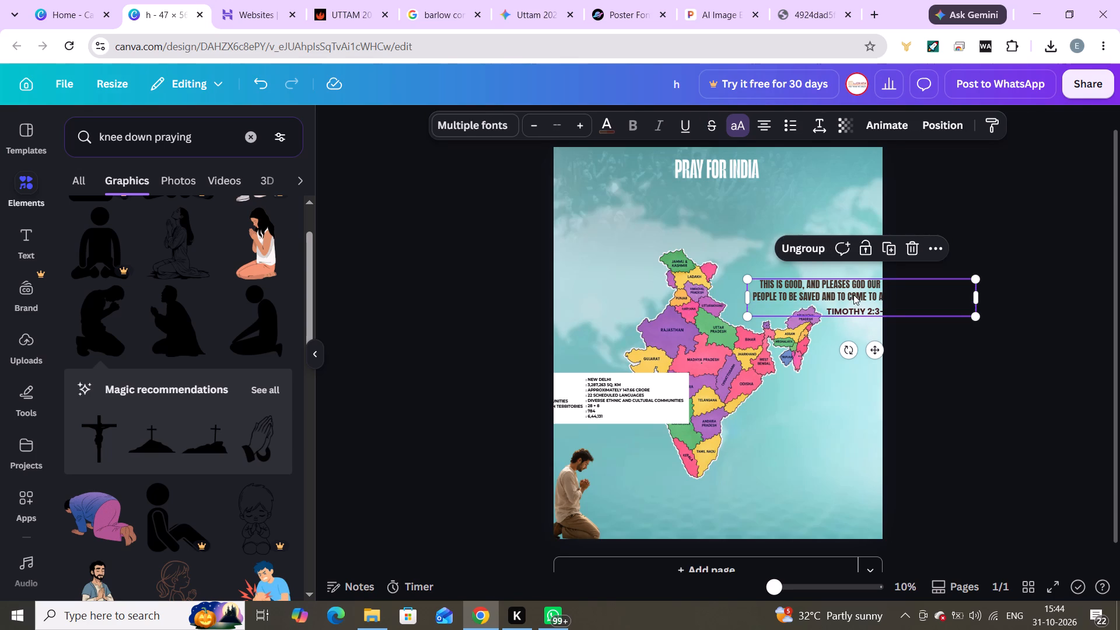
pyautogui.moveTo(853, 295); pyautogui.dragTo(713, 214)
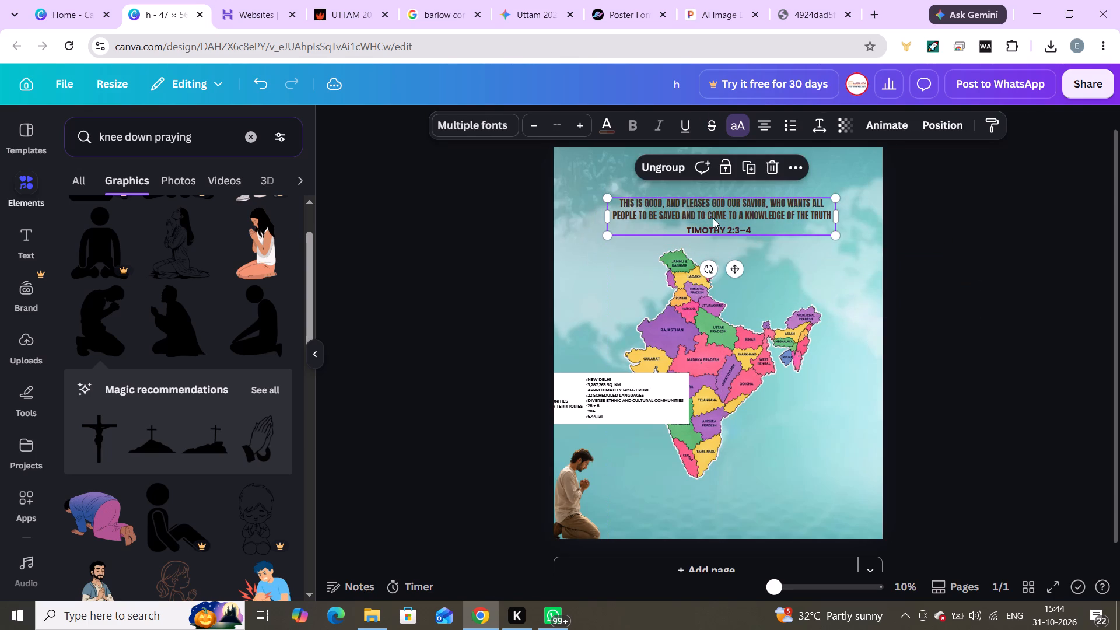
# Raise the India map slightly towards the verse and place the facts group centred below the map, near the page's bottom edge.
pyautogui.click(701, 326)
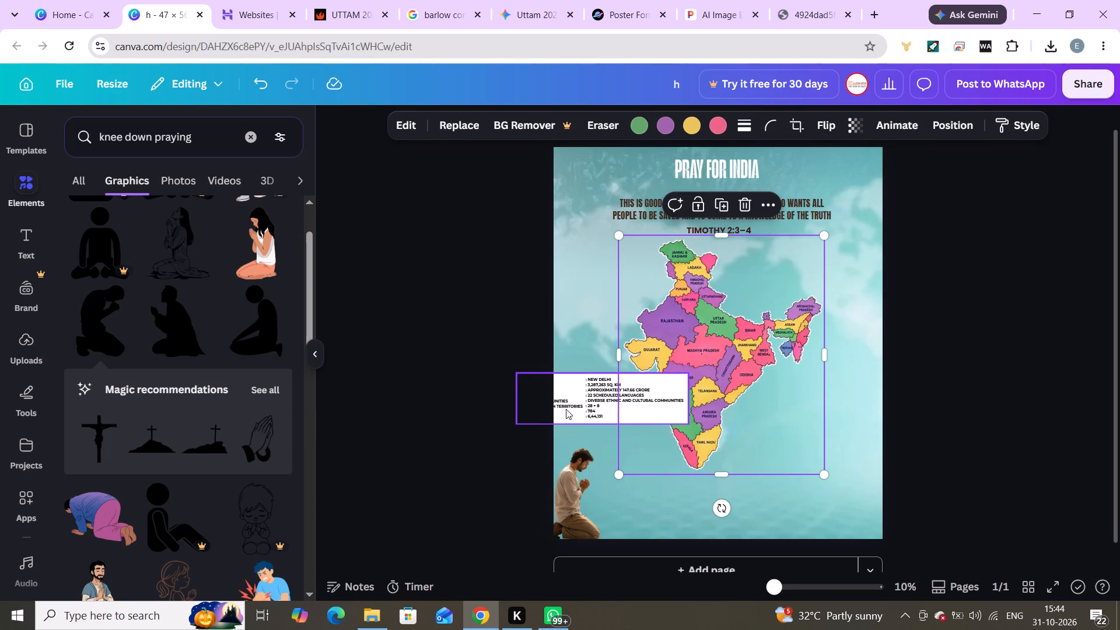
pyautogui.moveTo(566, 409); pyautogui.dragTo(678, 512)
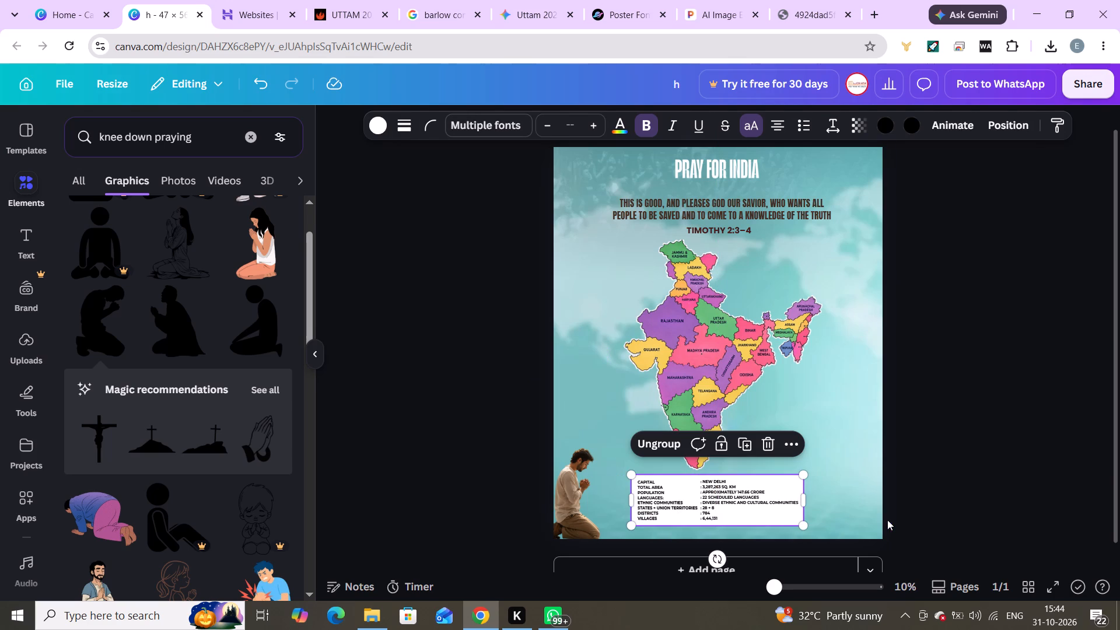
pyautogui.click(887, 520)
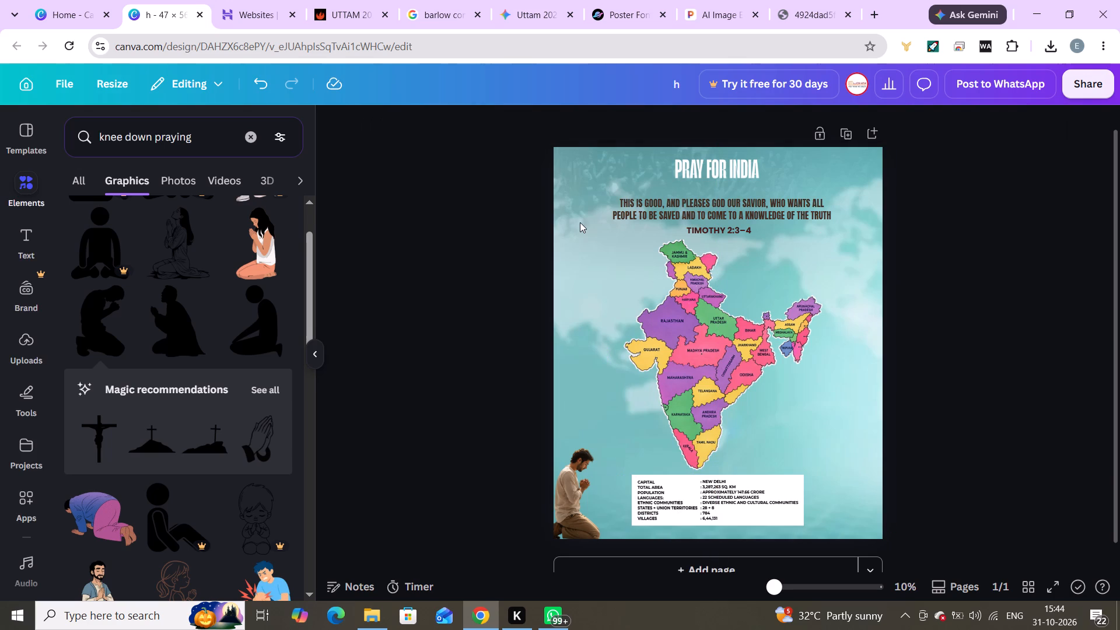
# Centre the verse group horizontally on the poster, with equal gaps to the title and the map.
pyautogui.click(740, 225)
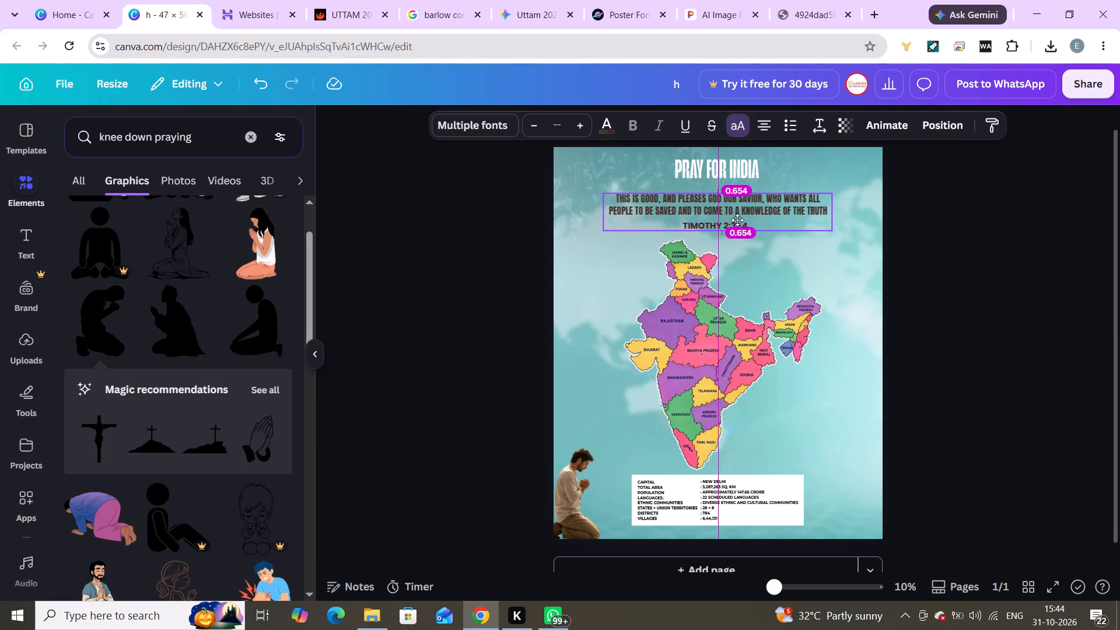
pyautogui.click(981, 254)
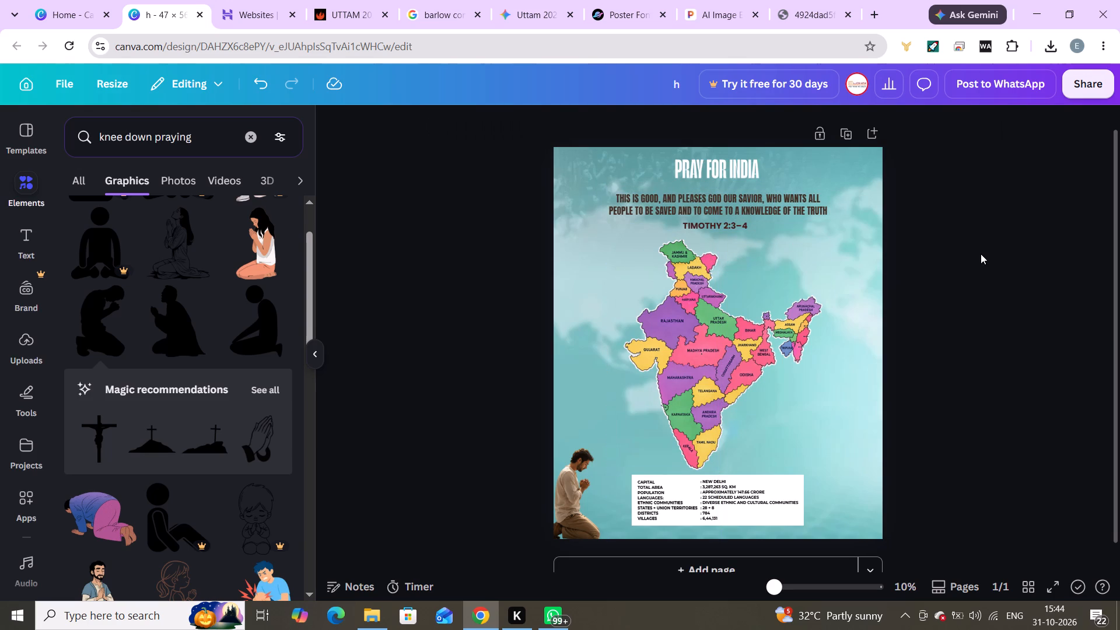
# Ungroup the verse and its reference, and shift the TIMOTHY 2:3–4 line slightly right to align with the map's centre.
pyautogui.click(745, 223)
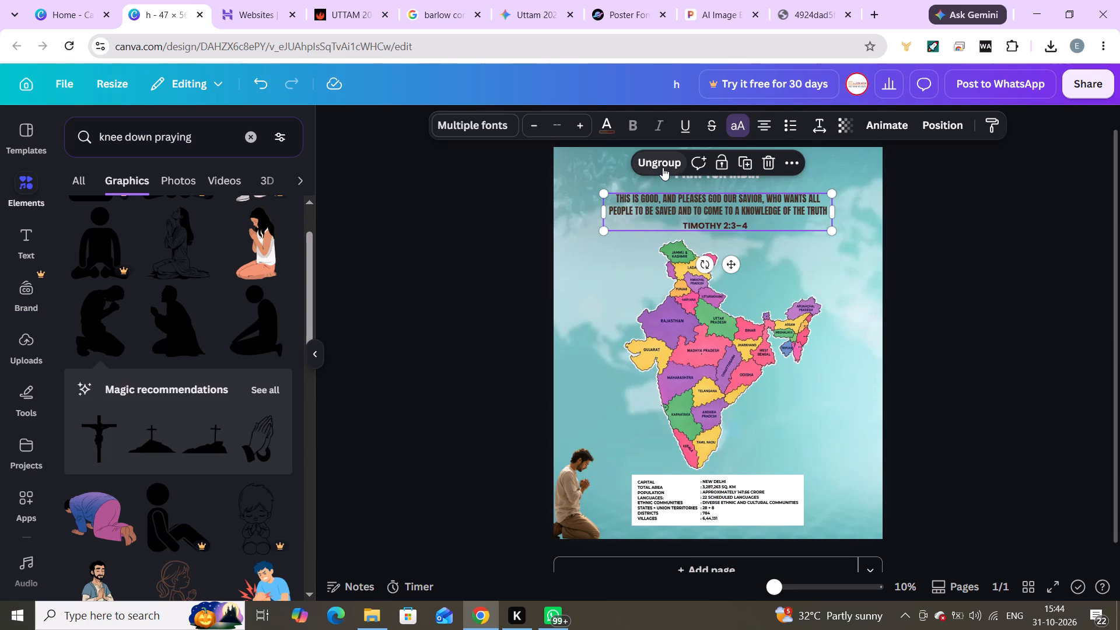
pyautogui.click(663, 167)
pyautogui.click(965, 351)
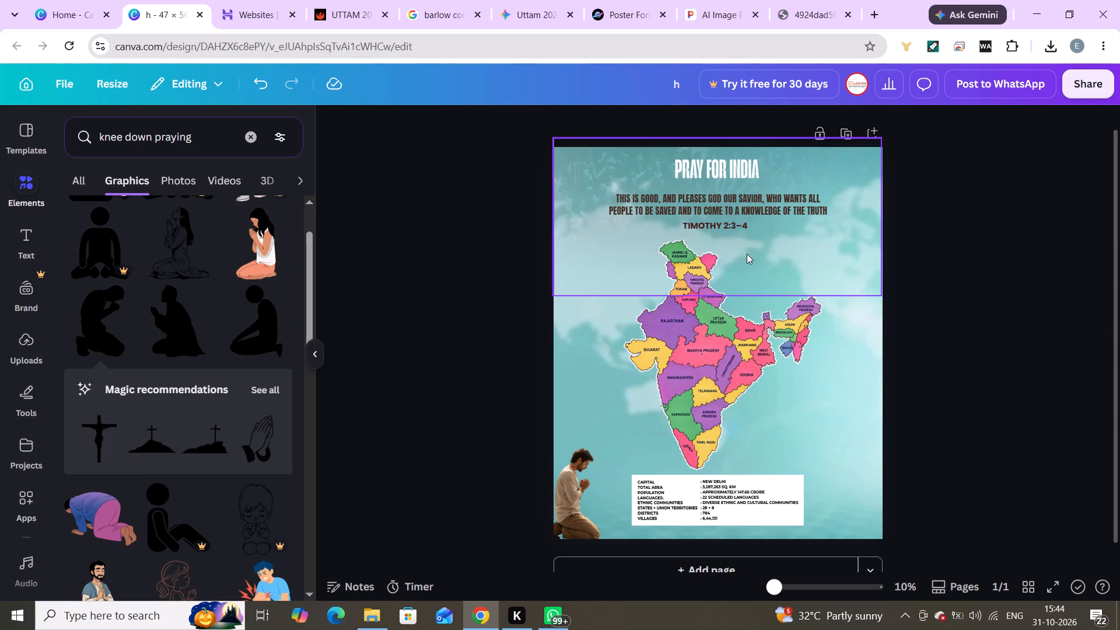
pyautogui.click(711, 222)
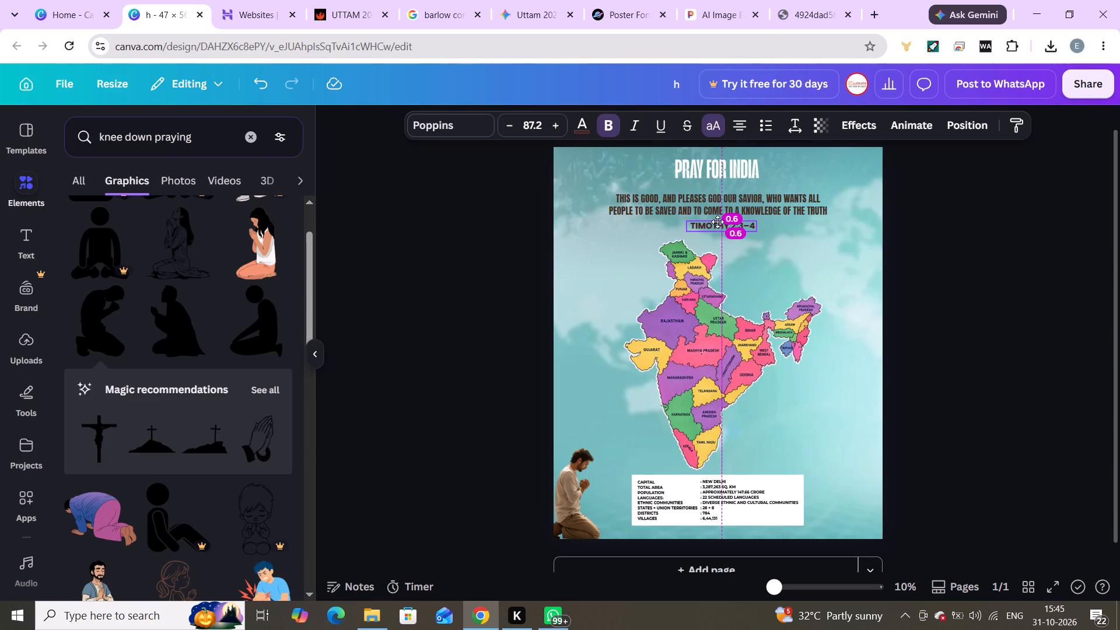
pyautogui.click(924, 236)
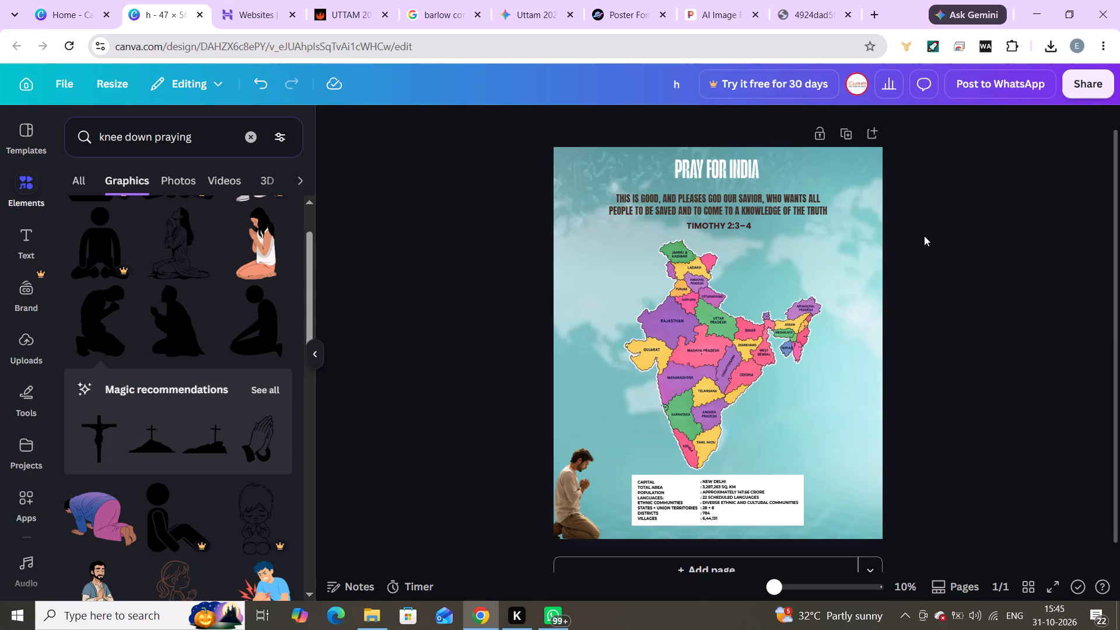
# Ungroup the facts box and widen its white rectangle past both side edges of the page as a full-width band.
pyautogui.click(786, 482)
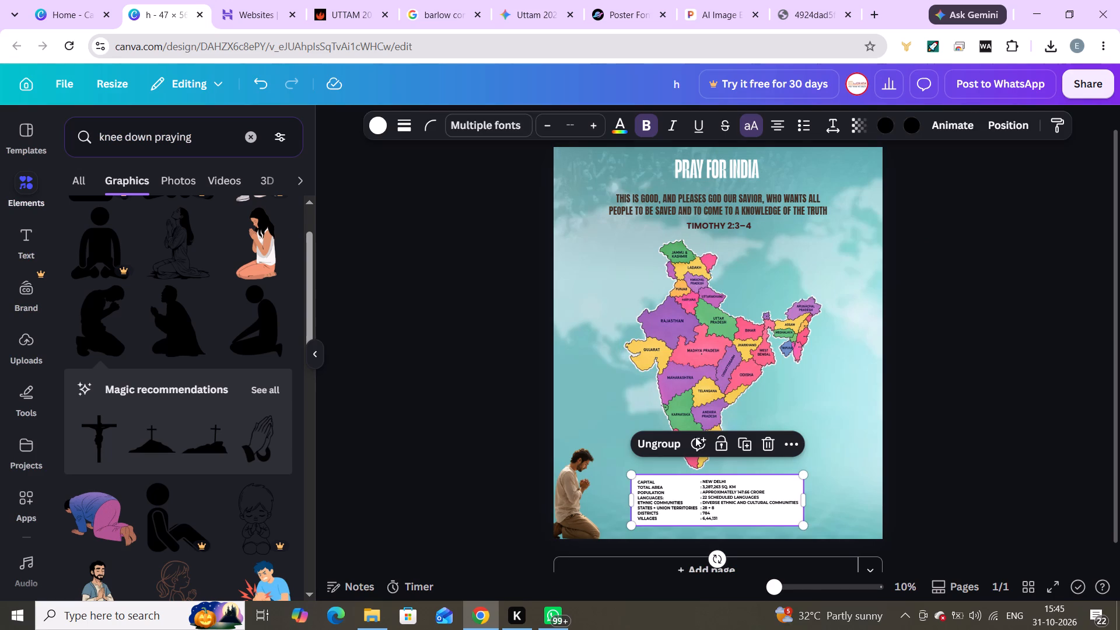
pyautogui.click(654, 442)
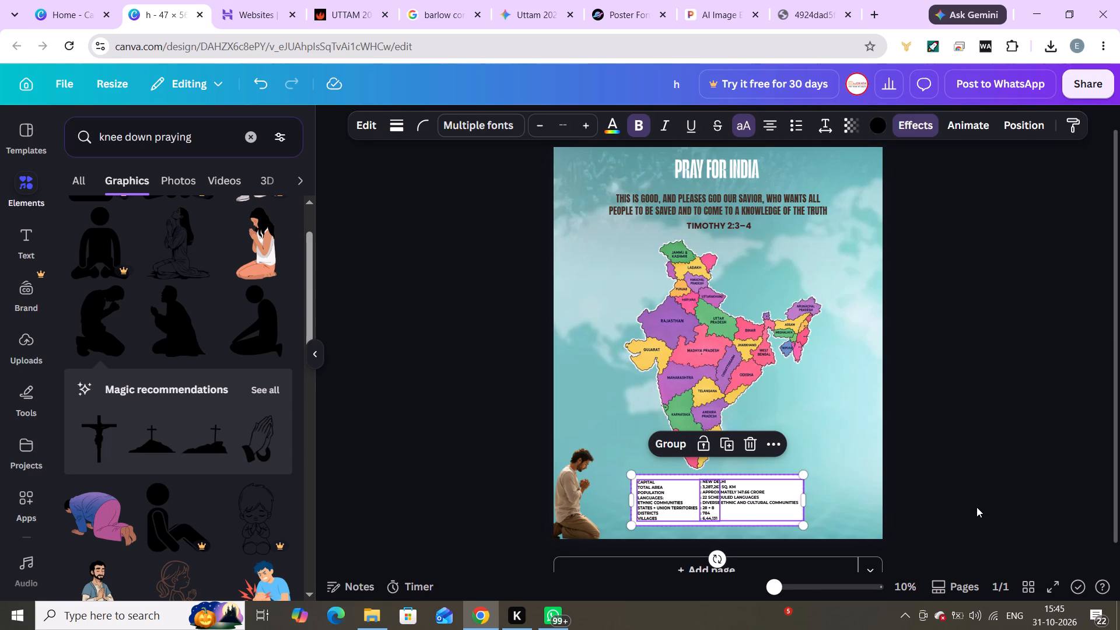
pyautogui.click(977, 507)
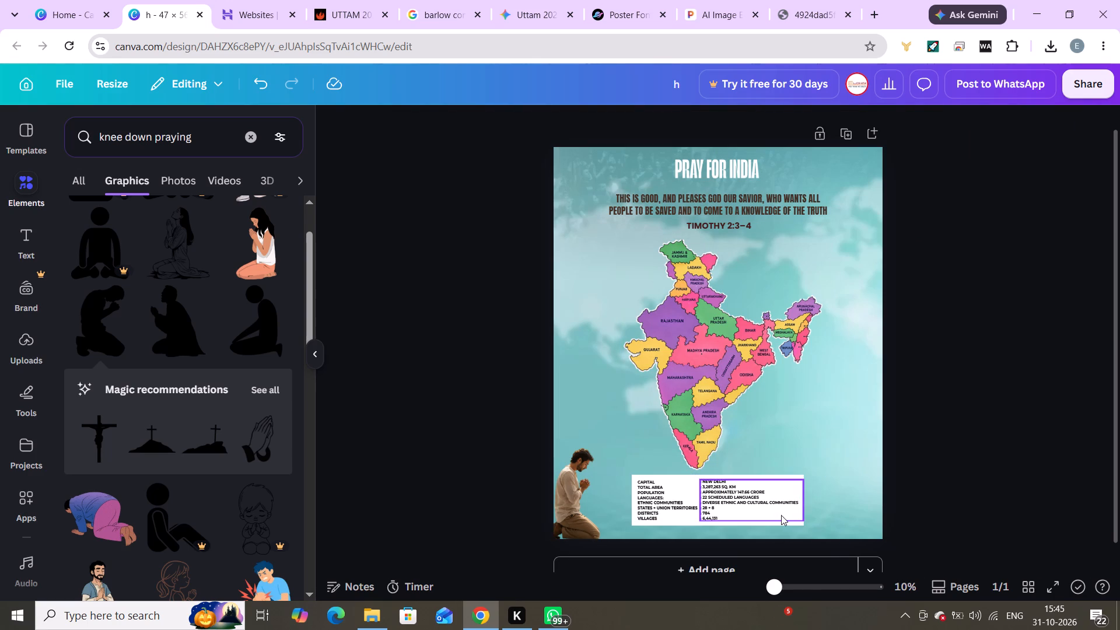
pyautogui.click(790, 523)
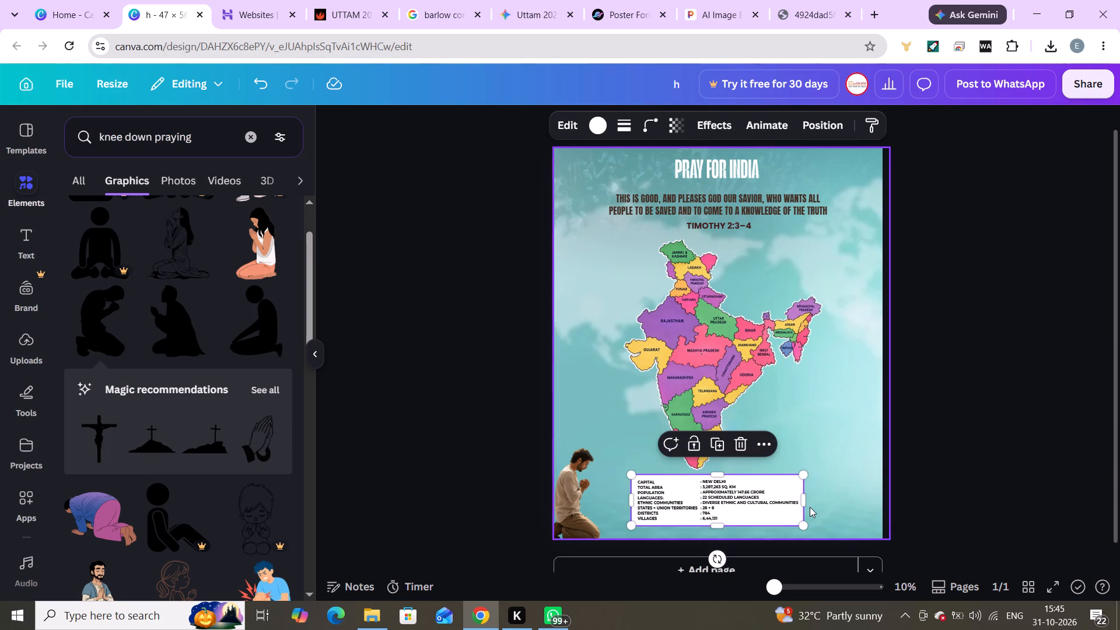
pyautogui.moveTo(801, 501); pyautogui.dragTo(925, 484)
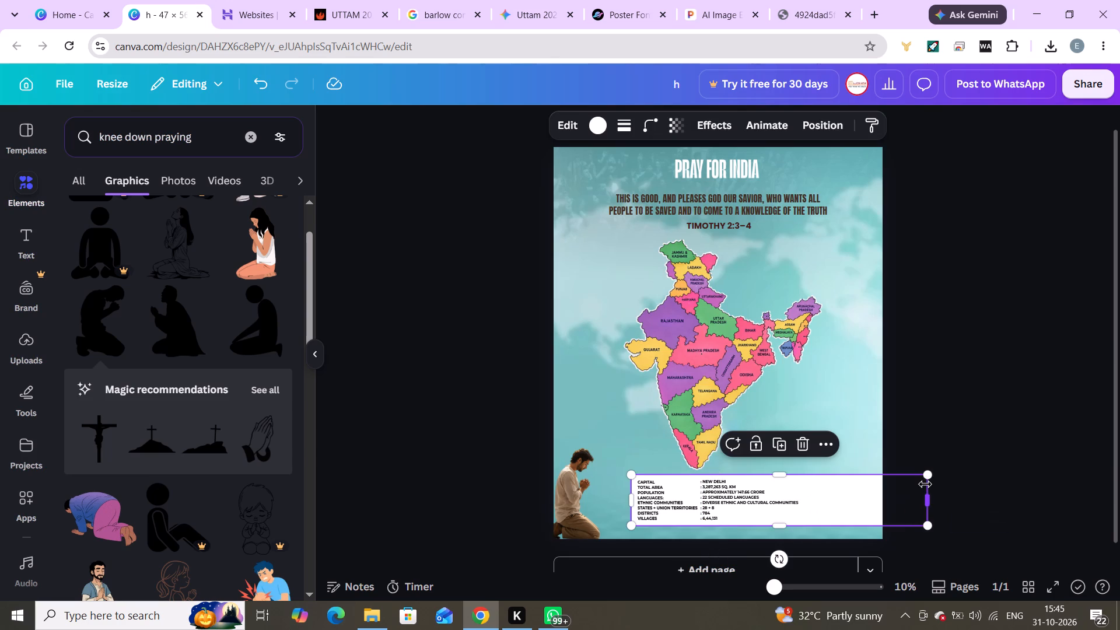
pyautogui.click(960, 480)
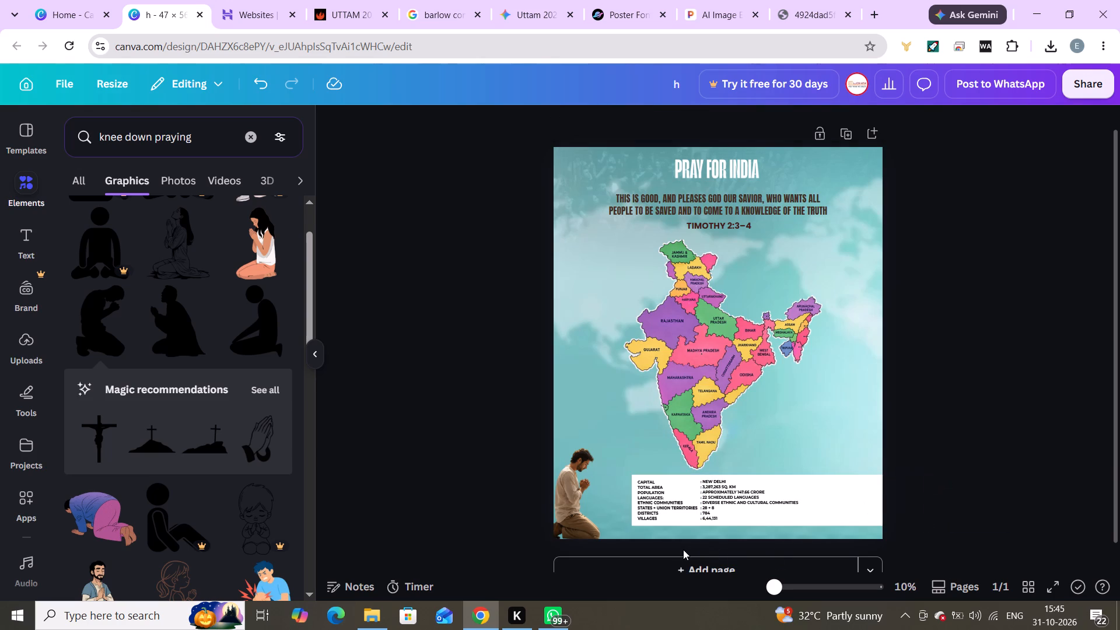
pyautogui.click(632, 509)
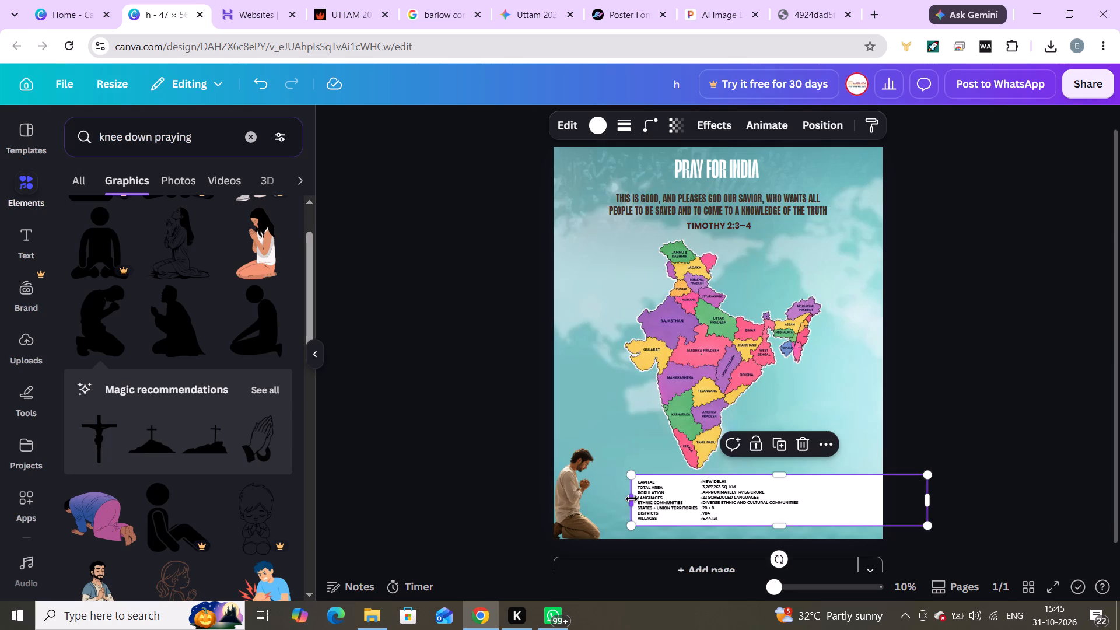
pyautogui.moveTo(632, 499); pyautogui.dragTo(520, 497)
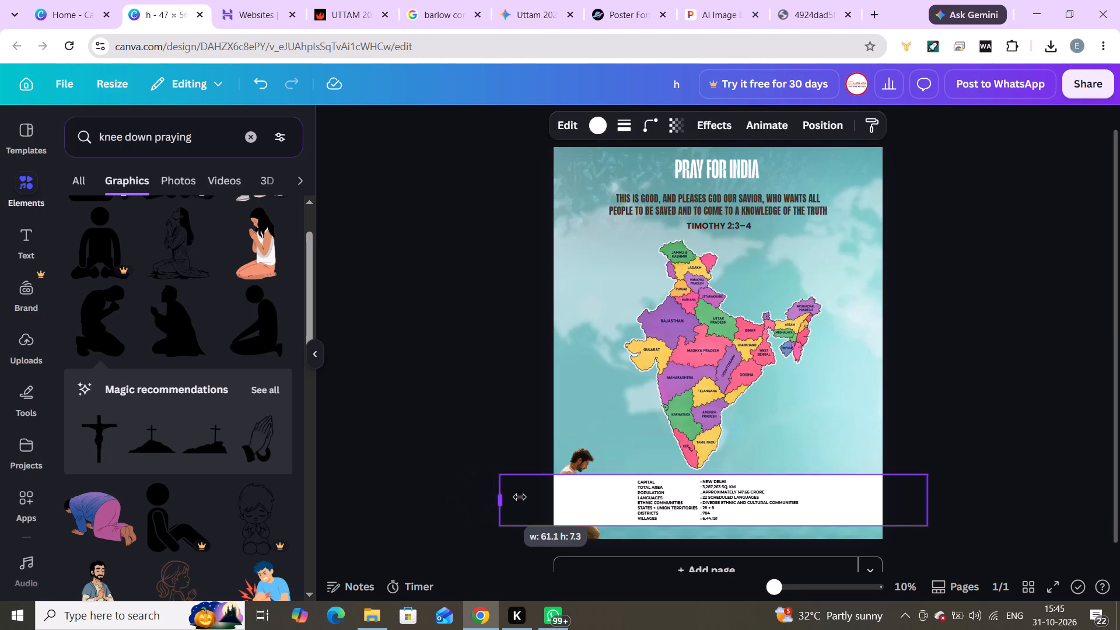
pyautogui.moveTo(520, 497); pyautogui.dragTo(521, 497)
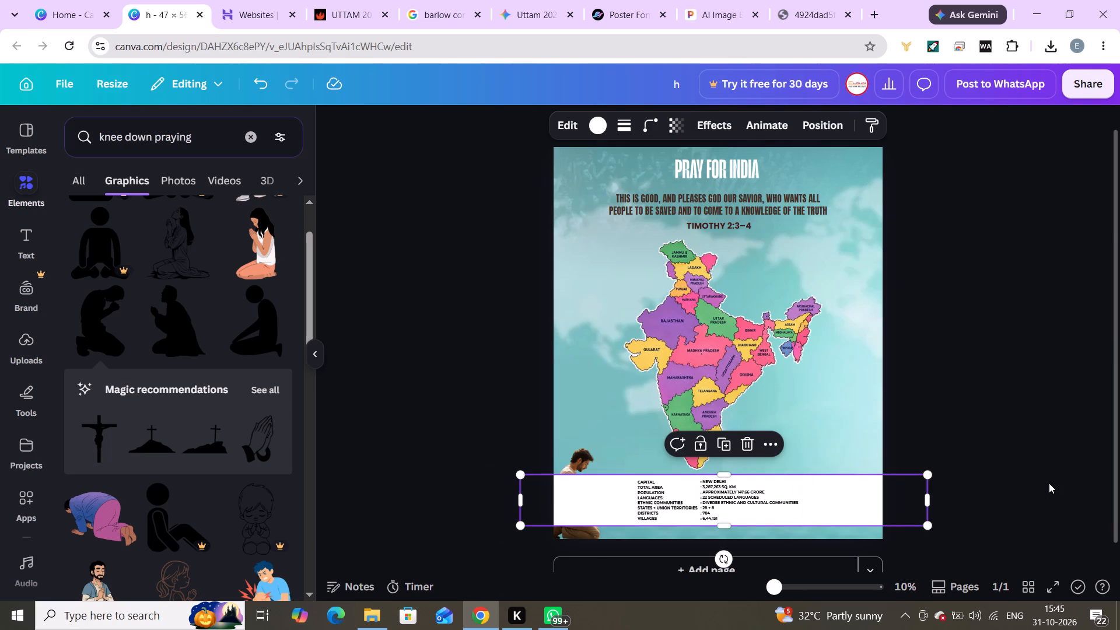
# Bring the kneeling man cutout to the front, above the white facts band.
pyautogui.click(580, 467)
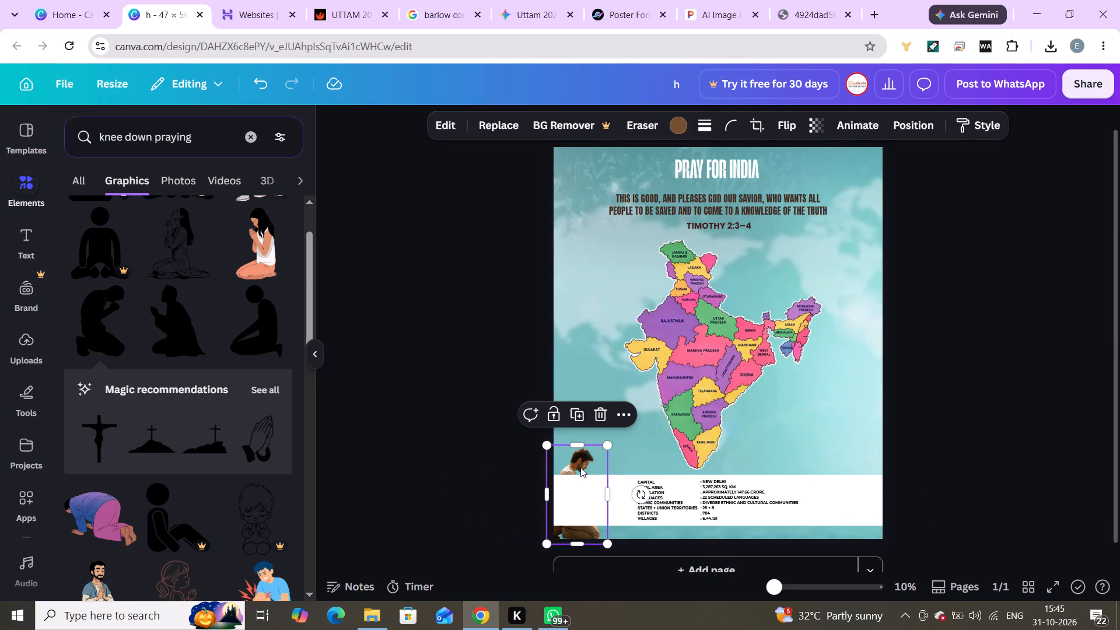
pyautogui.click(623, 414)
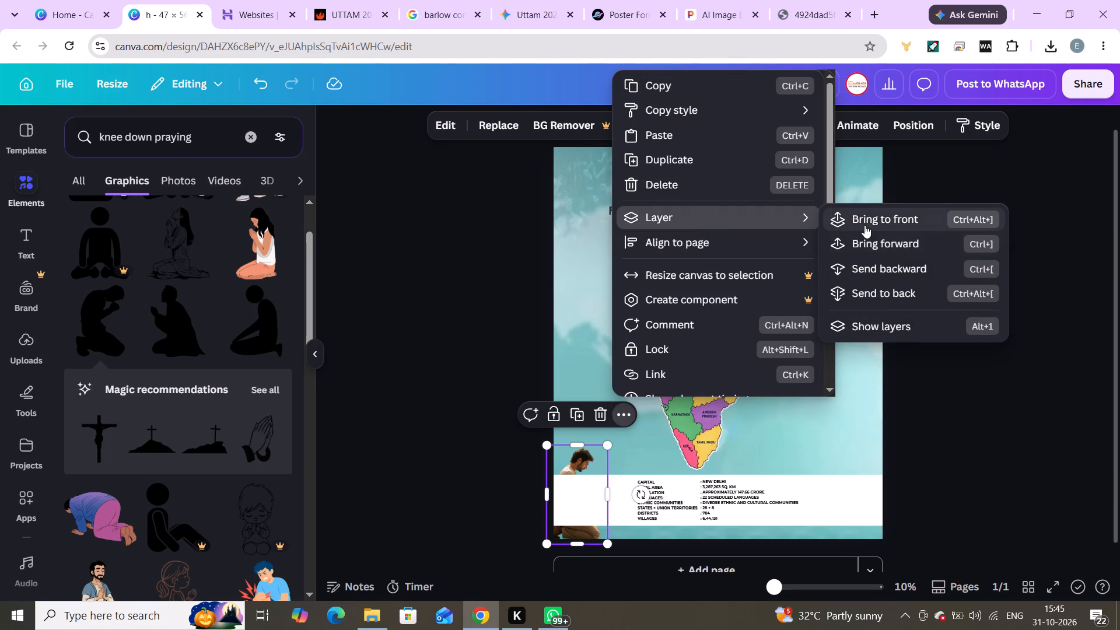
pyautogui.click(864, 225)
pyautogui.click(1104, 336)
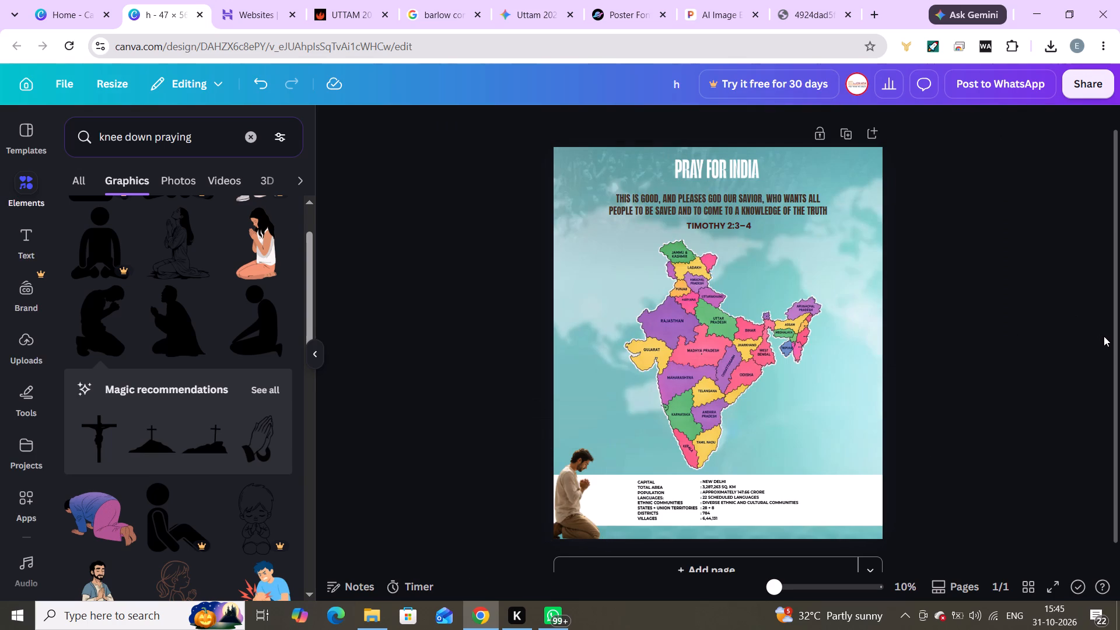